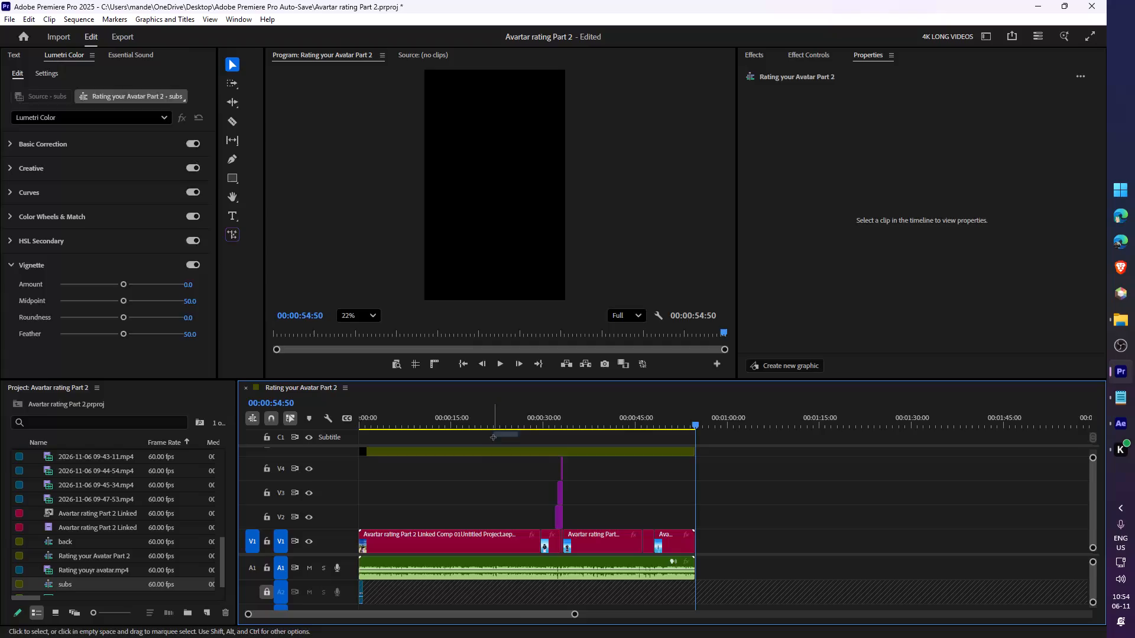
Lower the subs clip to a vertical position of 1169 in the frame around 00:00:21:46, with the preview guides shown.
drag(518, 418, 494, 419)
click(481, 447)
click(483, 448)
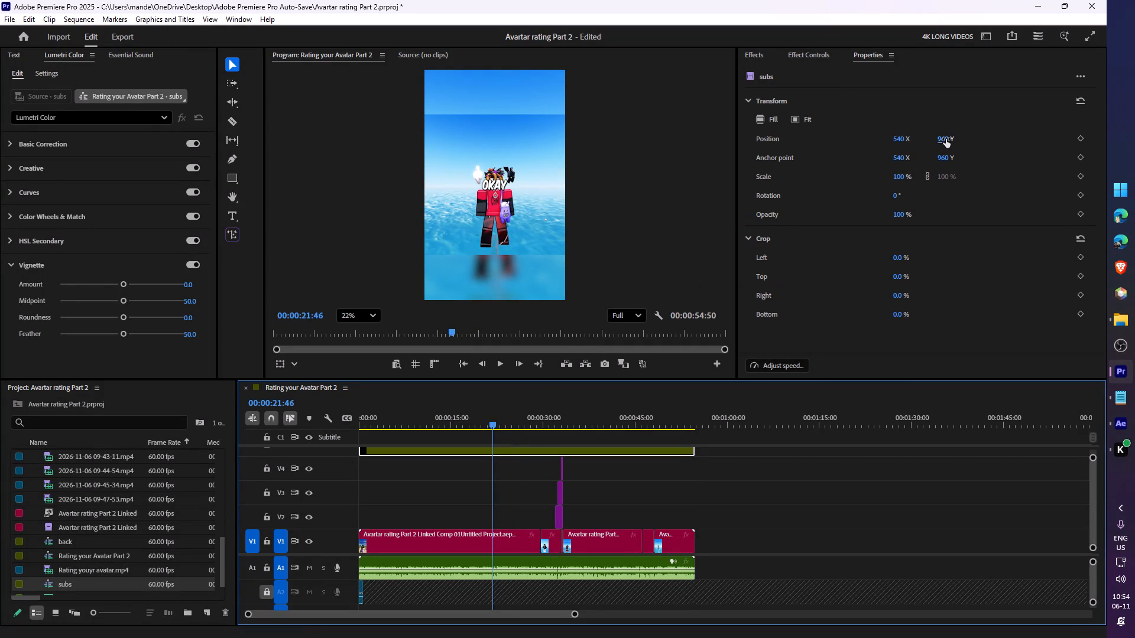
drag(946, 138, 1134, 131)
click(417, 359)
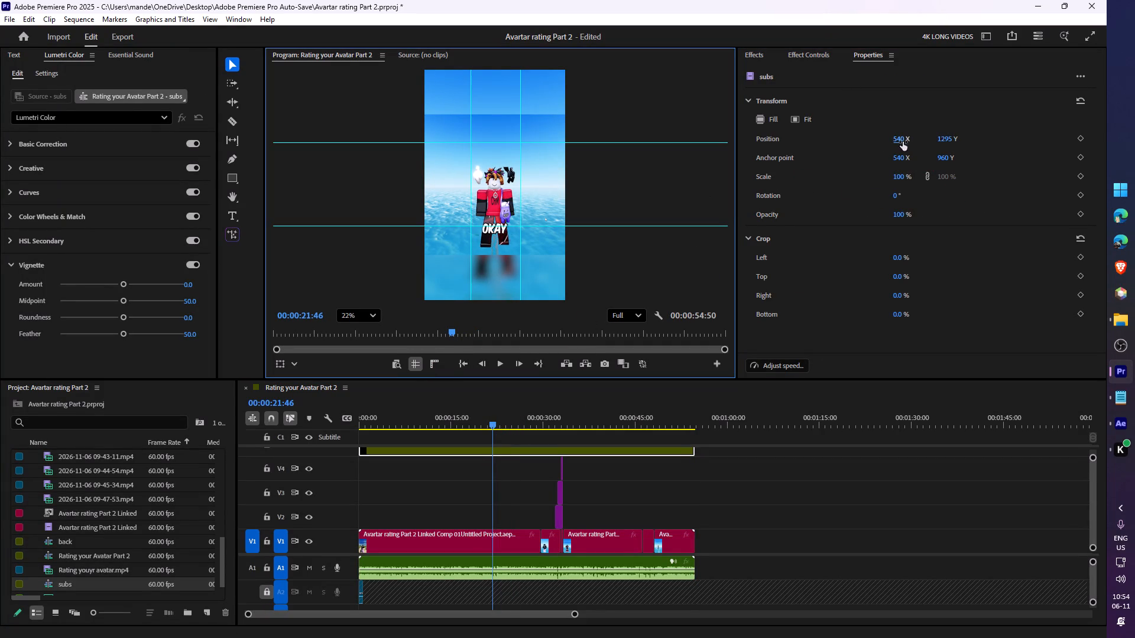
drag(948, 136, 875, 142)
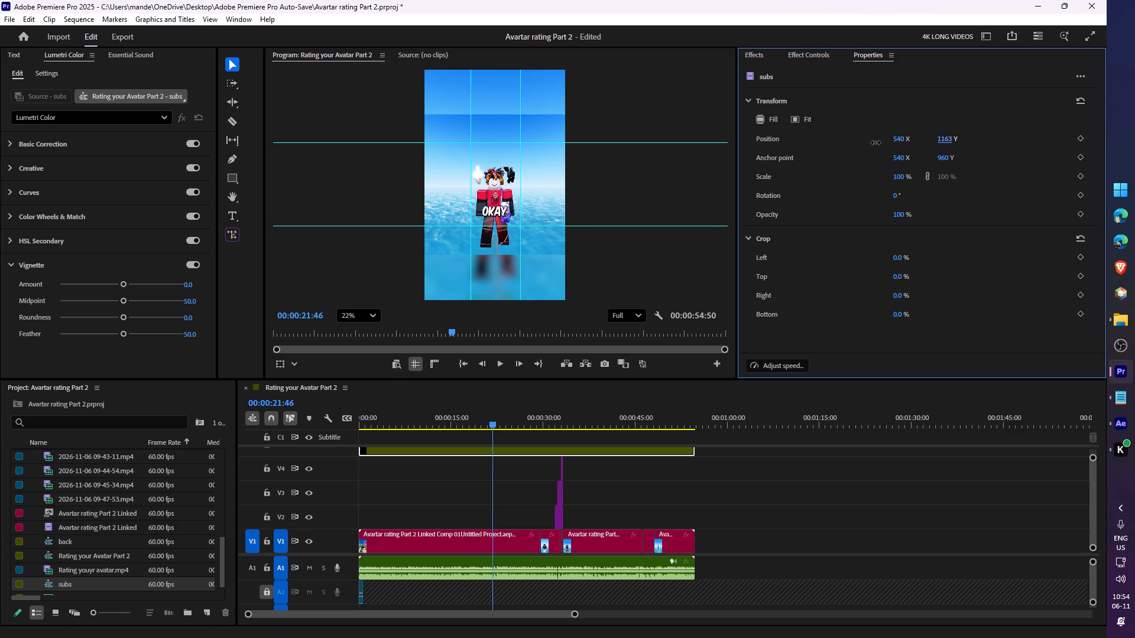
drag(875, 142, 878, 142)
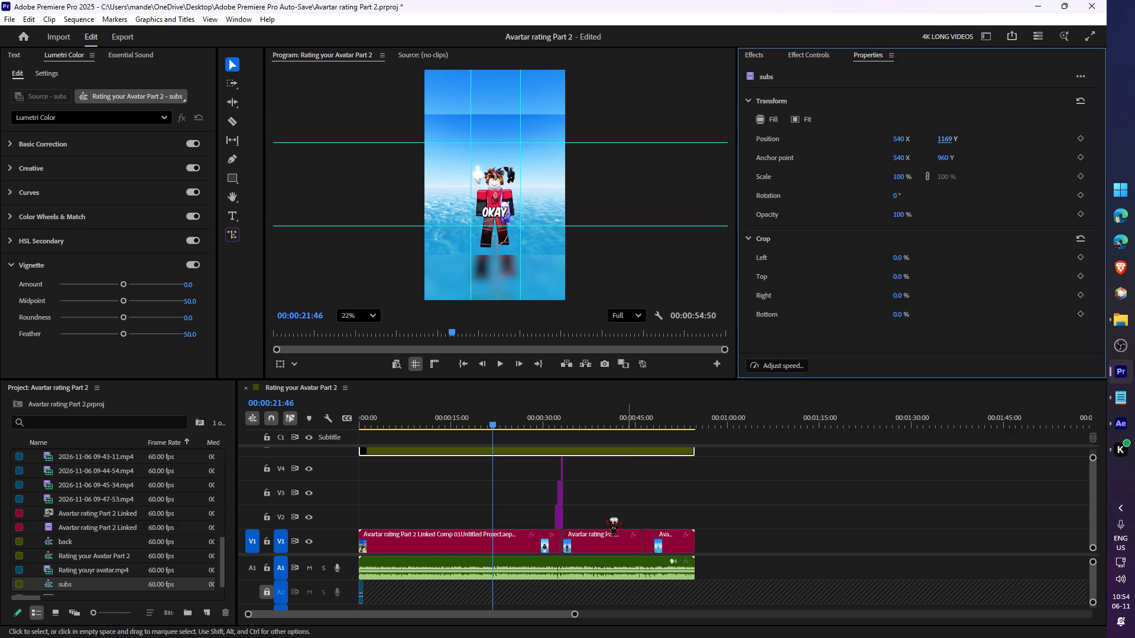
Nest the subs clip together with the short clips on V2 to V4 into one sequence named subs.
drag(579, 516, 518, 463)
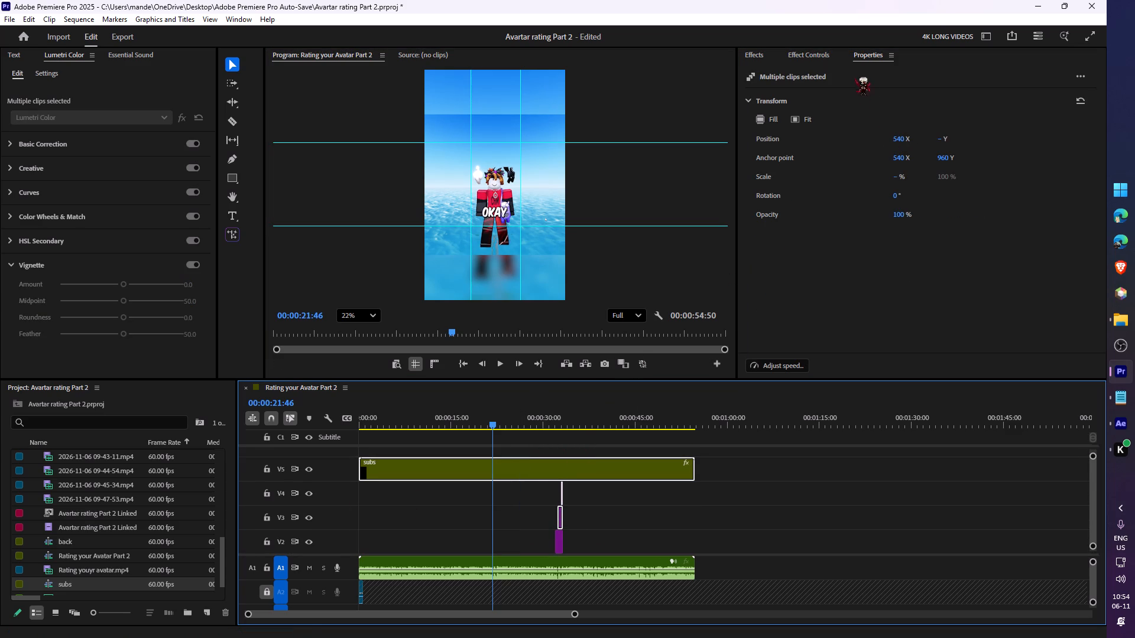
right_click(527, 468)
click(821, 499)
drag(590, 544, 502, 481)
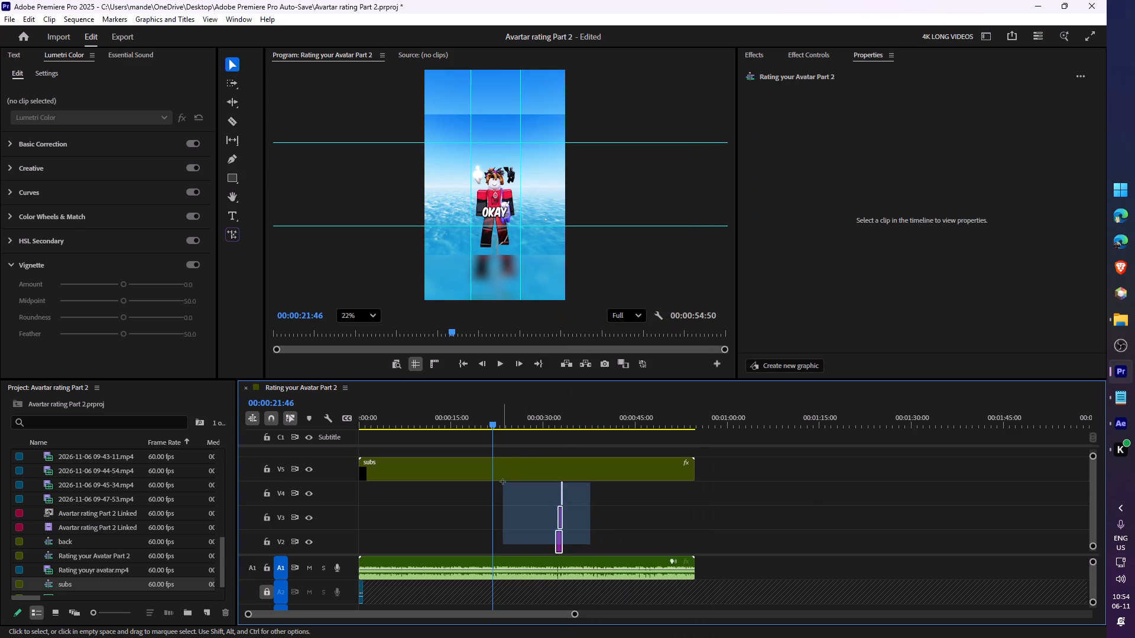
drag(502, 481, 503, 468)
right_click(503, 468)
click(564, 353)
text(subs)
key(Return)
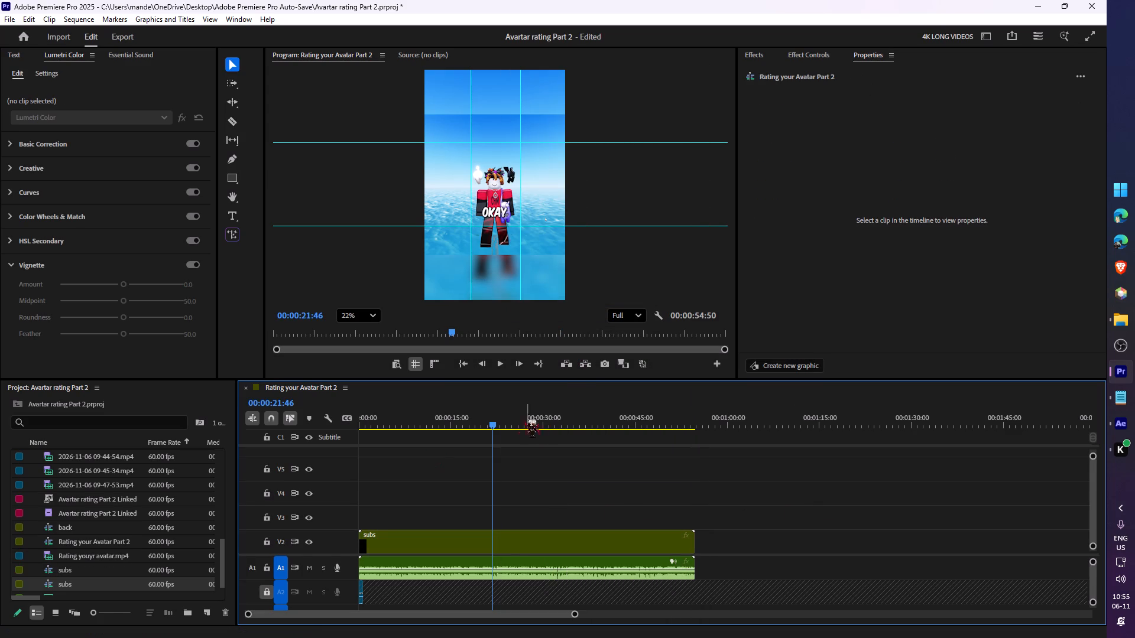
Bring the "Who's Buying These Roblox Items!" video from the Desktop folder into the timeline as a reference clip.
drag(503, 419, 526, 434)
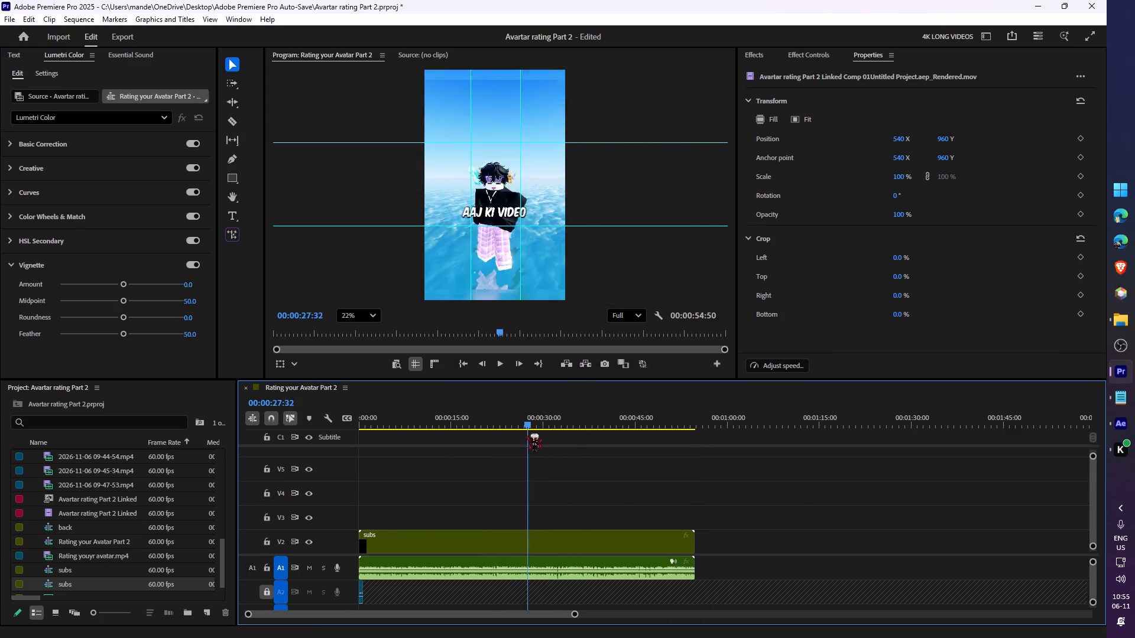
drag(526, 434, 289, 461)
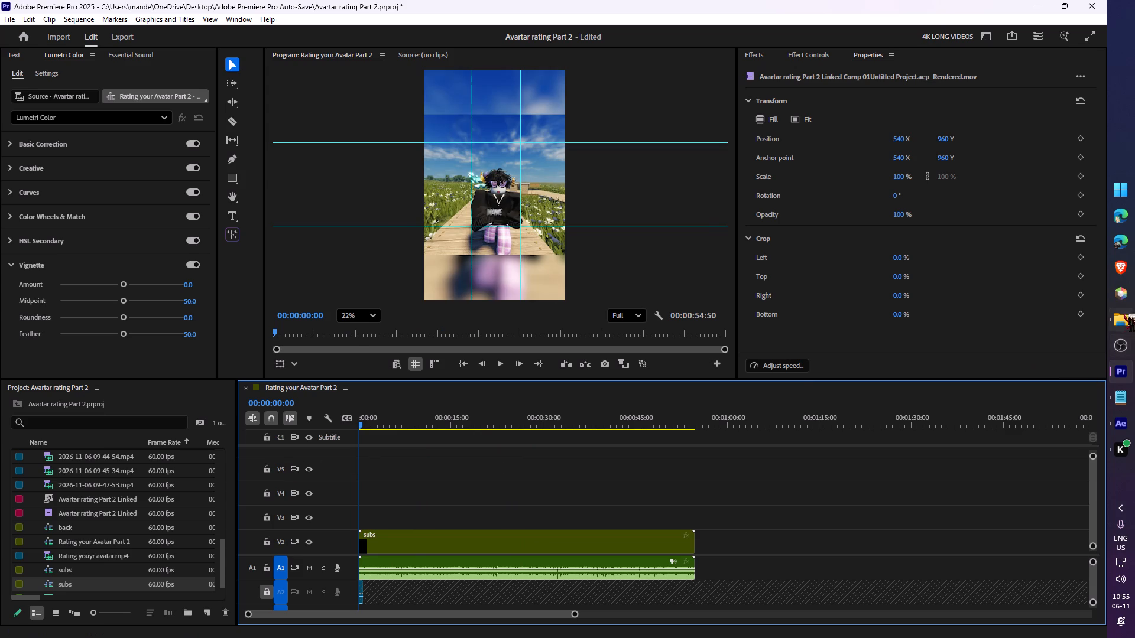
click(1124, 313)
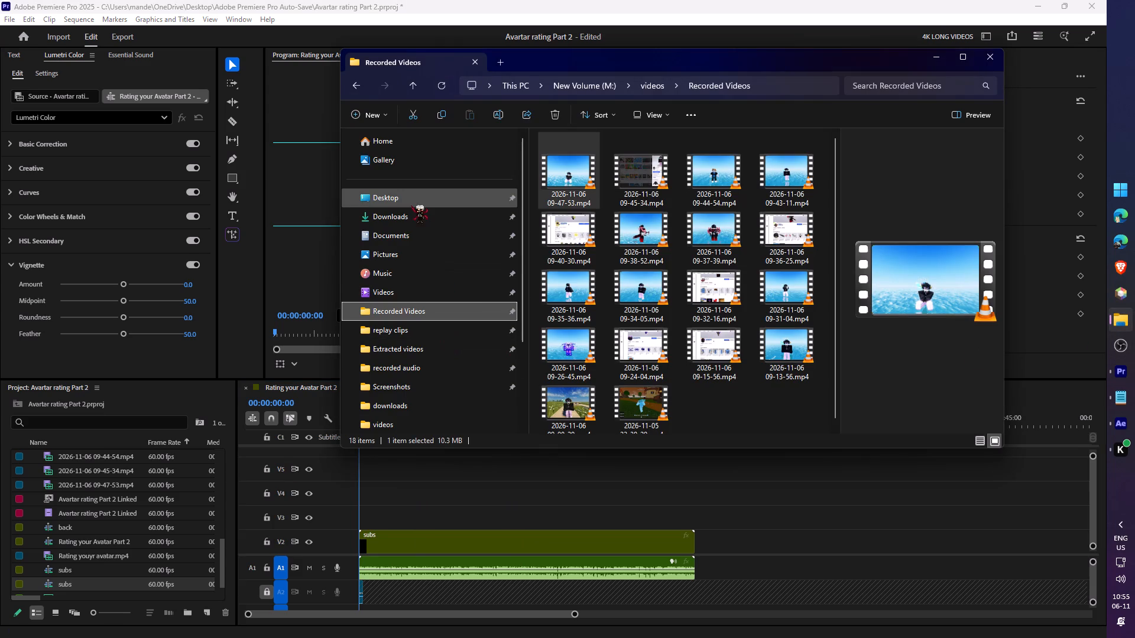
click(411, 206)
scroll(731, 329, down, 2)
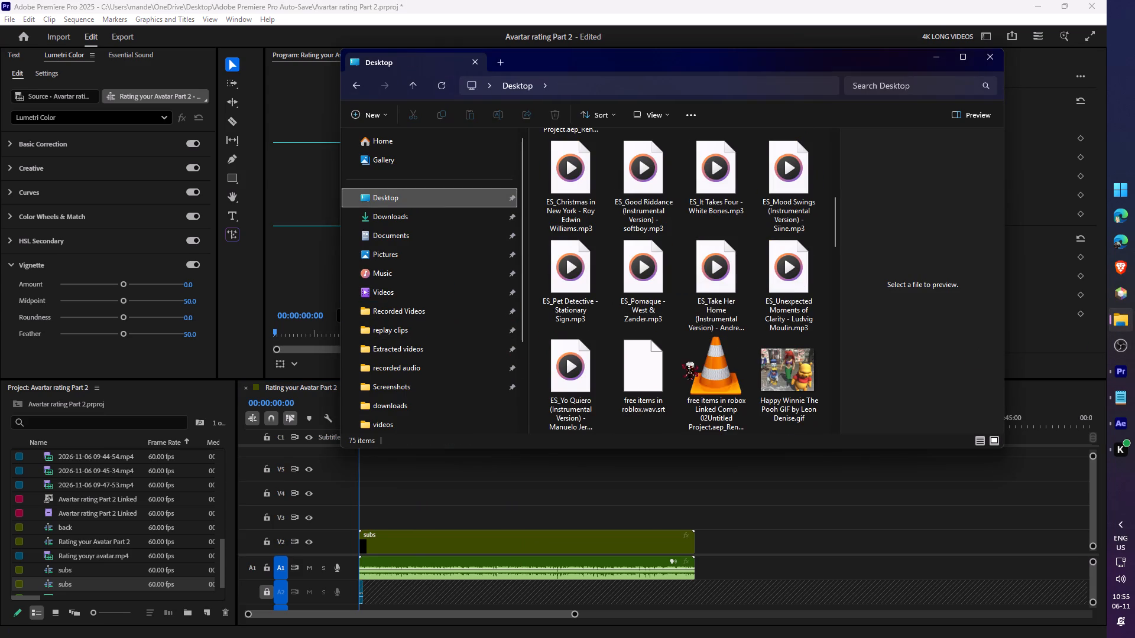
scroll(719, 362, down, 3)
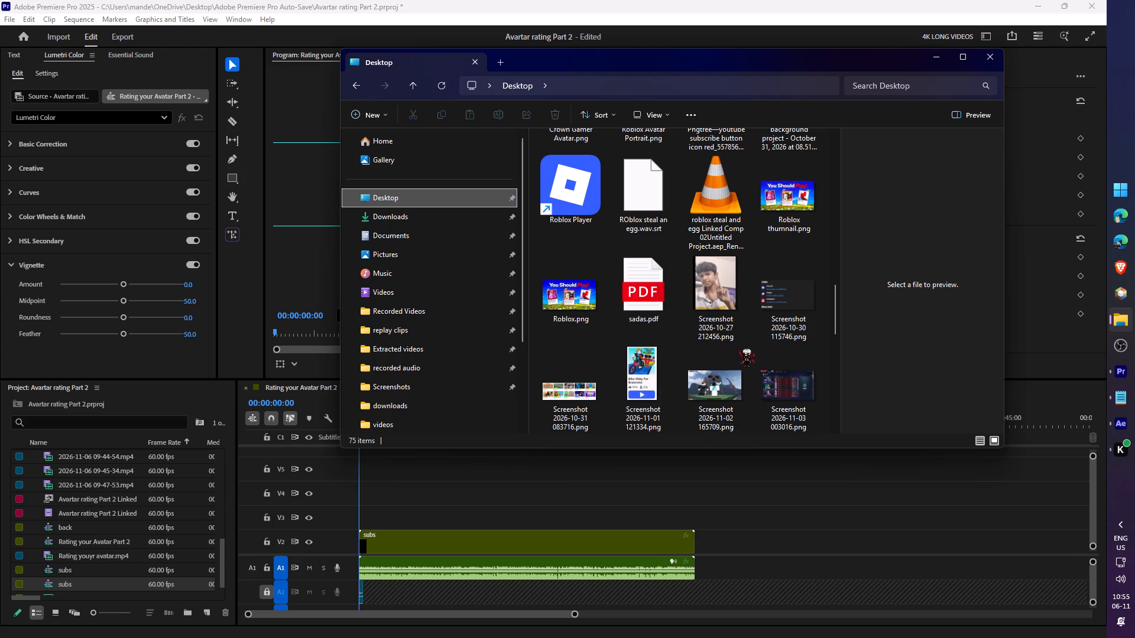
scroll(742, 349, down, 2)
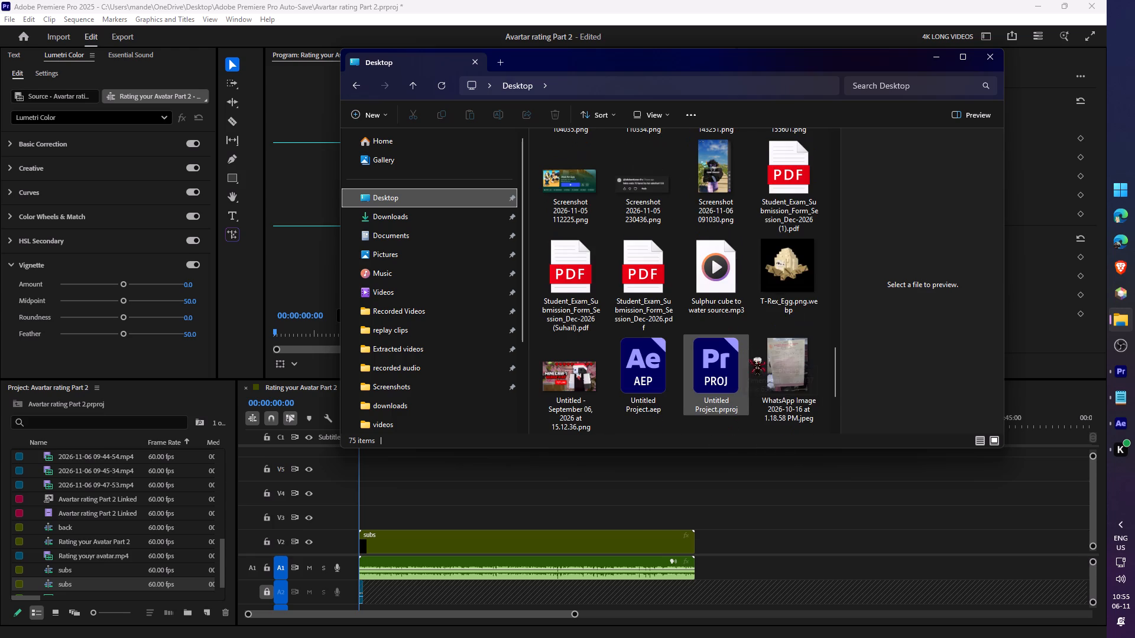
scroll(749, 358, down, 1)
drag(633, 297, 470, 500)
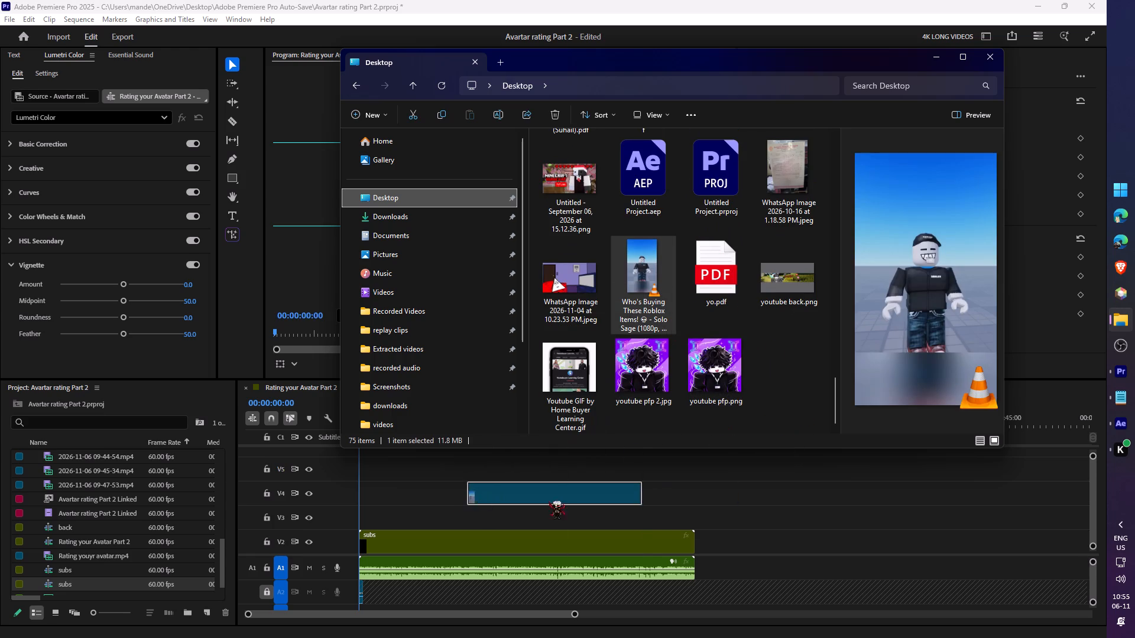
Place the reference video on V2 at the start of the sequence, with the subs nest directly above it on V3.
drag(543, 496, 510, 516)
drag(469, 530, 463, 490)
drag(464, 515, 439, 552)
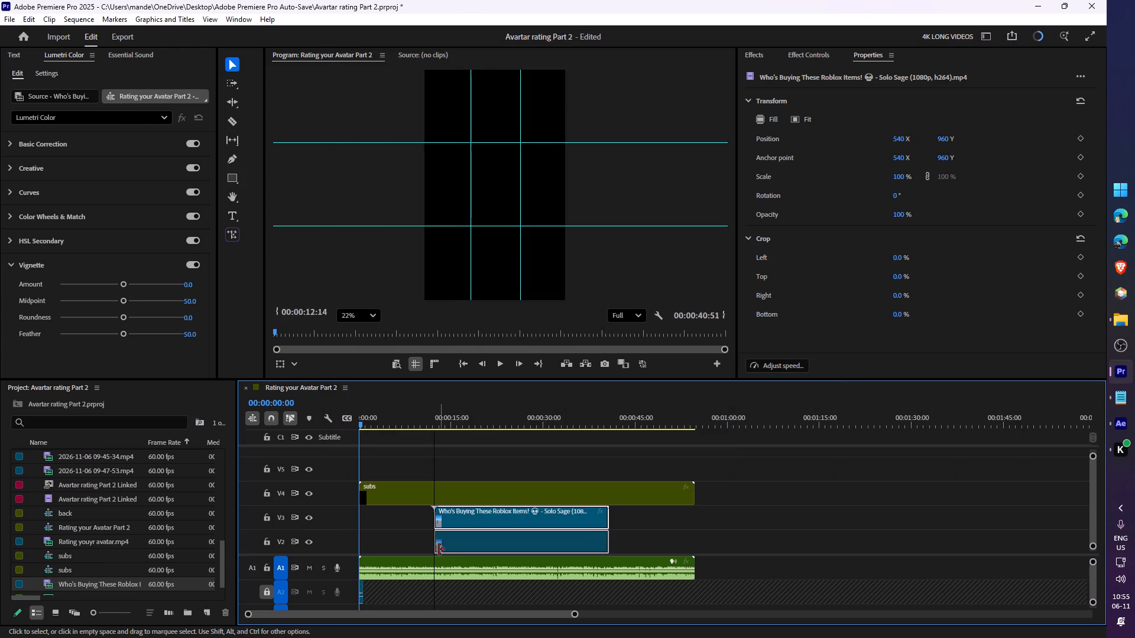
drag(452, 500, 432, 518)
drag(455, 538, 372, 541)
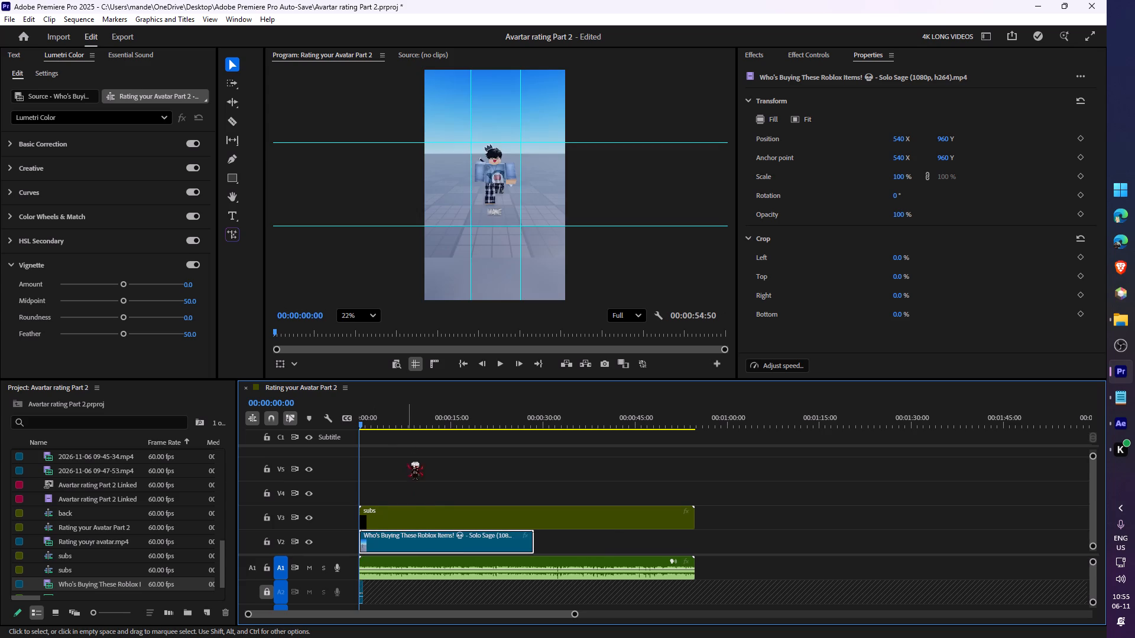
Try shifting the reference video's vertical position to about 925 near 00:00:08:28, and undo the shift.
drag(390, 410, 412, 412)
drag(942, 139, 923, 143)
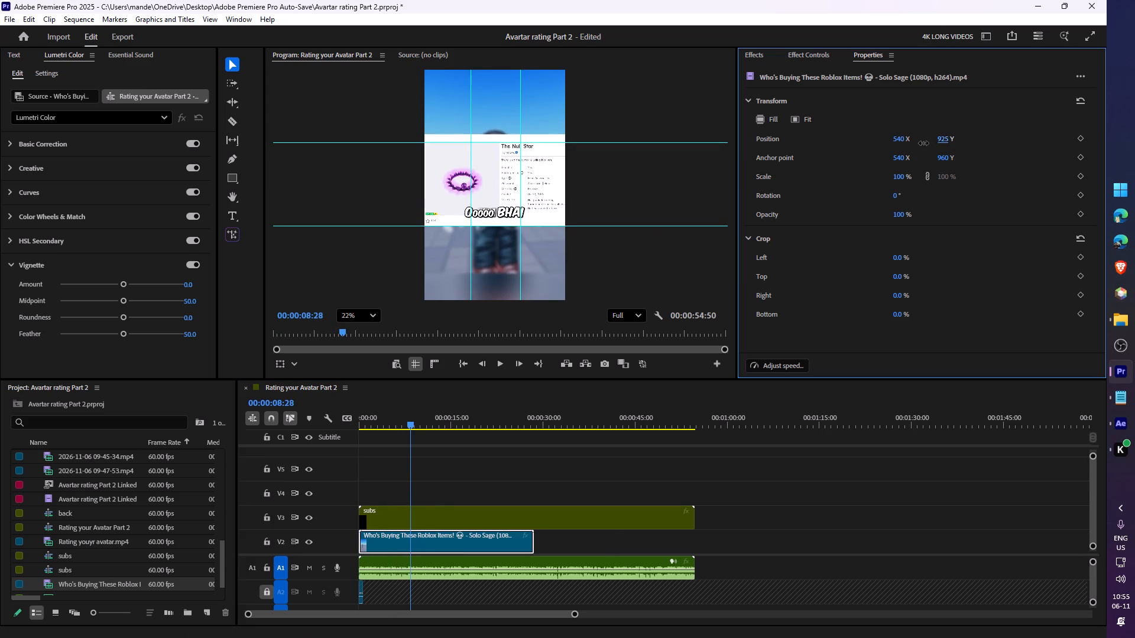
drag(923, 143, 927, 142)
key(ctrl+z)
Match the subs nest to the reference video's captions by setting its scale to 77% and vertical position to 1048.
click(469, 517)
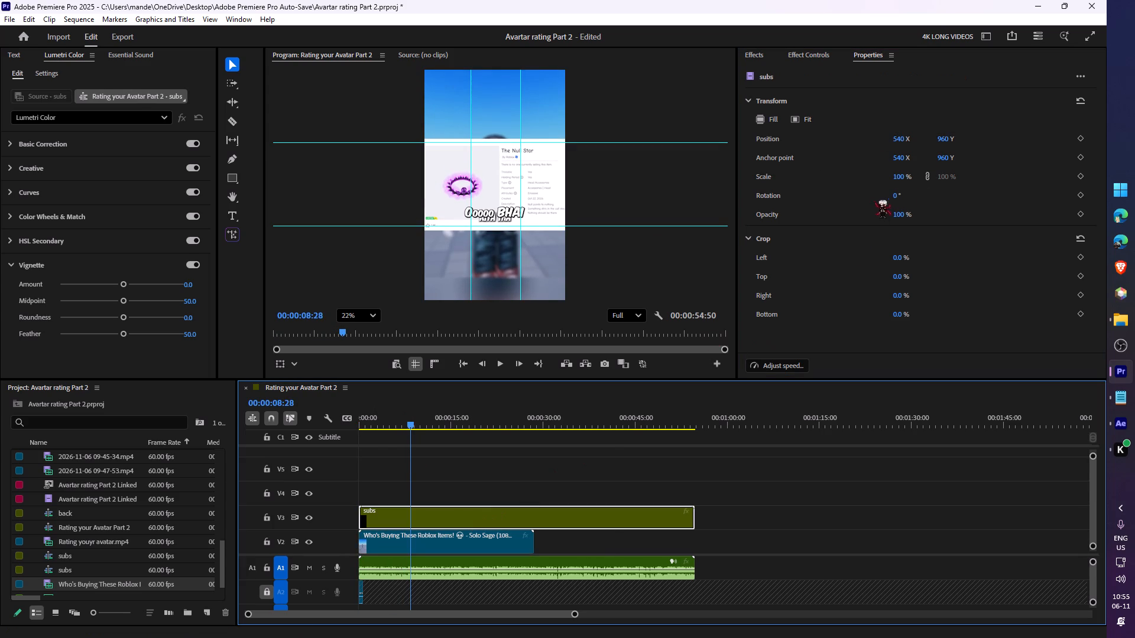
drag(943, 139, 963, 144)
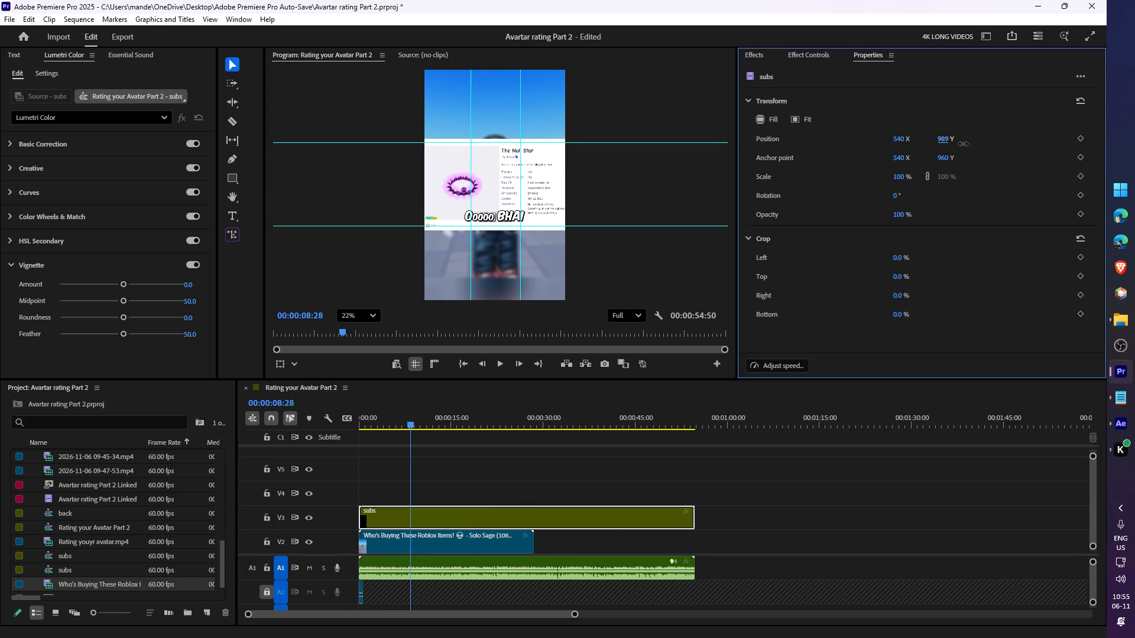
drag(963, 144, 965, 142)
drag(434, 416, 448, 413)
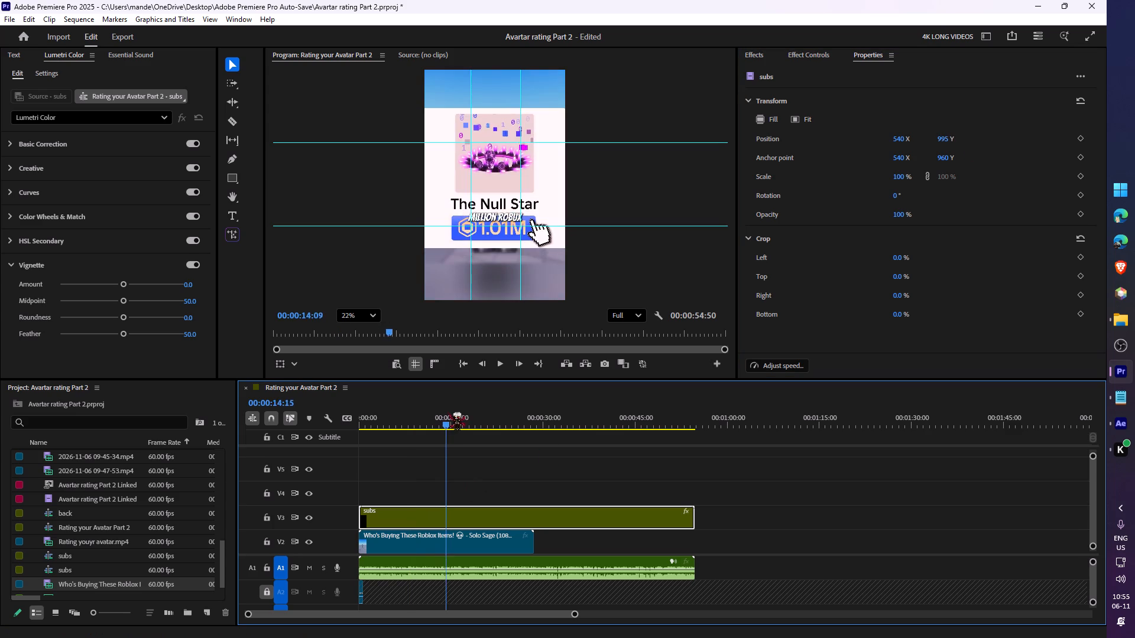
drag(448, 413, 462, 414)
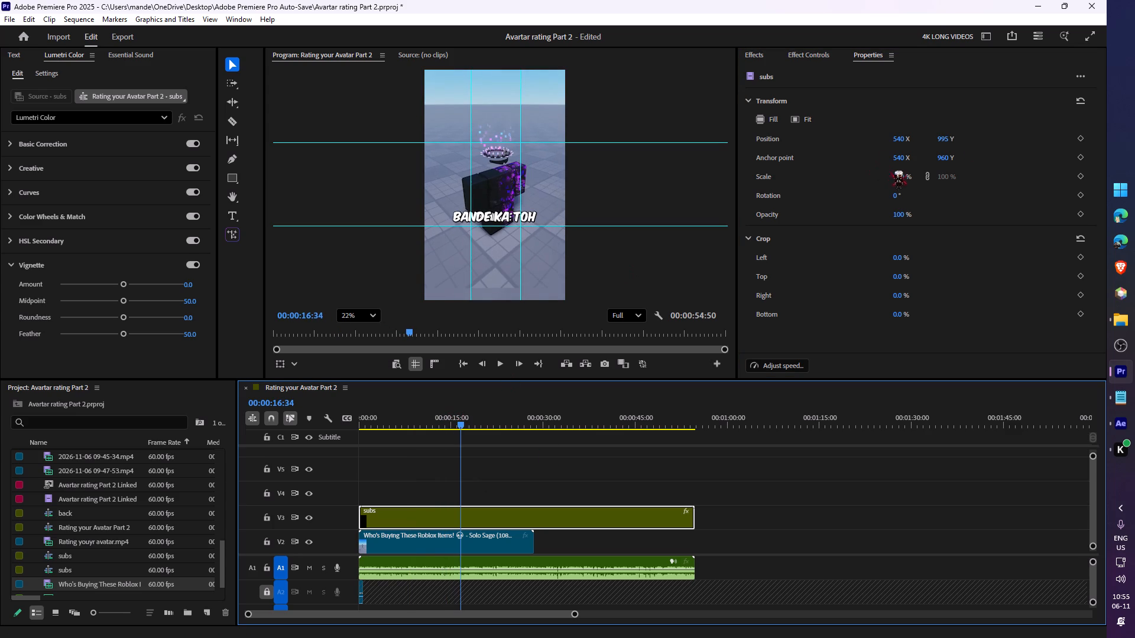
drag(899, 175, 890, 181)
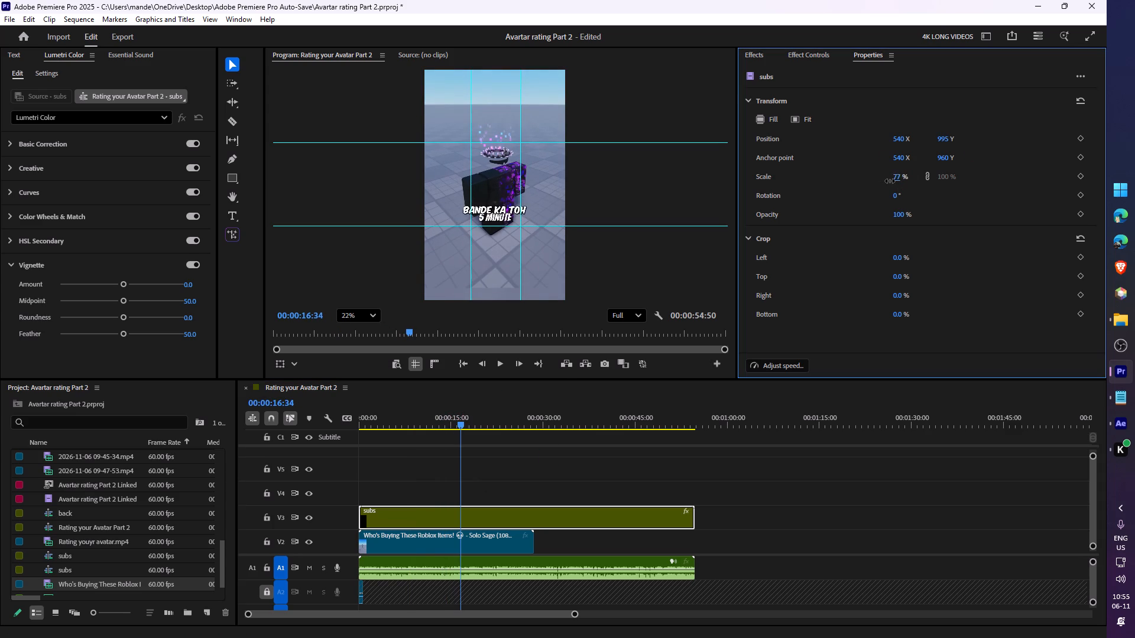
drag(890, 181, 890, 181)
drag(948, 139, 941, 141)
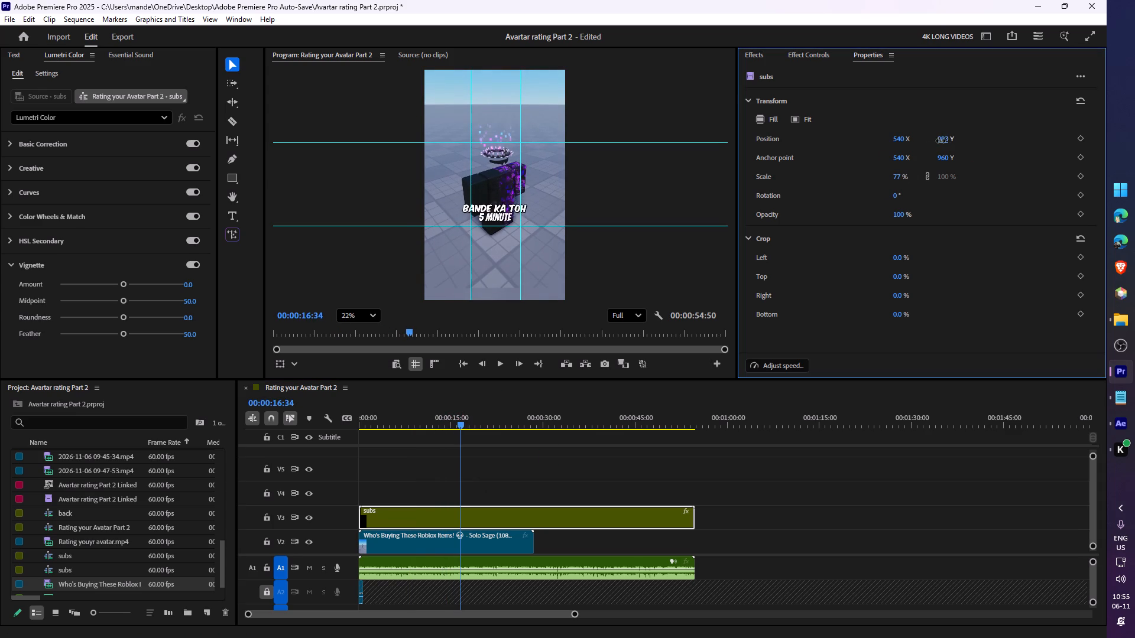
drag(941, 141, 972, 135)
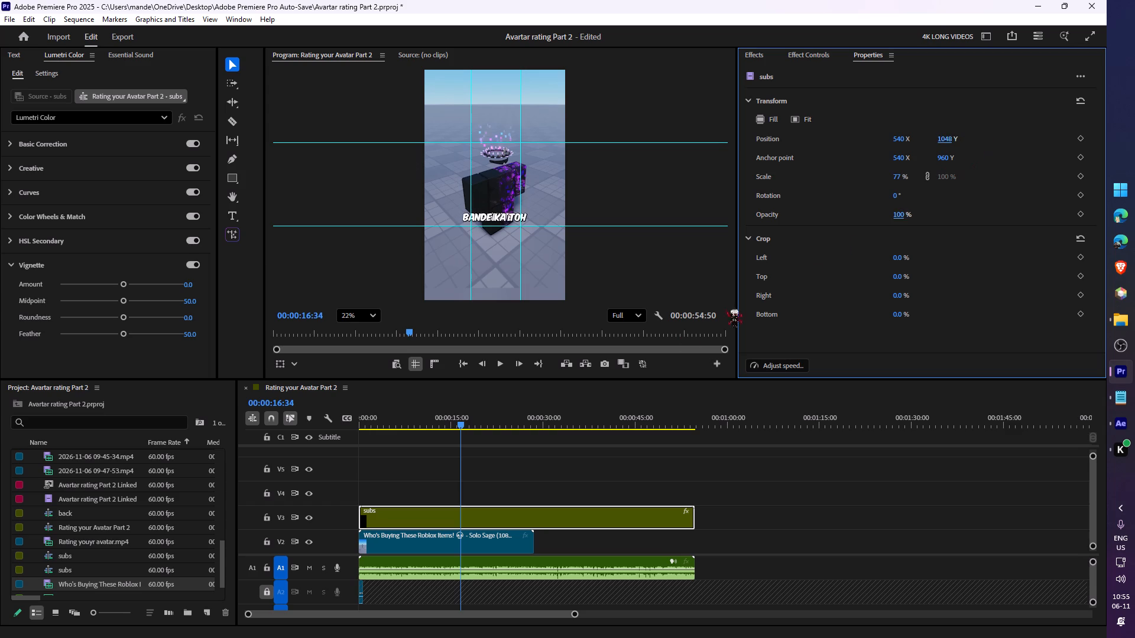
drag(468, 413, 483, 415)
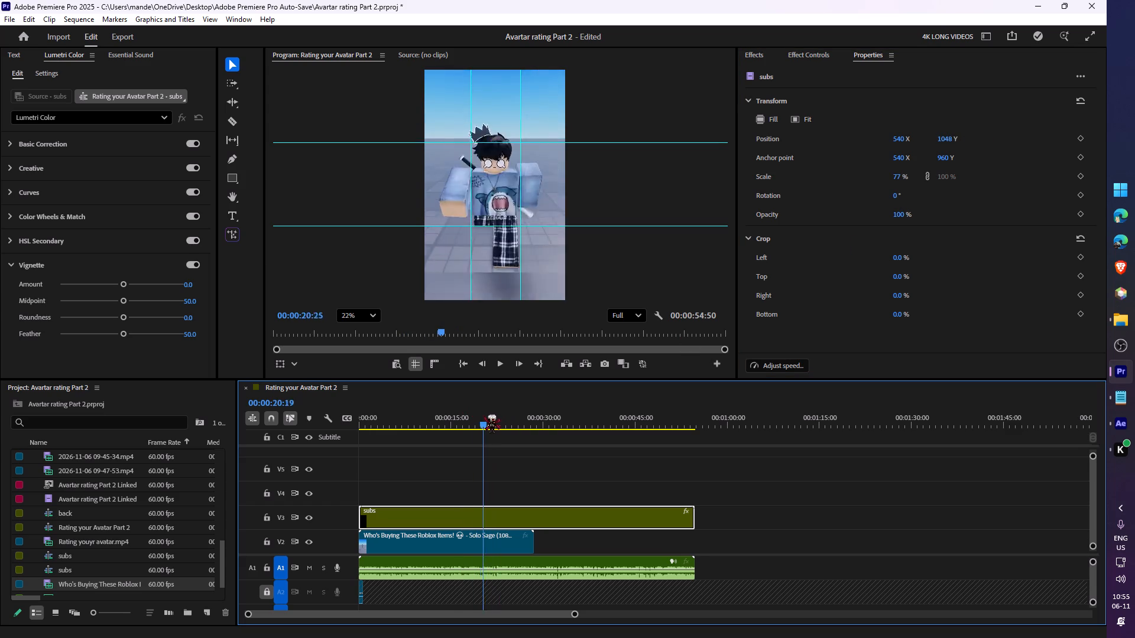
drag(483, 415, 459, 416)
Delete the reference video from the timeline and move the subs nest down to V2.
click(434, 544)
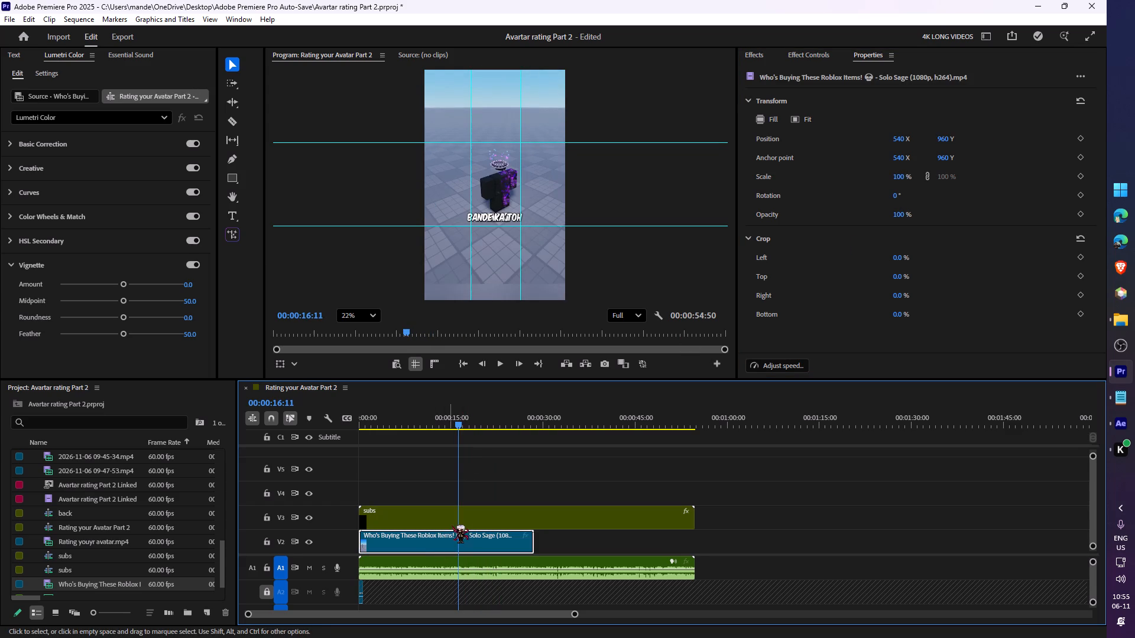
key(Delete)
drag(429, 520, 430, 535)
click(421, 536)
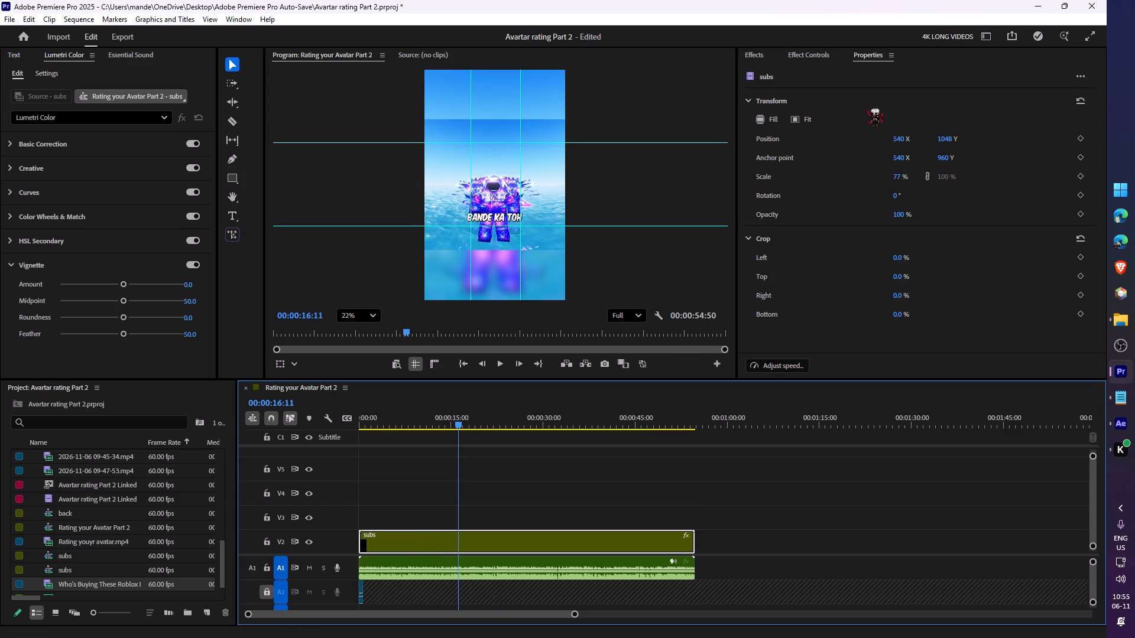
Clear the "zoom" search from the effects library.
click(763, 51)
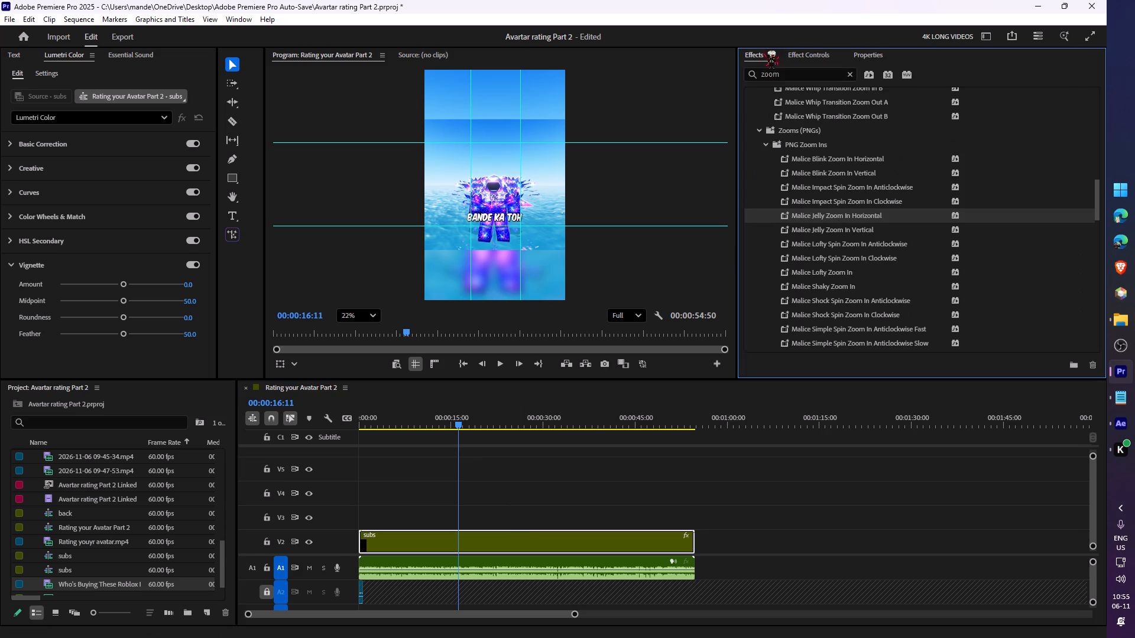
click(848, 70)
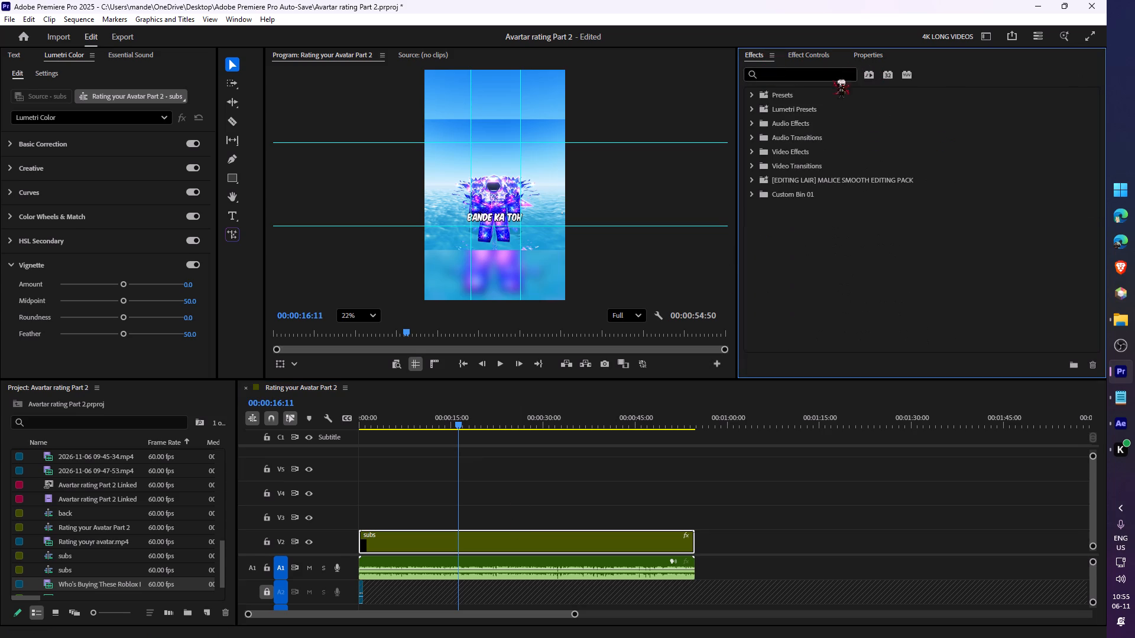
click(806, 81)
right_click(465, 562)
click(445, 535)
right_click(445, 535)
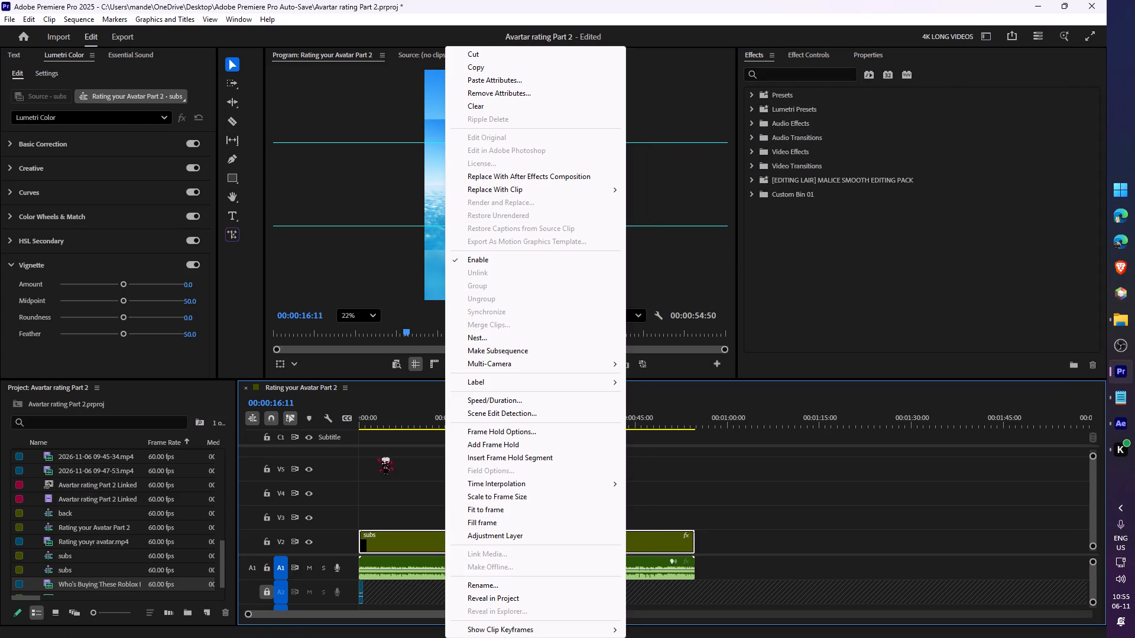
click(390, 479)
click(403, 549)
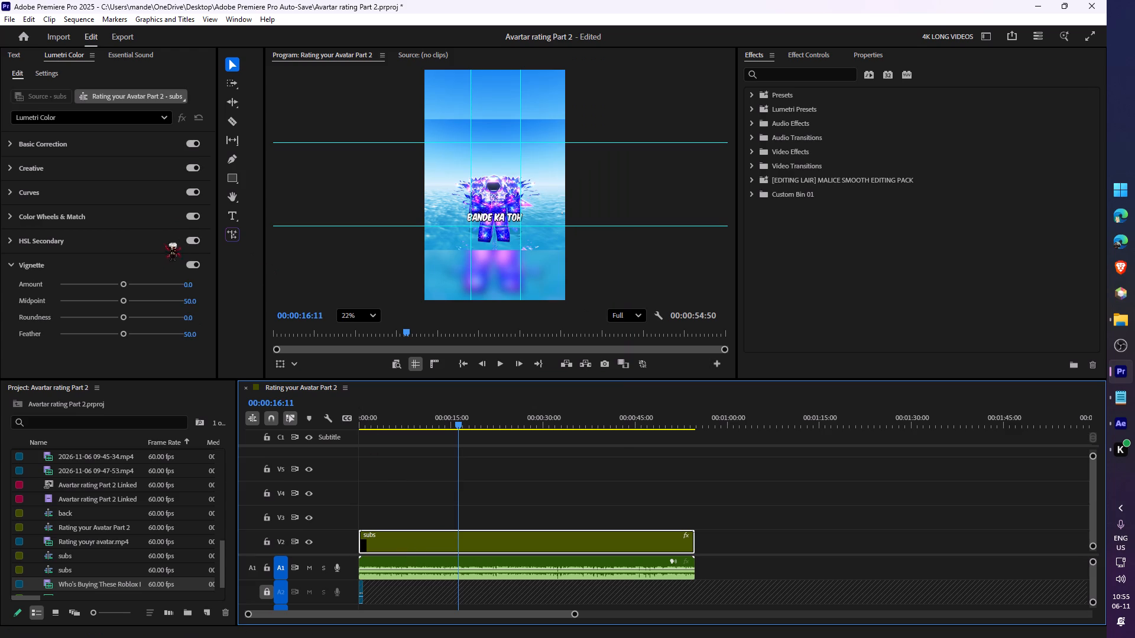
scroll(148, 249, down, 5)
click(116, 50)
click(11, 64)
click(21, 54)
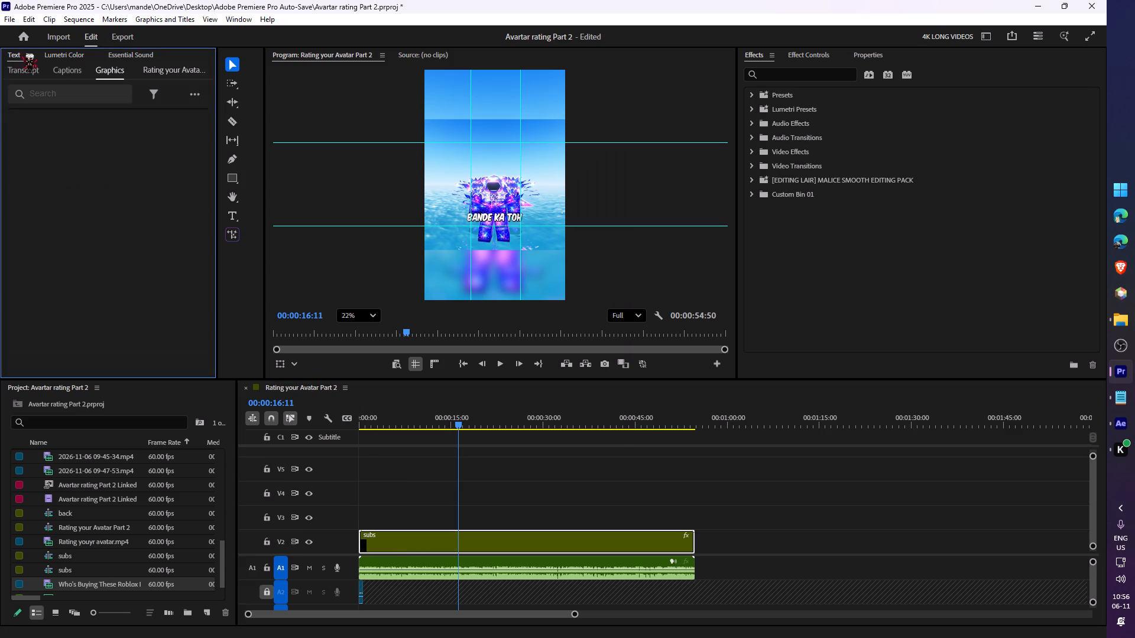
Delete all empty video, audio and caption tracks from the Rating your Avatar Part 2 sequence.
right_click(384, 486)
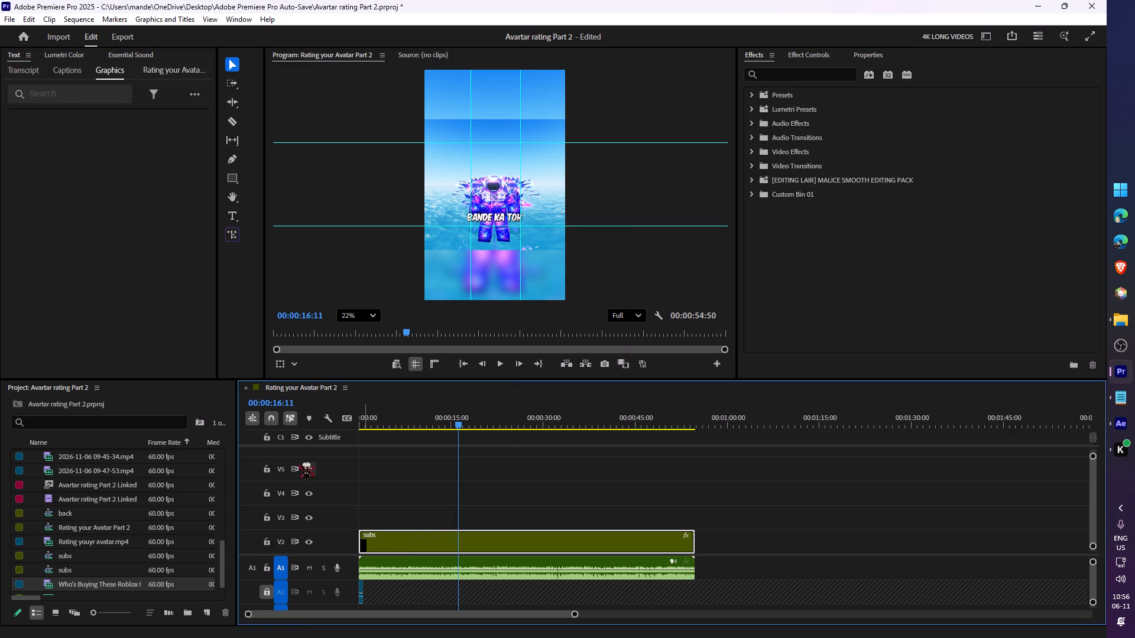
right_click(297, 463)
click(354, 350)
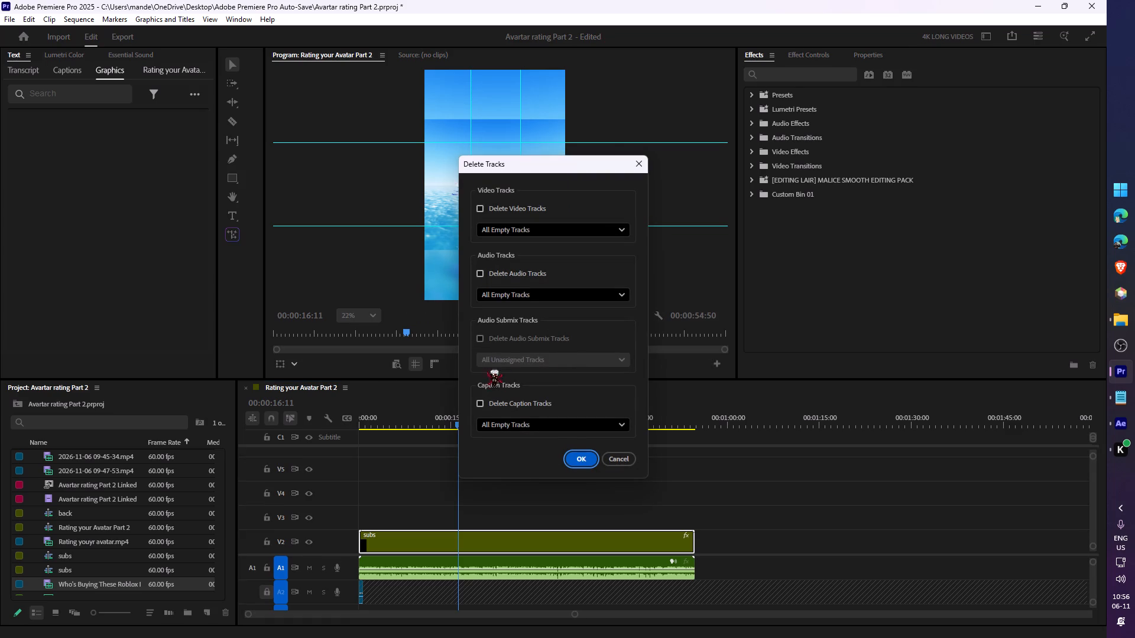
click(507, 407)
click(522, 269)
click(524, 215)
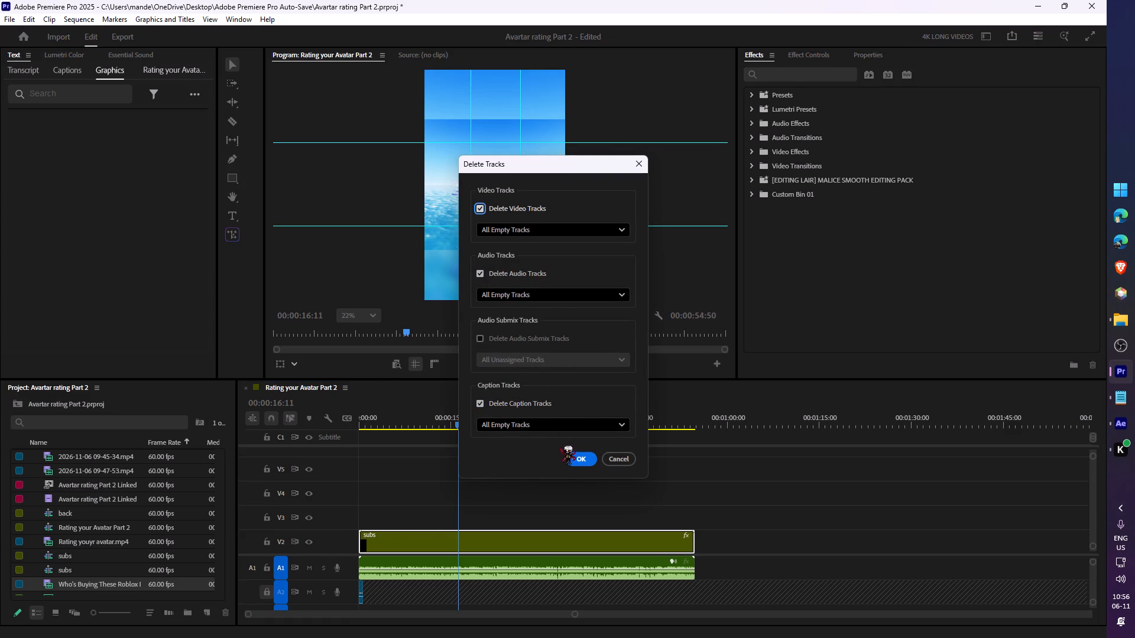
click(575, 457)
Raise the divider between video and audio tracks in the timeline and park the playhead at about 00:00:04:03.
drag(425, 422, 333, 428)
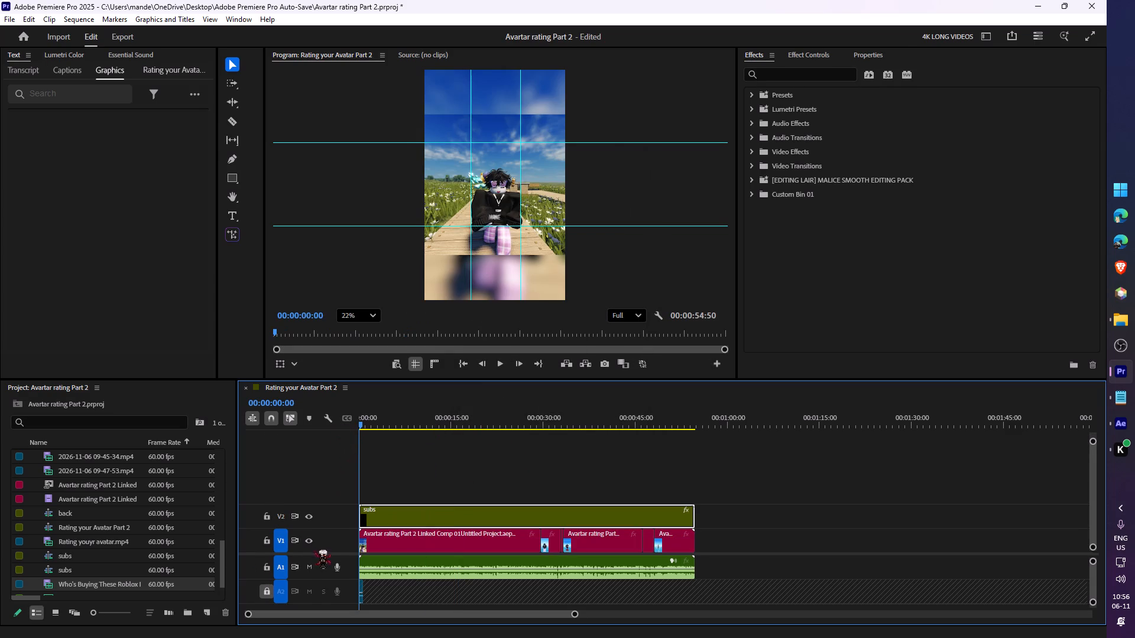
click(316, 555)
drag(316, 554, 312, 512)
click(327, 555)
drag(326, 553, 337, 516)
drag(369, 412, 308, 424)
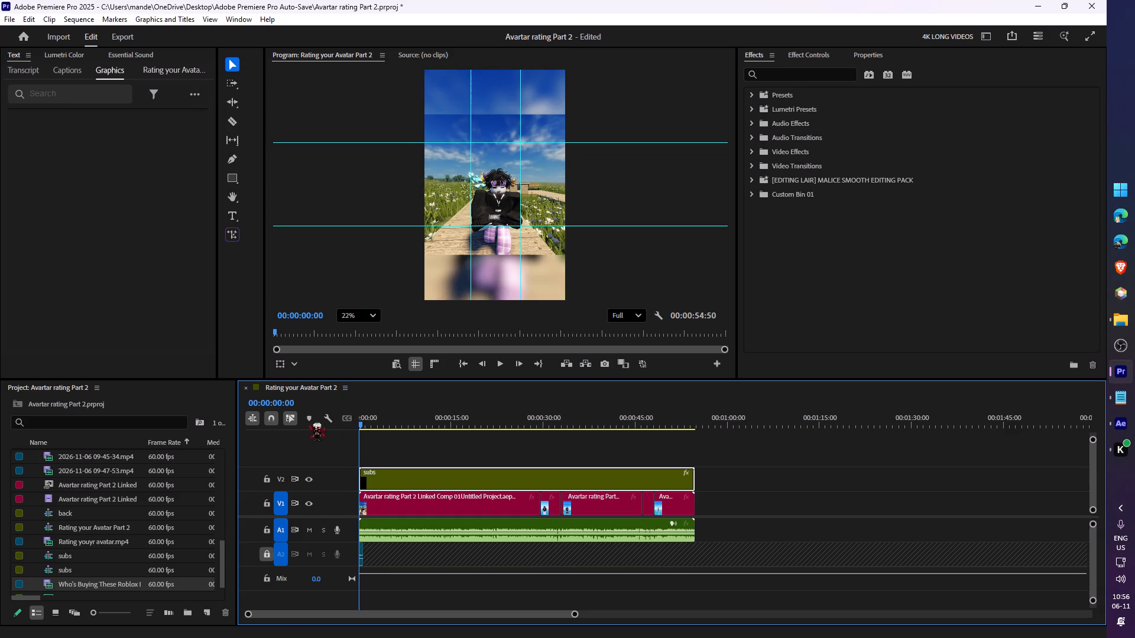
drag(308, 424, 310, 423)
click(381, 427)
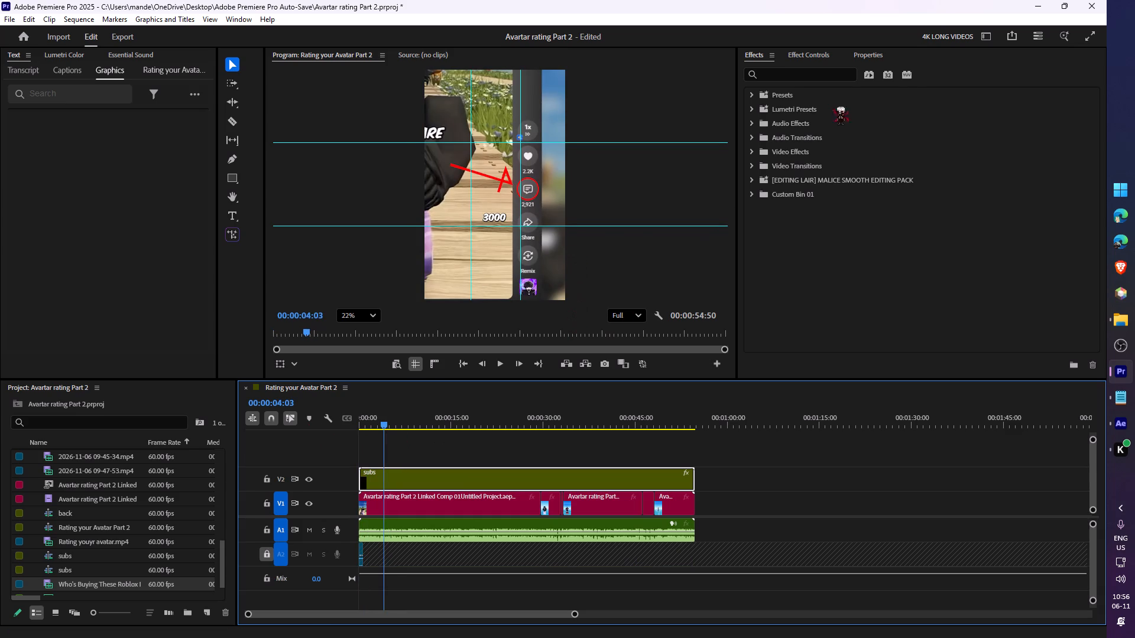
Search the effects library for "blen" and for "col", and look through the matching effects.
click(805, 54)
click(769, 52)
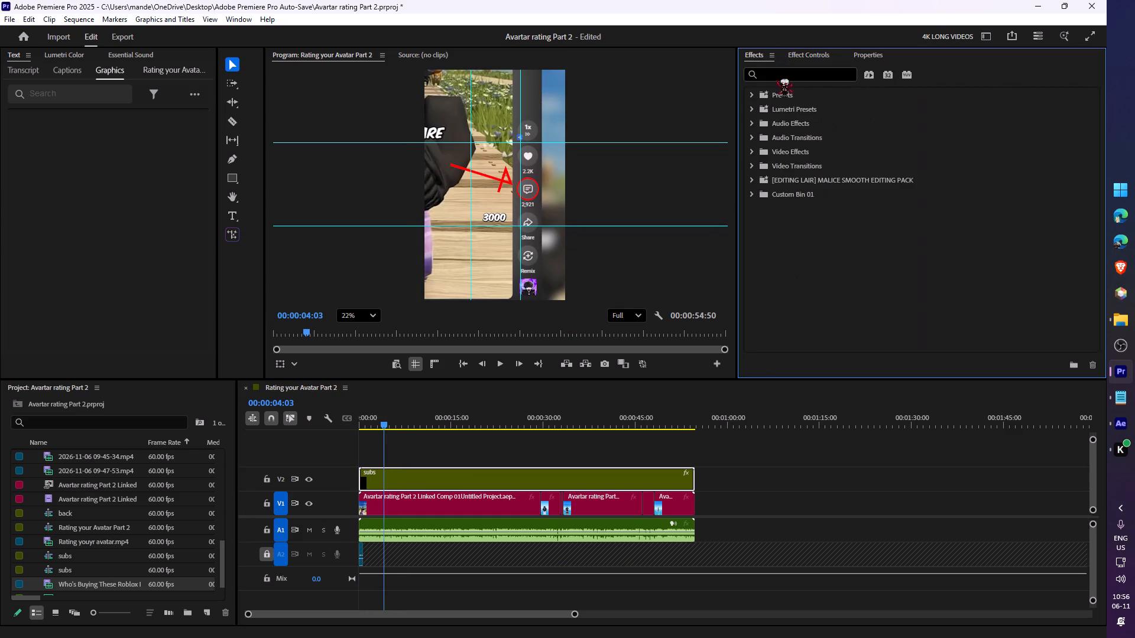
click(774, 74)
text(blen)
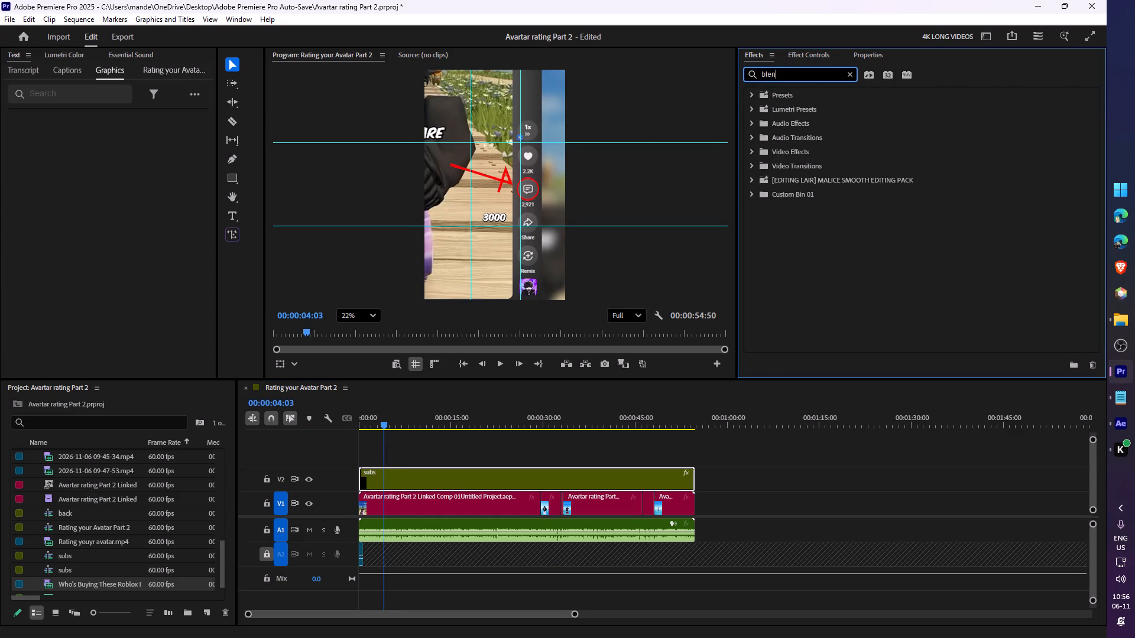
key(equal)
key(BackSpace)
key(BackSpace)
key(BackSpace)
key(BackSpace)
key(BackSpace)
key(BackSpace)
text(col)
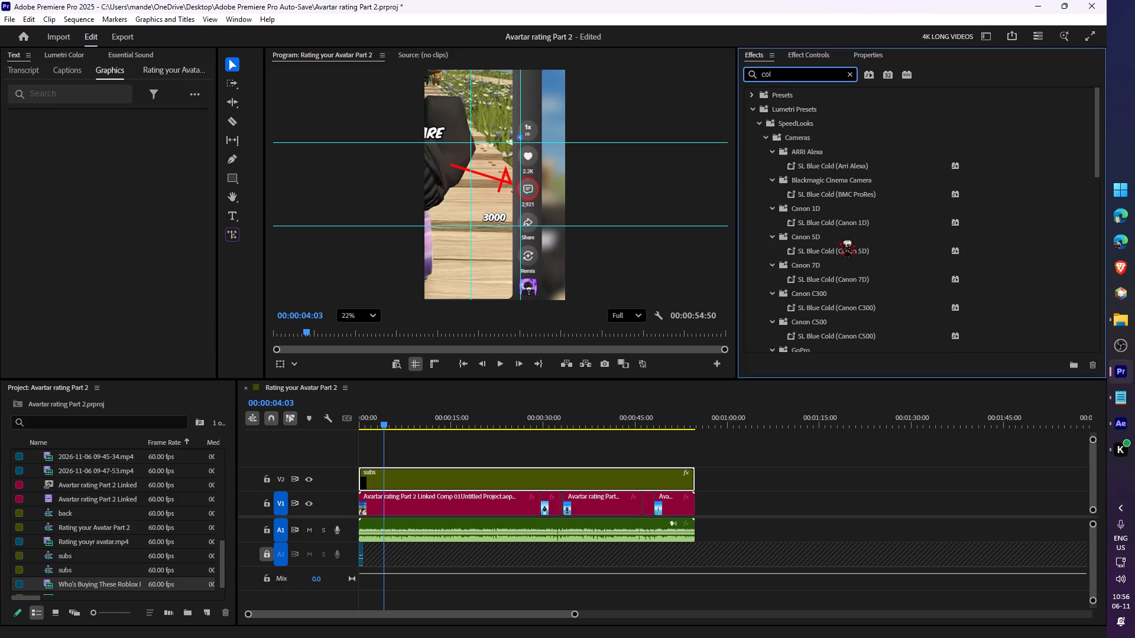
scroll(866, 236, down, 10)
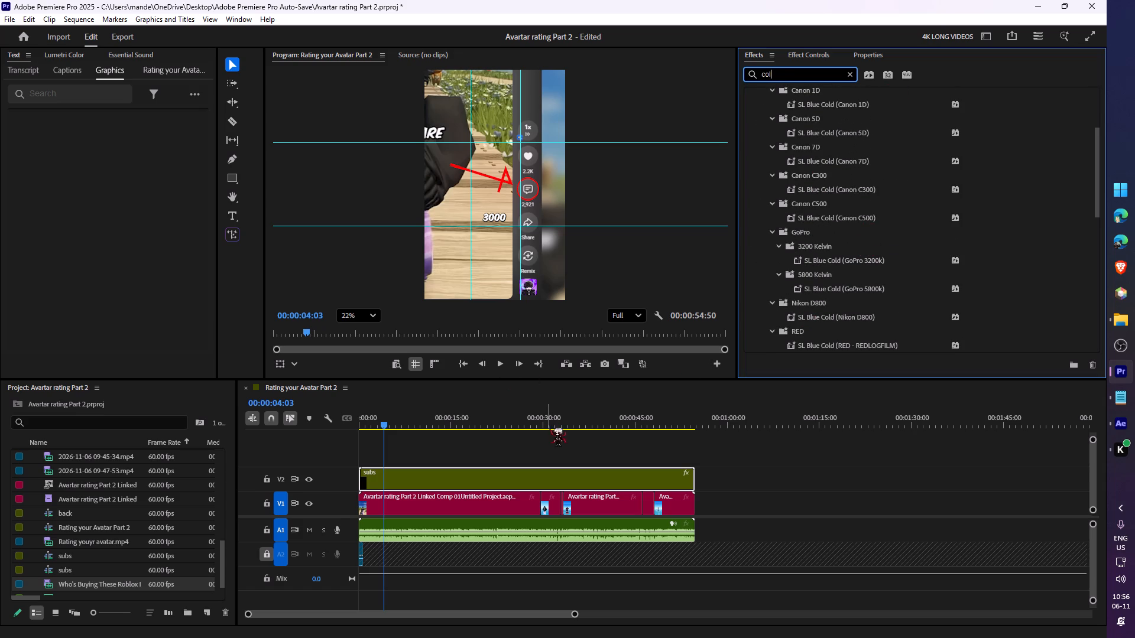
Search the effects library for "3d" and apply the Basic 3D video effect to the subs nest on V2.
triple_click(793, 70)
key(3)
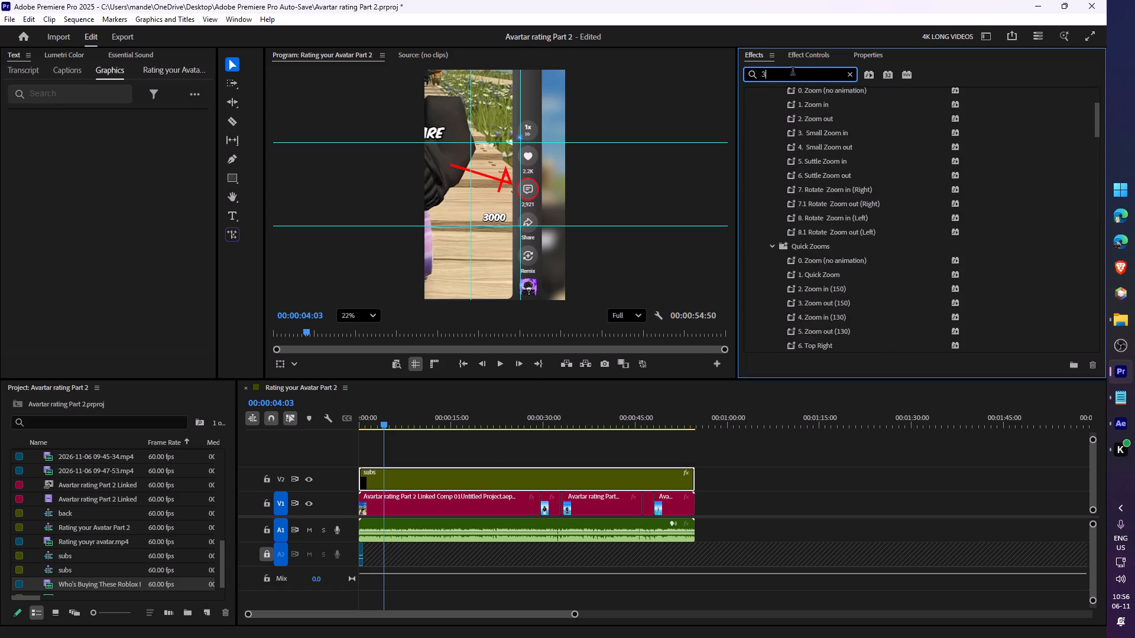
key(d)
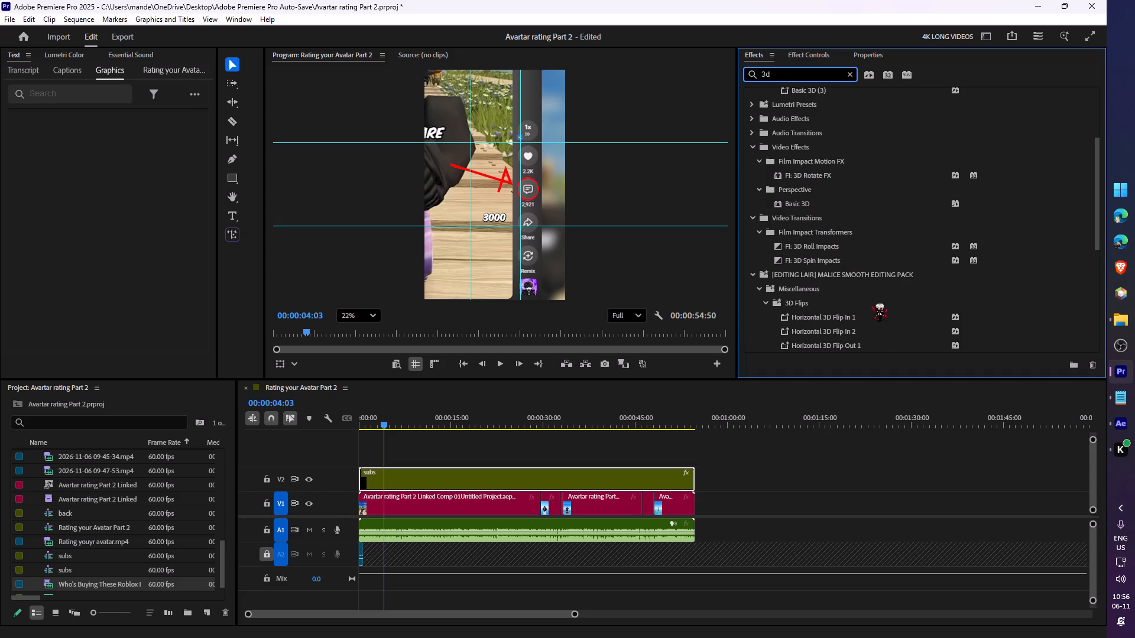
scroll(869, 297, down, 17)
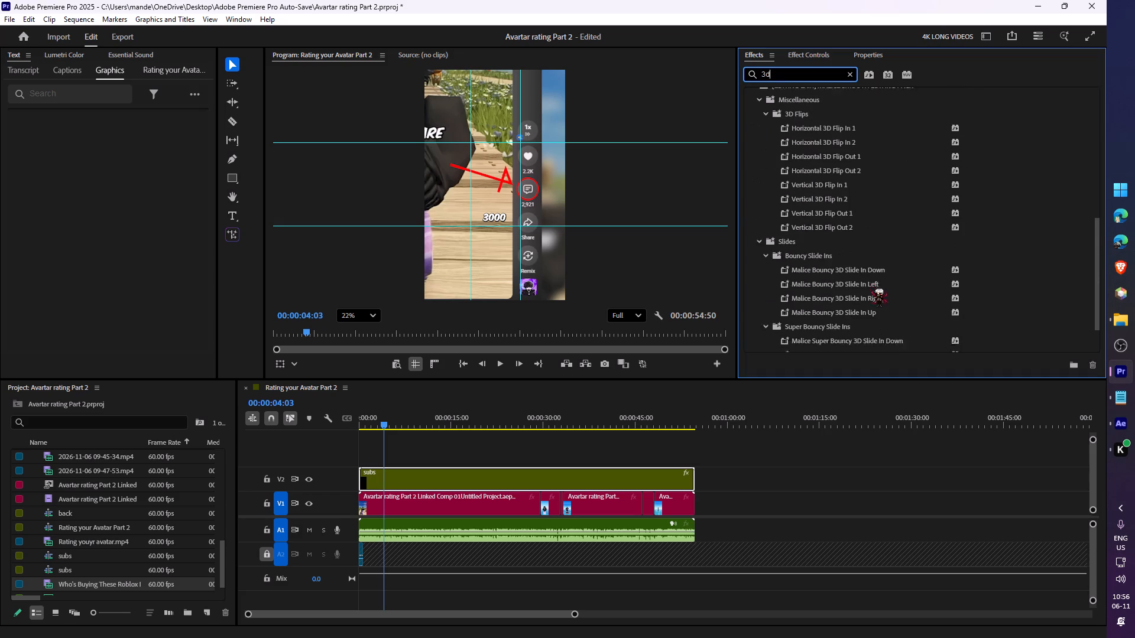
scroll(870, 289, down, 9)
scroll(906, 275, up, 20)
scroll(906, 275, up, 1)
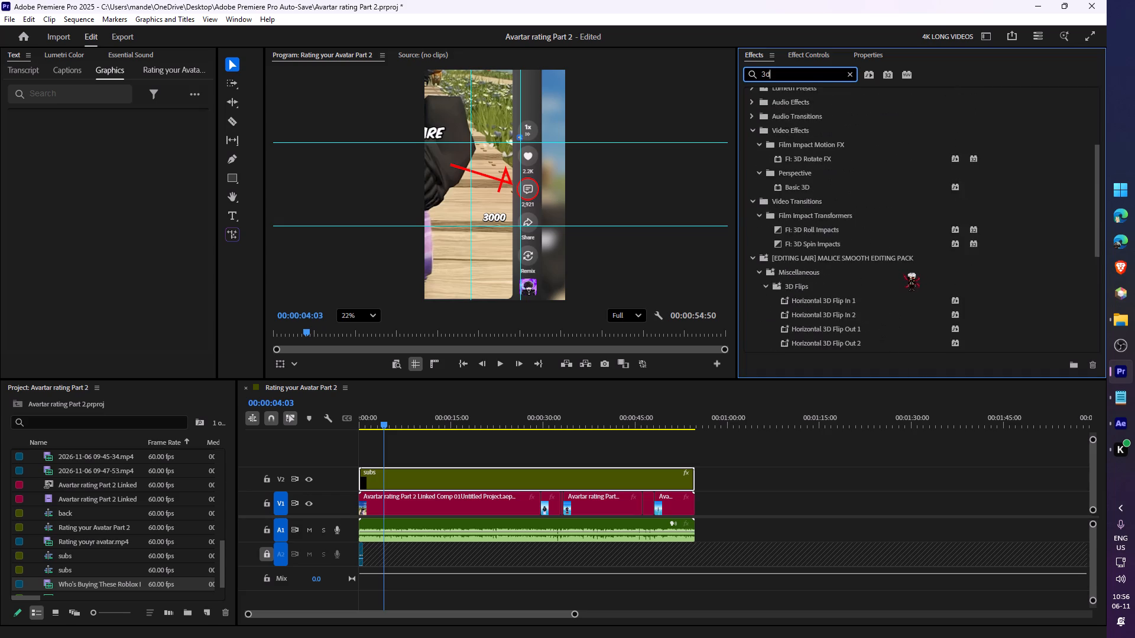
scroll(903, 274, up, 5)
drag(808, 270, 512, 481)
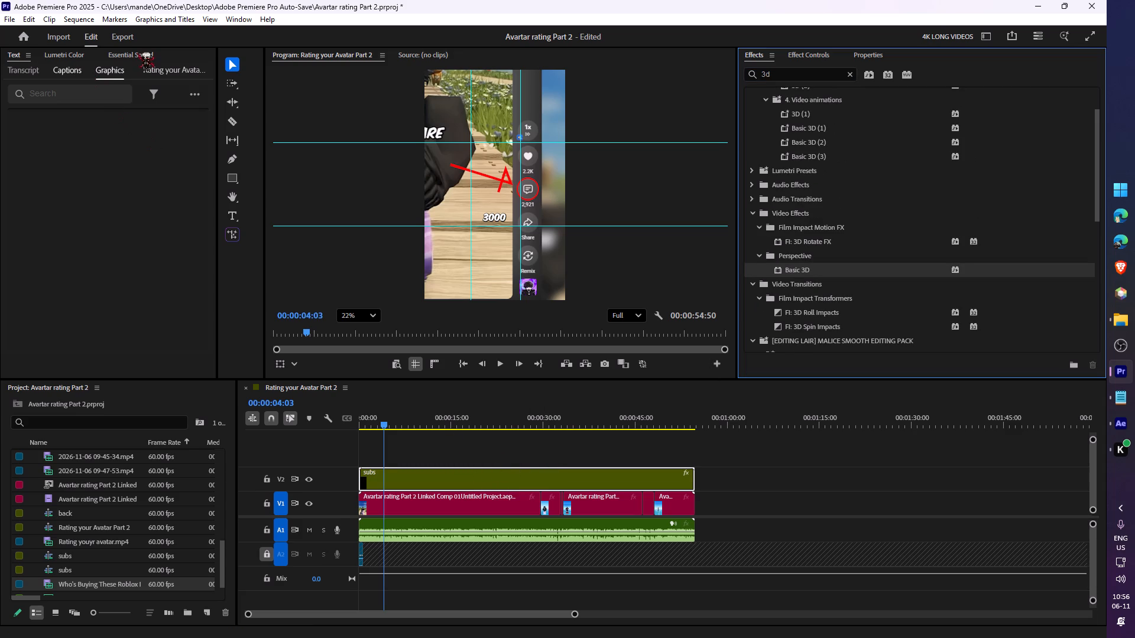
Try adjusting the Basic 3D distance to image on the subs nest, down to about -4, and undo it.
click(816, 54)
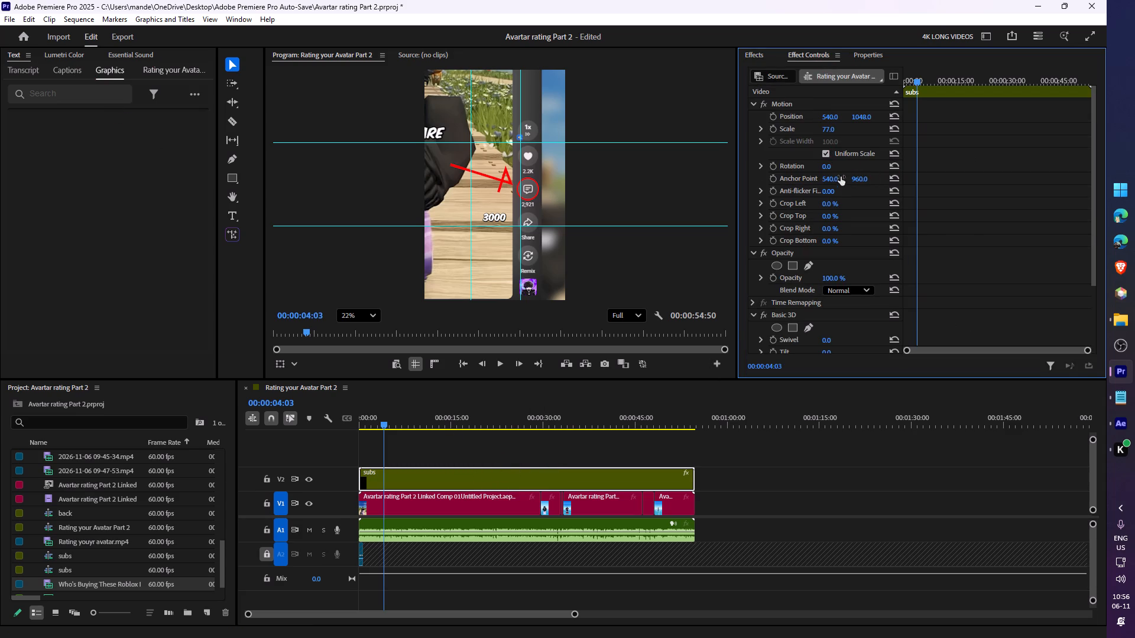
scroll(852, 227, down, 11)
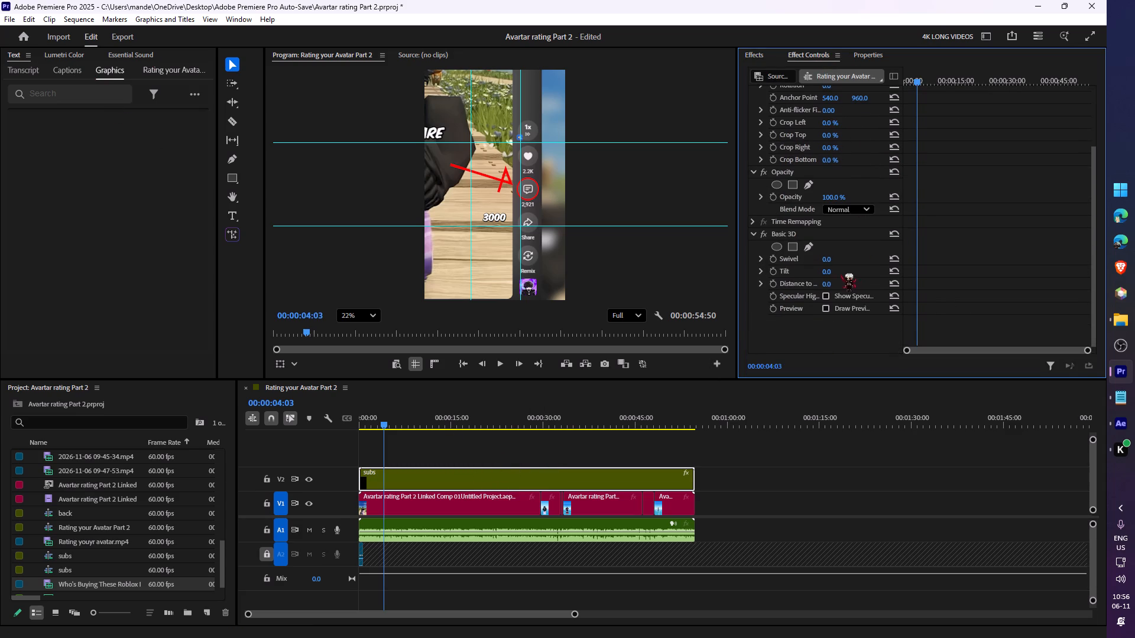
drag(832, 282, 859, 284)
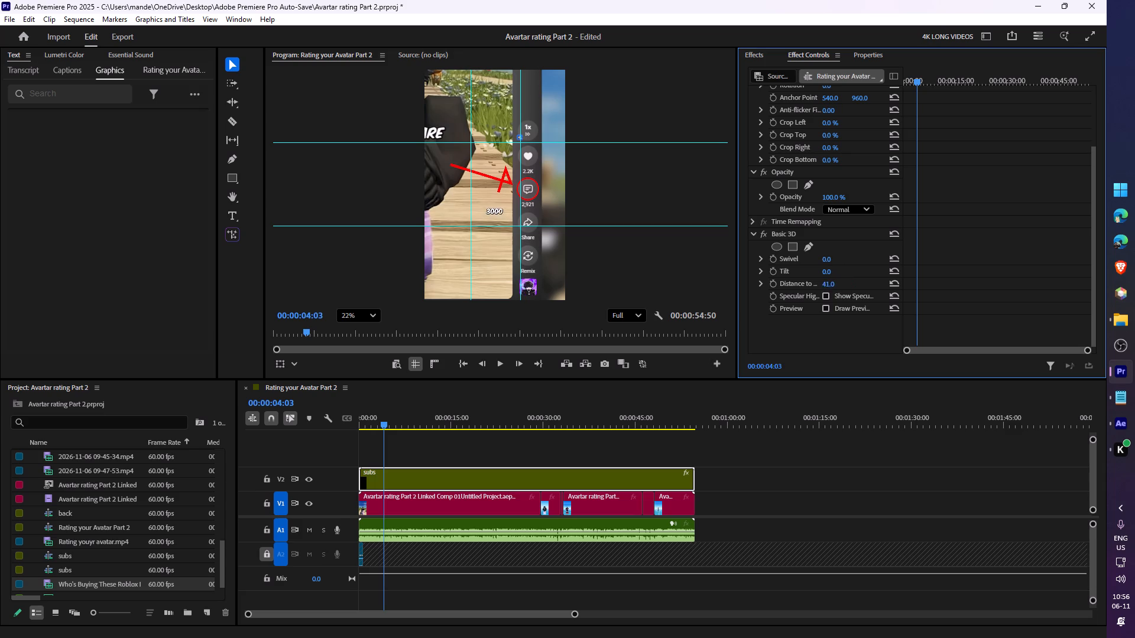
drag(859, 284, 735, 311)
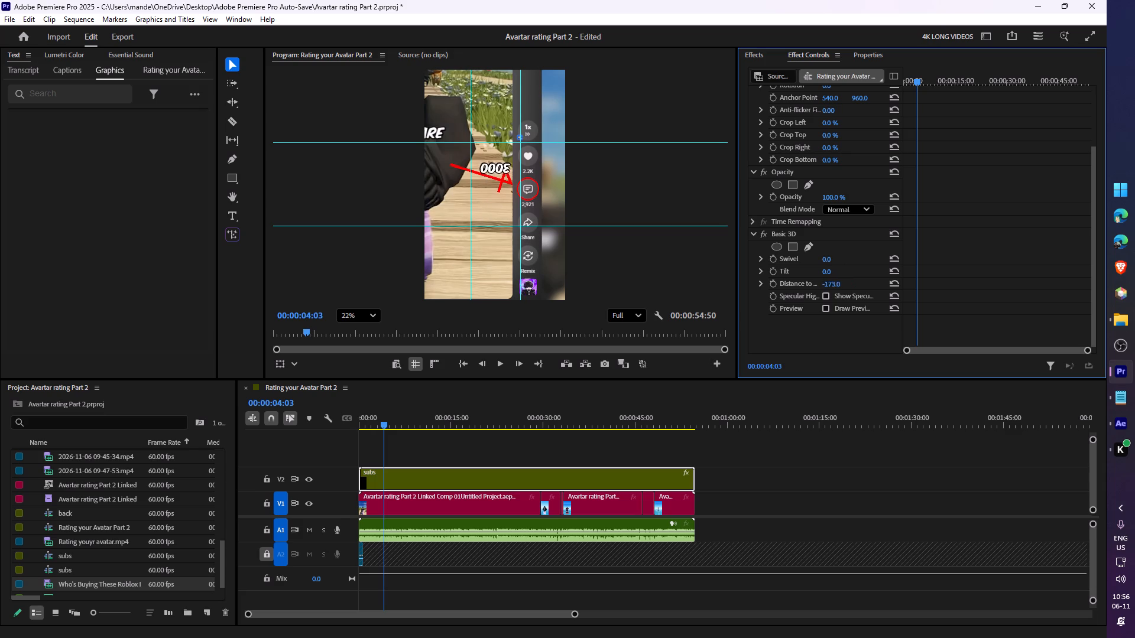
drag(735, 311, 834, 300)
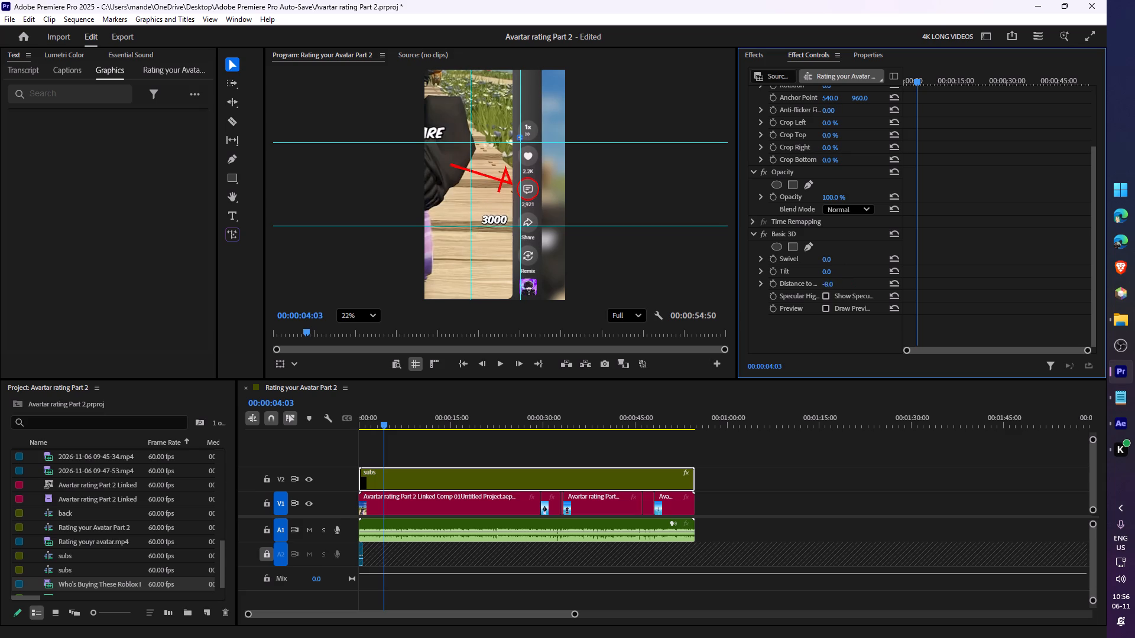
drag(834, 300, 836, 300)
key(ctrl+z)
Set the Basic 3D tilt of the subs nest to 17° and start playback from 00:00:04:03.
drag(828, 271, 831, 269)
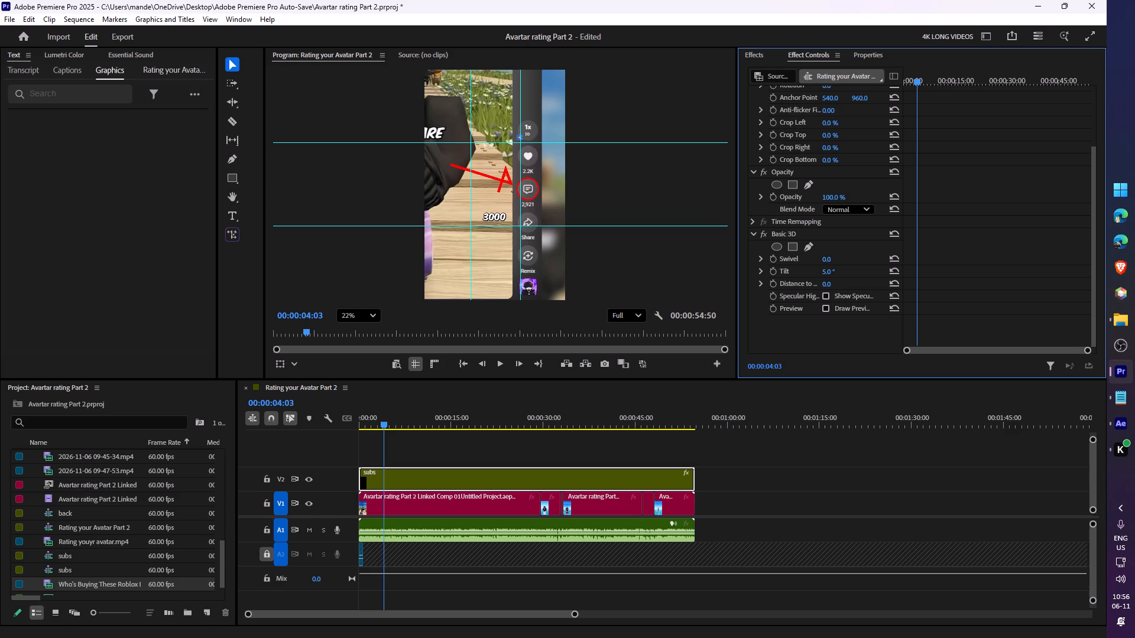
drag(831, 269, 830, 262)
key(space)
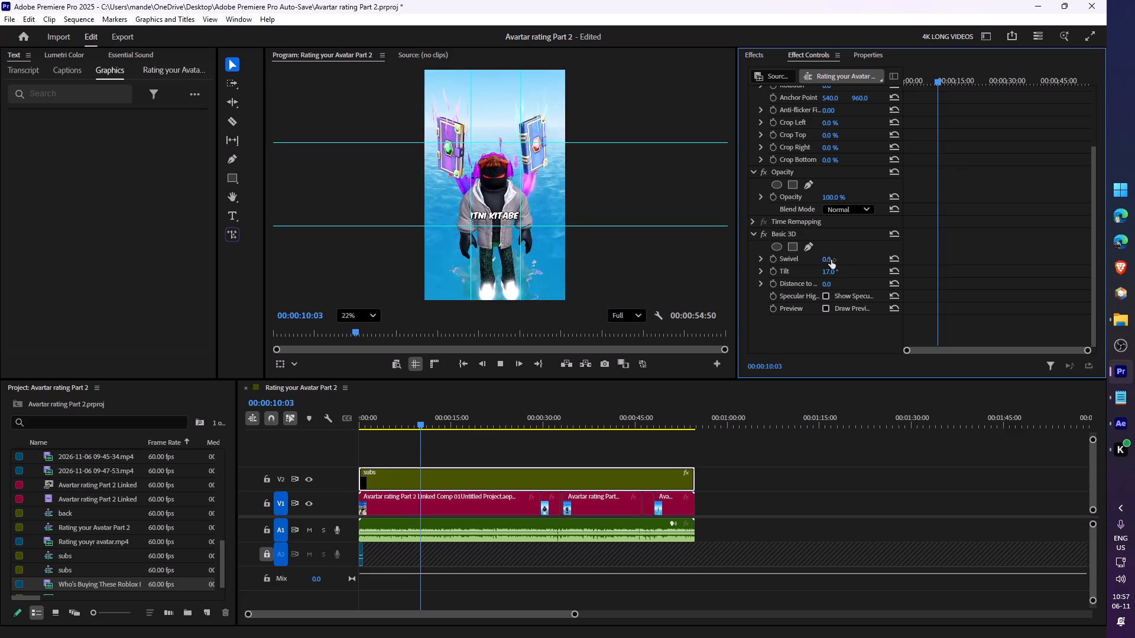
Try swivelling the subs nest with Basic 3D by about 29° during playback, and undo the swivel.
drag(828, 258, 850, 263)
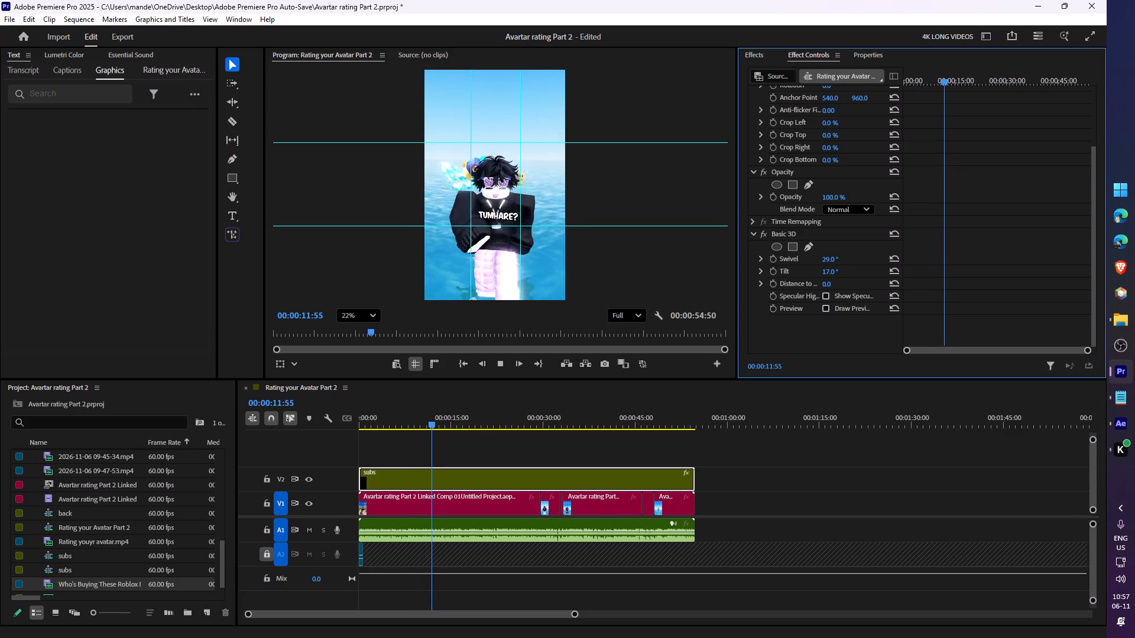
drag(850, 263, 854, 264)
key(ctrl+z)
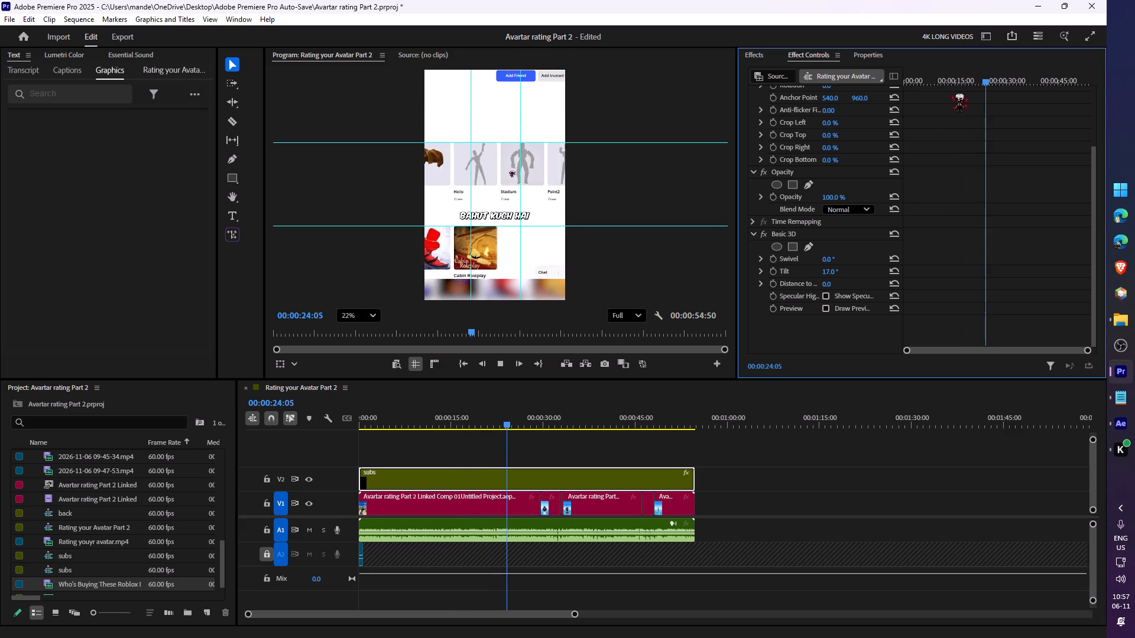
Review the tilted subtitles in a maximized program monitor up to about 00:00:38, then return to the start with preview zoom at Fit.
click(752, 51)
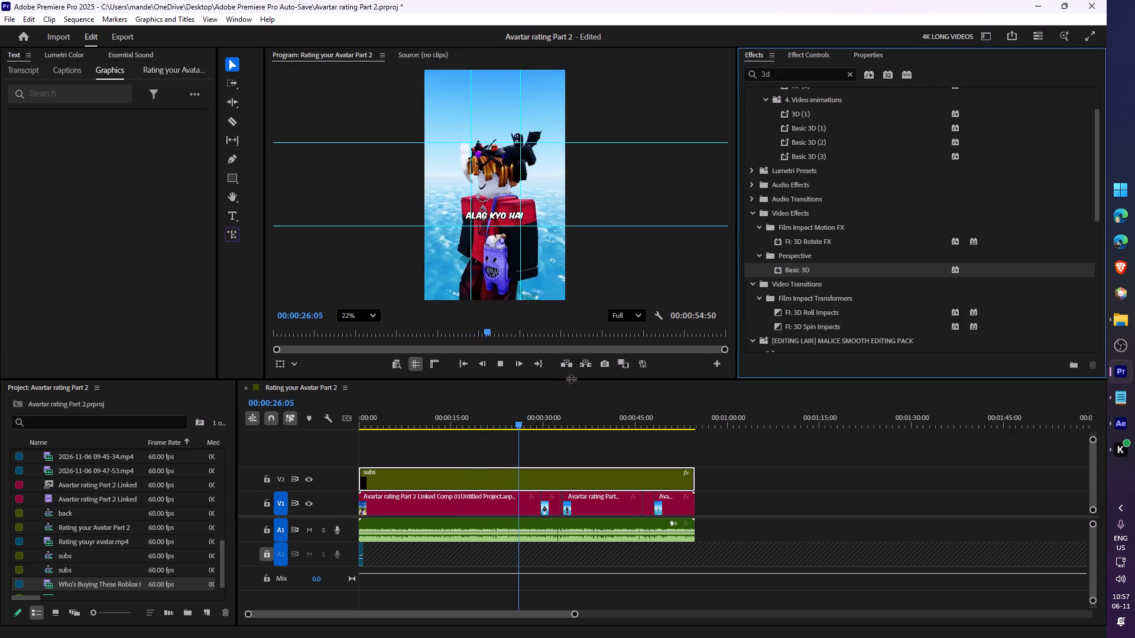
key(grave)
scroll(621, 308, up, 6)
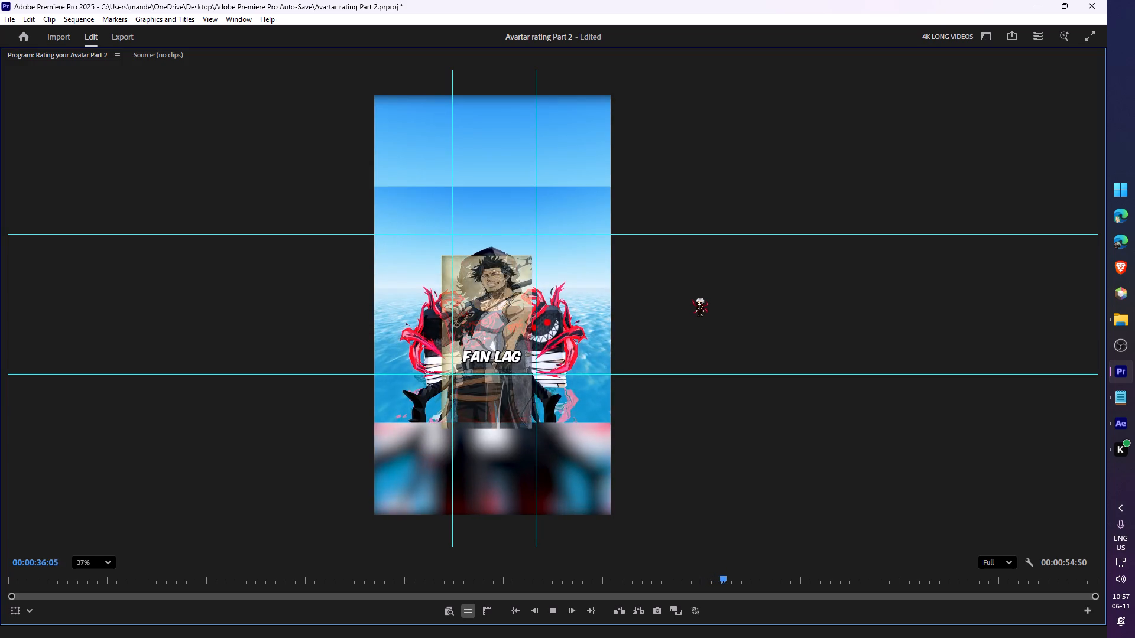
key(grave)
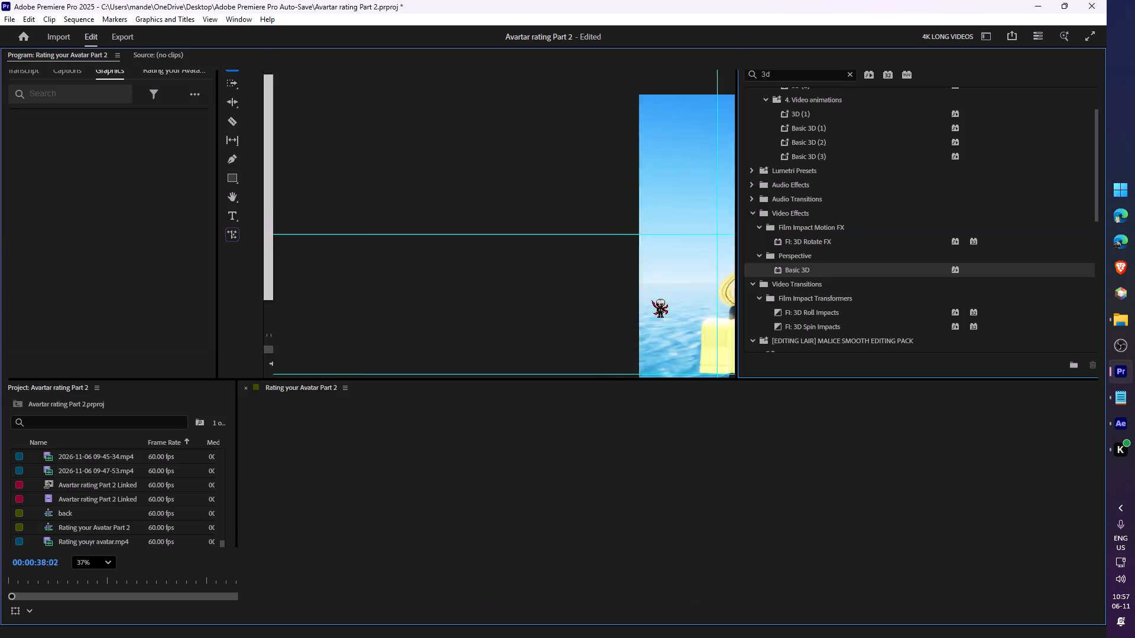
key(space)
drag(378, 424, 307, 428)
click(356, 315)
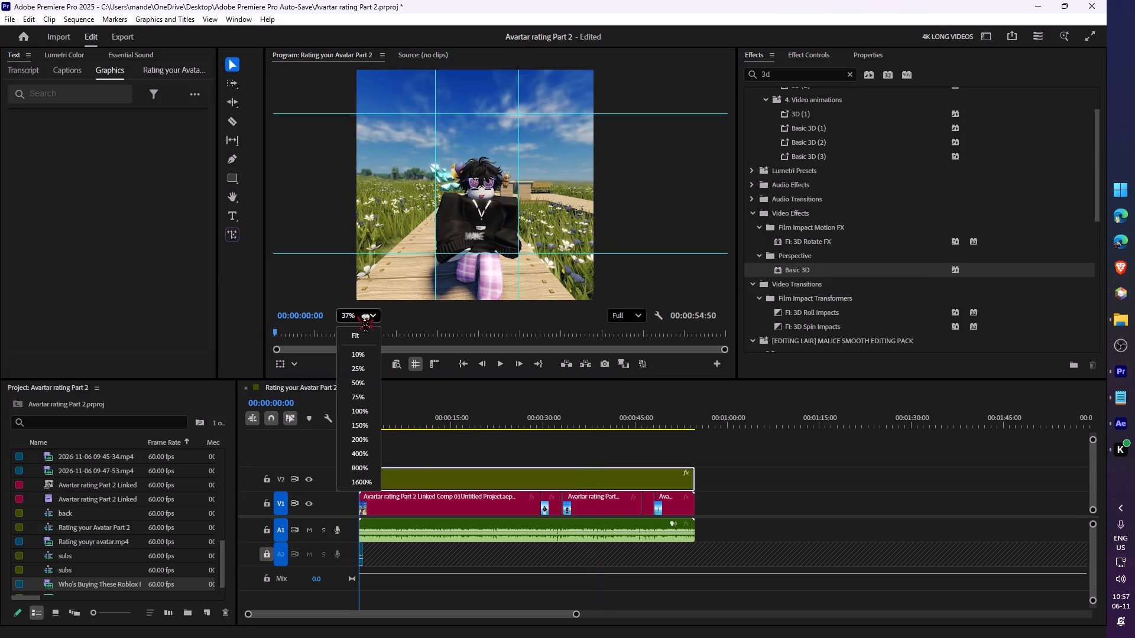
click(359, 338)
Lock tracks V1, V2 and A1, and enlarge the audio area of the timeline.
click(268, 506)
click(269, 471)
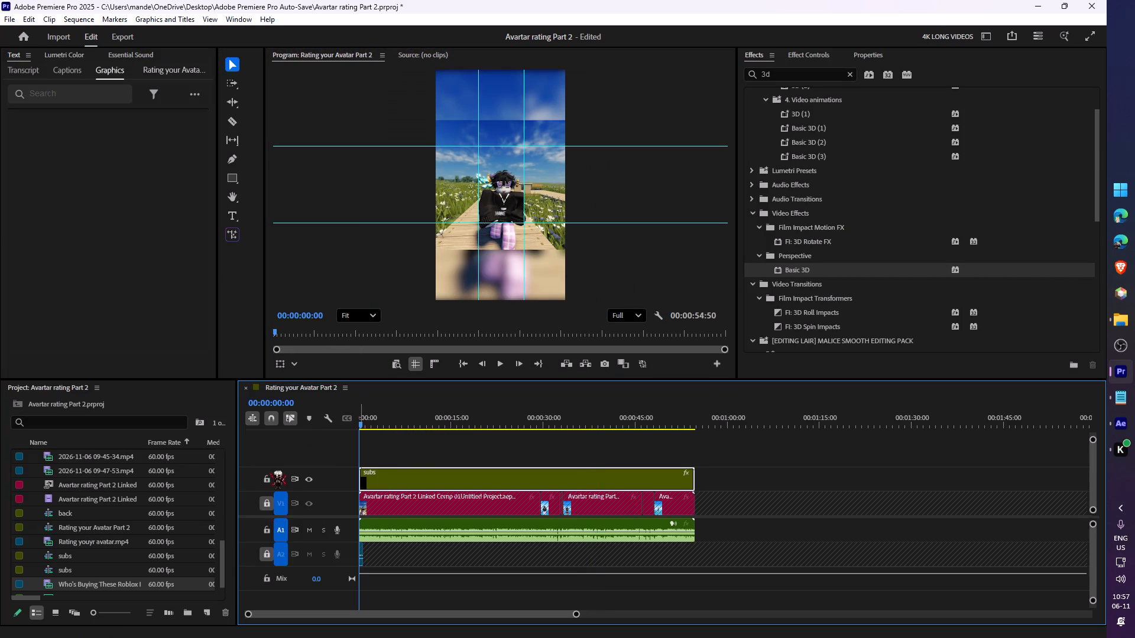
click(266, 531)
drag(303, 517, 322, 437)
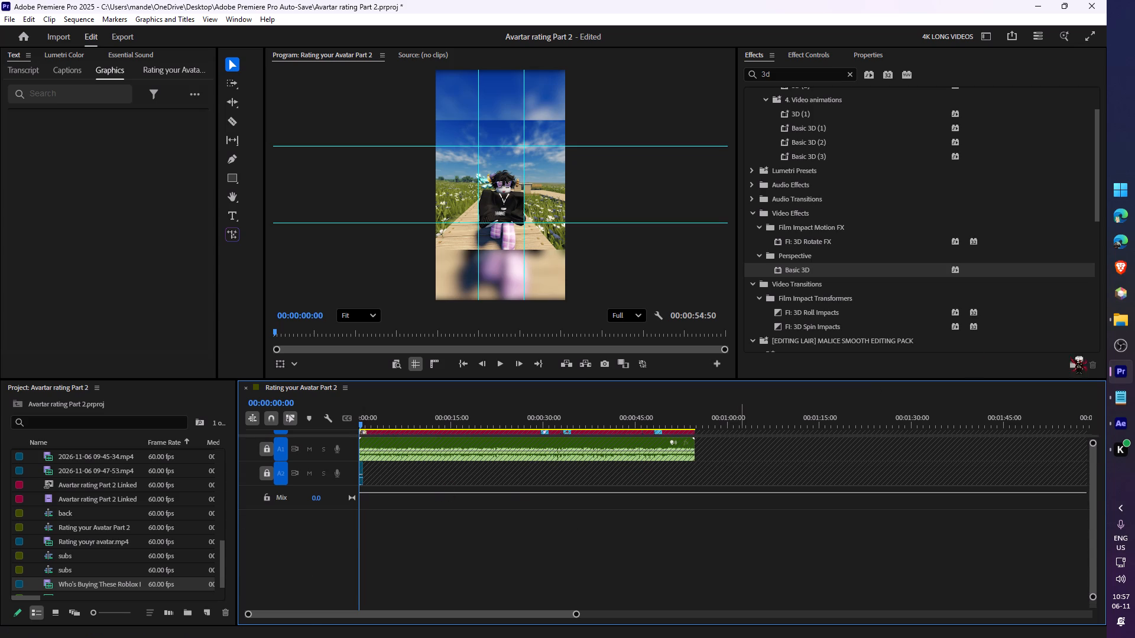
Import the sfx roblox folder from videos\Editing on the M: drive into the Avartar rating Part 2 project using File Explorer.
click(1127, 327)
click(448, 318)
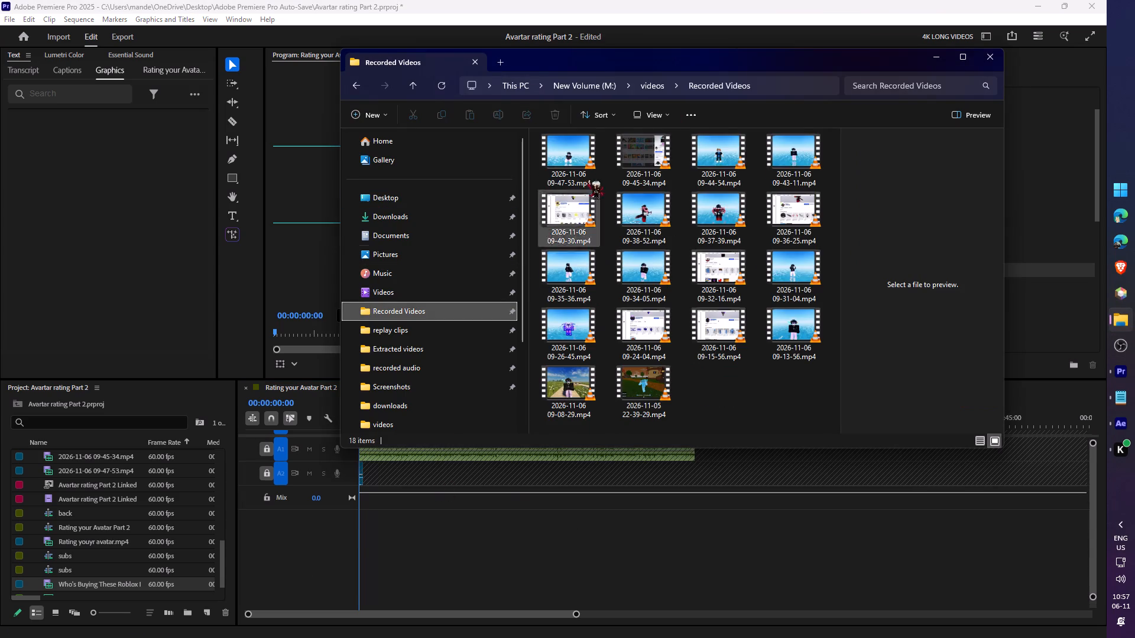
click(650, 93)
click(676, 363)
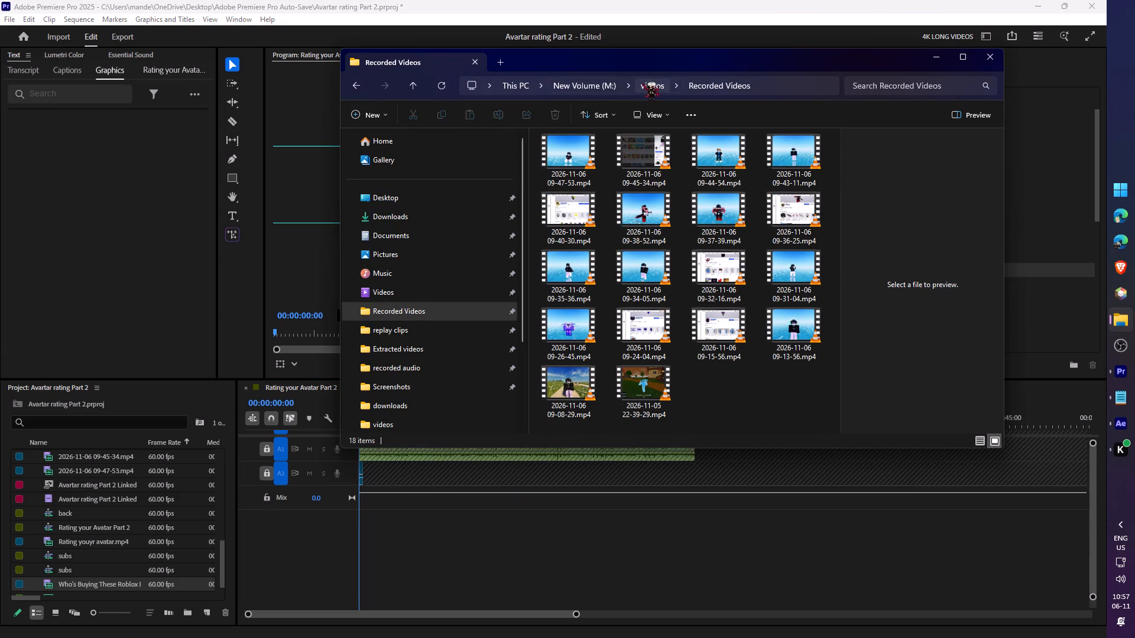
click(643, 83)
double_click(599, 173)
click(596, 283)
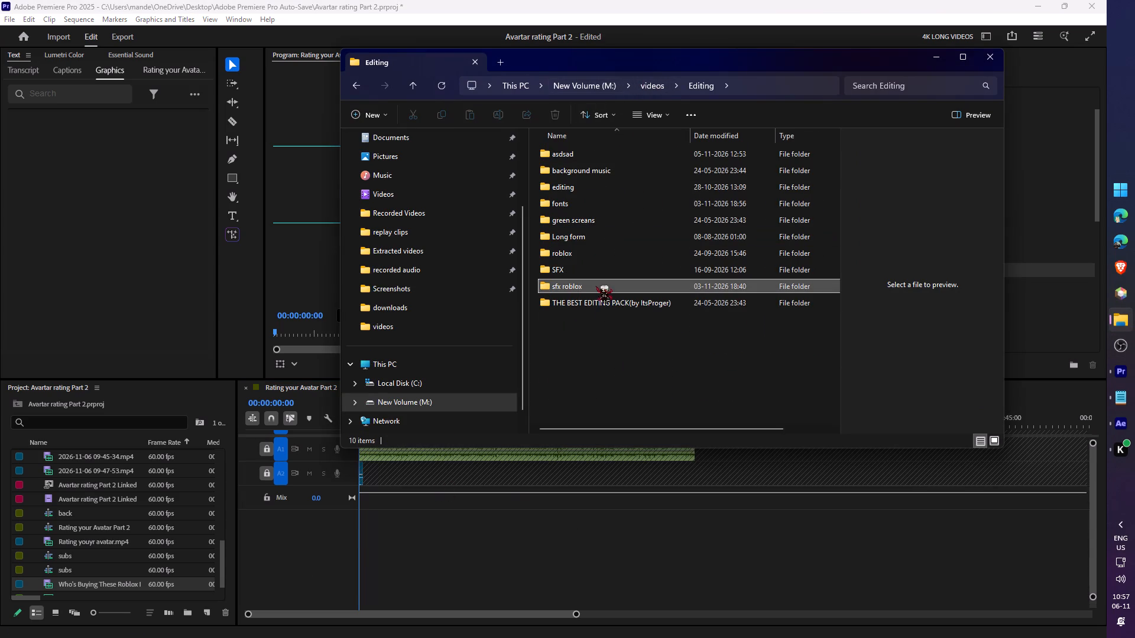
drag(579, 286, 145, 507)
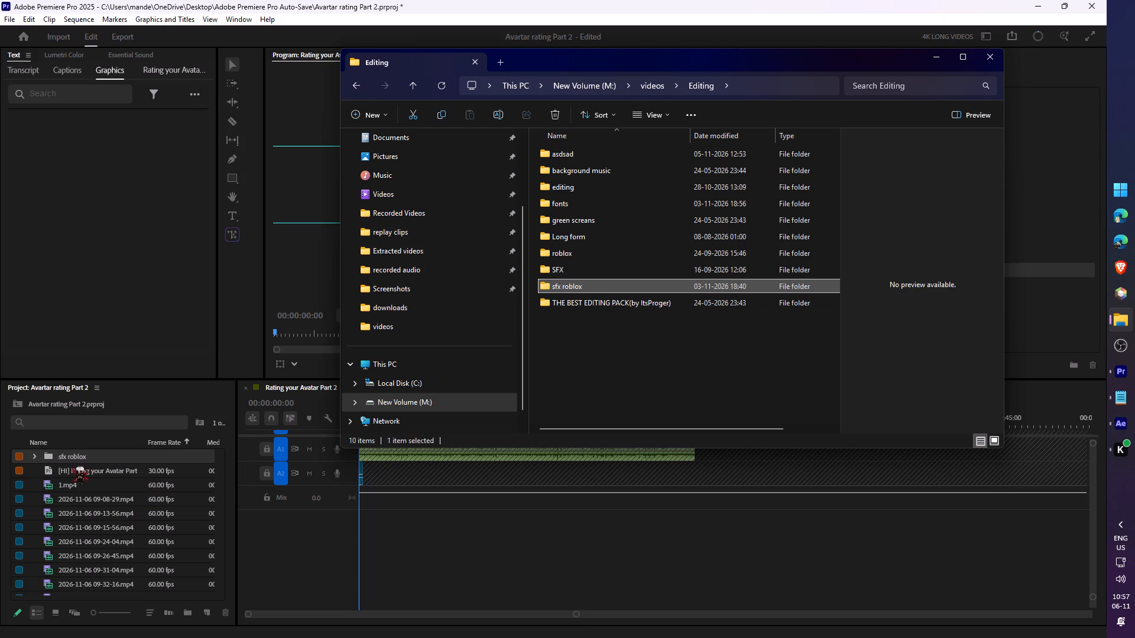
click(119, 450)
click(699, 235)
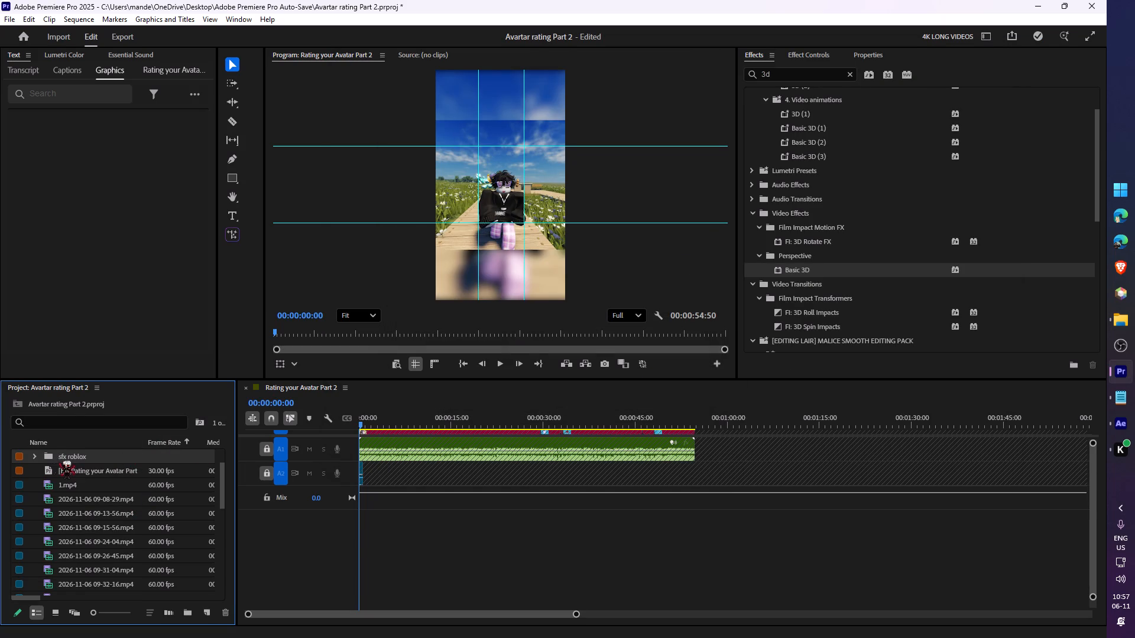
Open the sfx roblox bin and its Sfx Pack bin, and dock both with the Effects and Effect Controls panels.
double_click(51, 454)
double_click(49, 454)
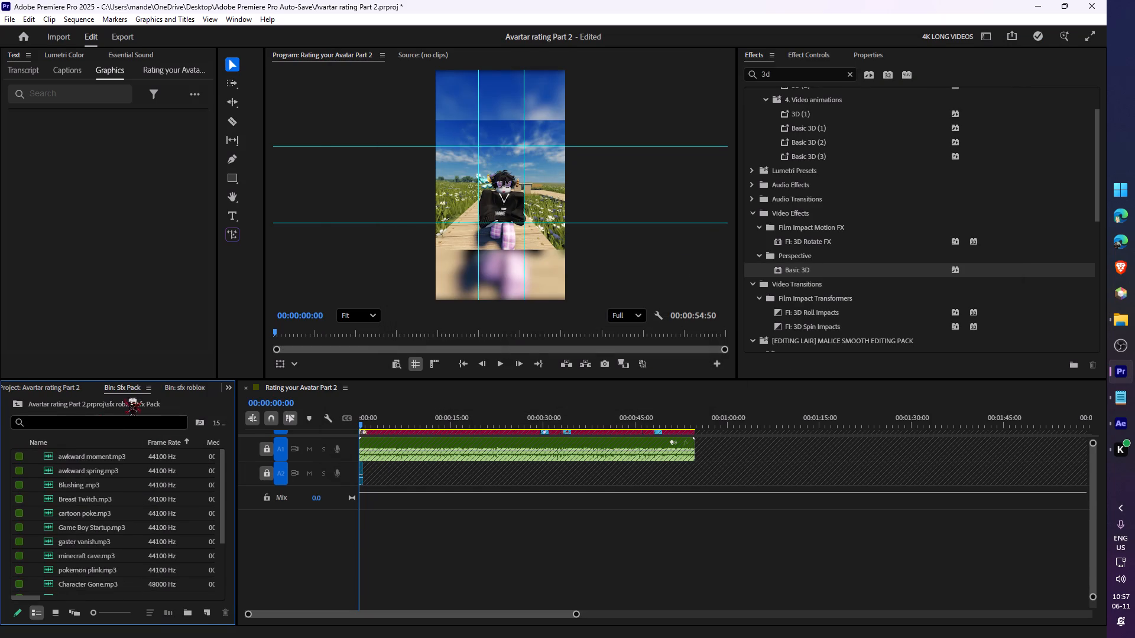
drag(123, 389, 855, 55)
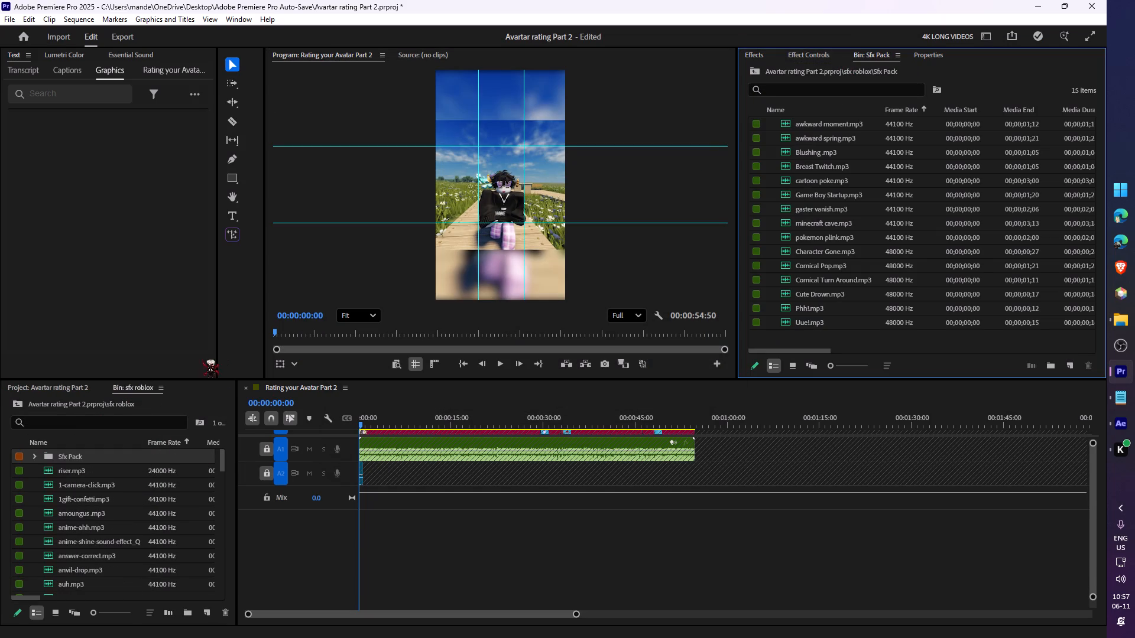
drag(141, 389, 838, 57)
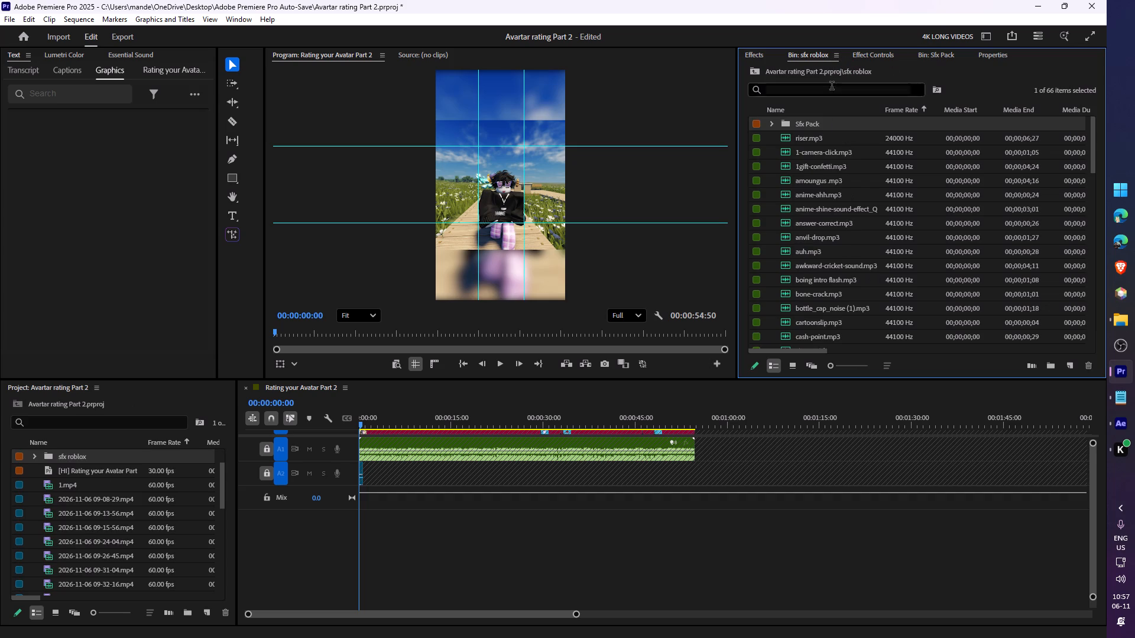
Reorder the docked panels so Effect Controls follows the Sfx Pack bin, and bring Sfx Pack to the front.
click(641, 0)
click(509, 555)
drag(369, 411, 306, 421)
key(z)
key(z)
key(z)
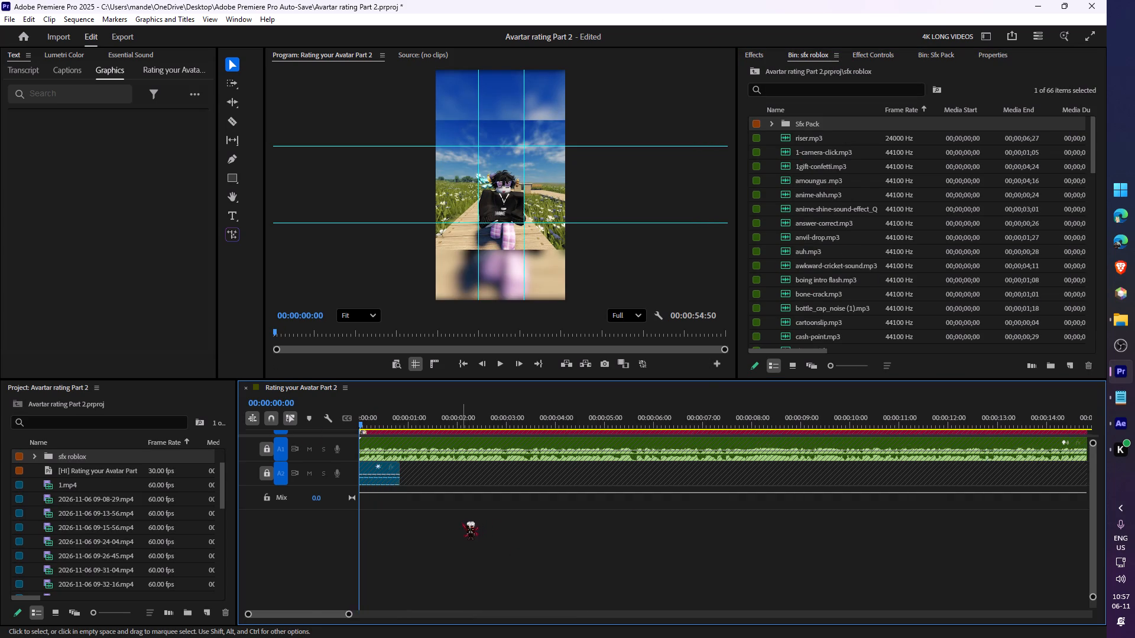
key(z)
key(z)
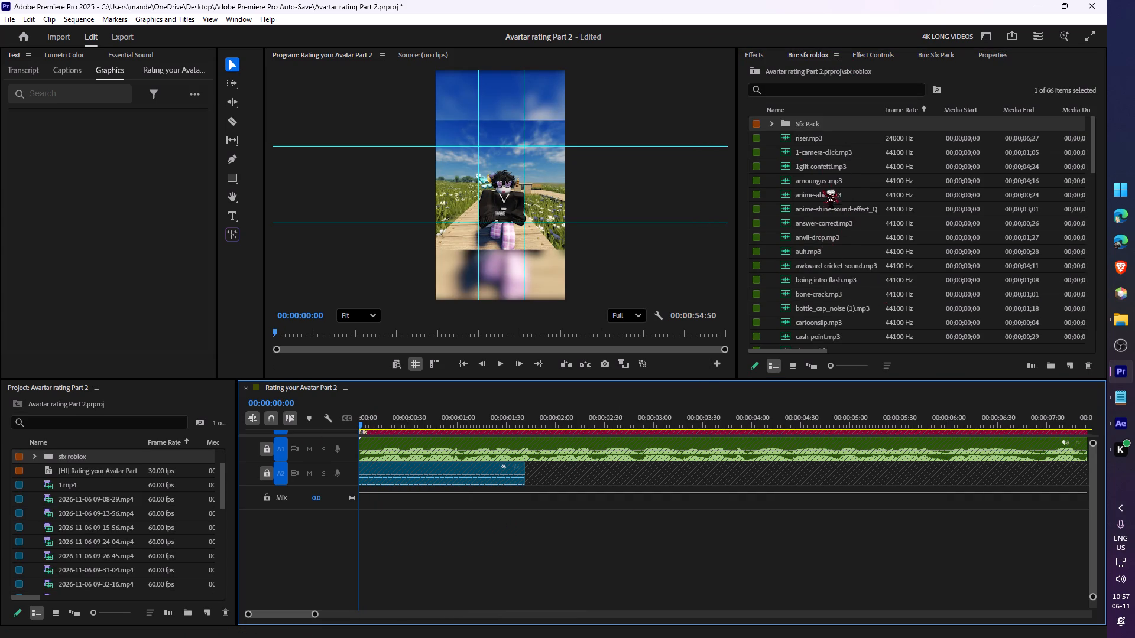
click(867, 57)
click(806, 49)
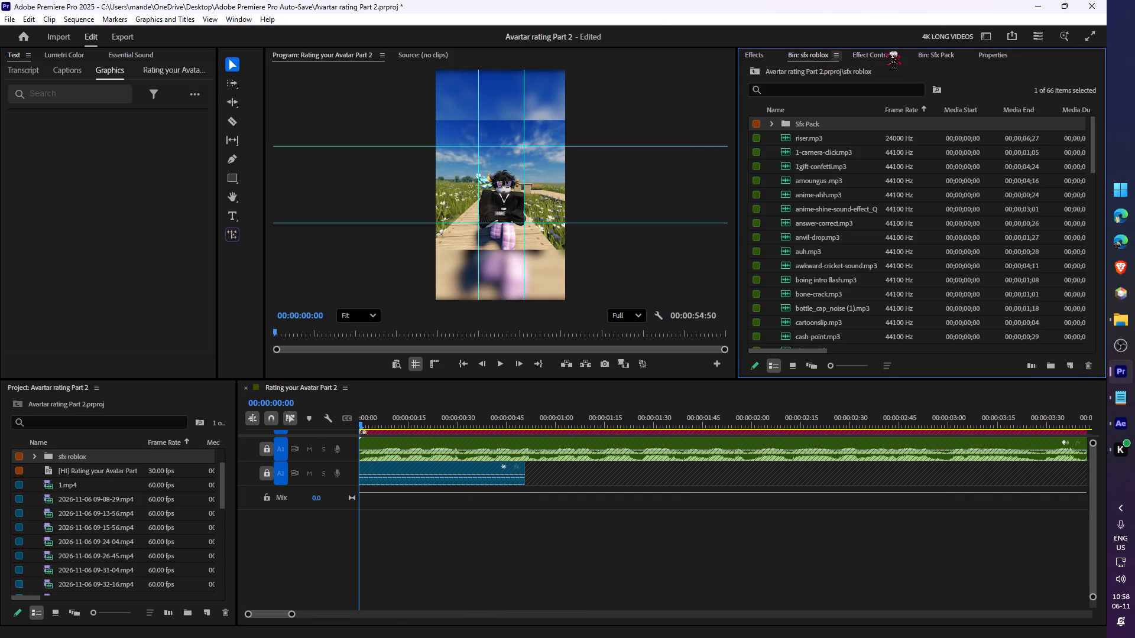
drag(882, 51, 945, 51)
click(867, 57)
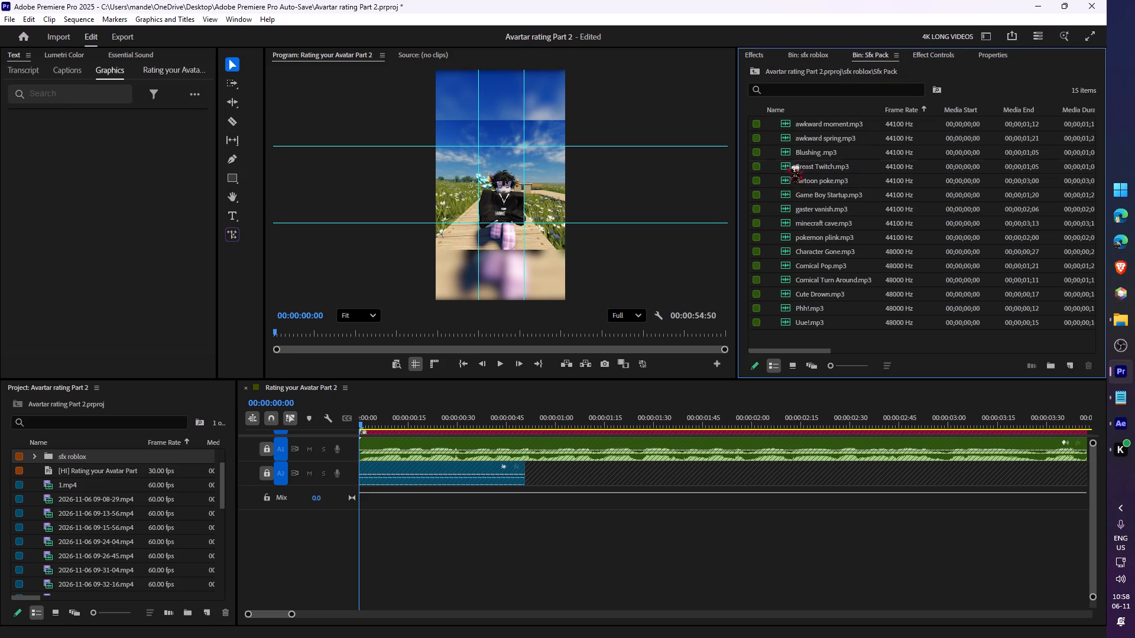
Audition the Sfx Pack sounds in order from Breast Twitch.mp3 through minecraft cave.mp3 in the source monitor.
double_click(786, 166)
key(space)
key(space)
double_click(784, 178)
key(space)
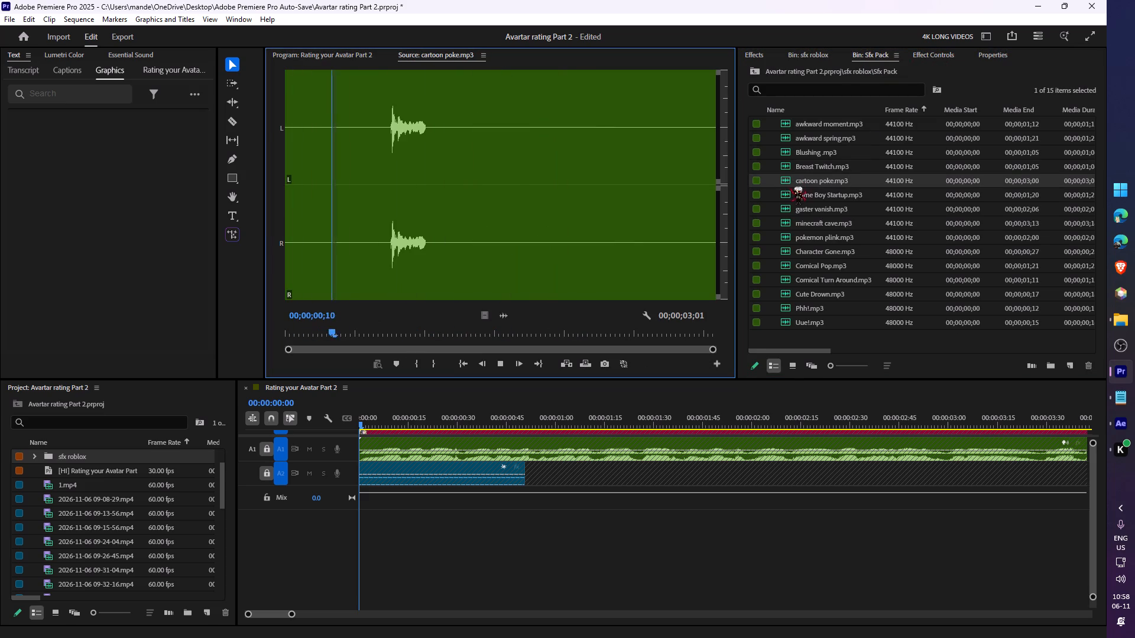
key(space)
double_click(787, 194)
key(space)
key(space)
double_click(784, 207)
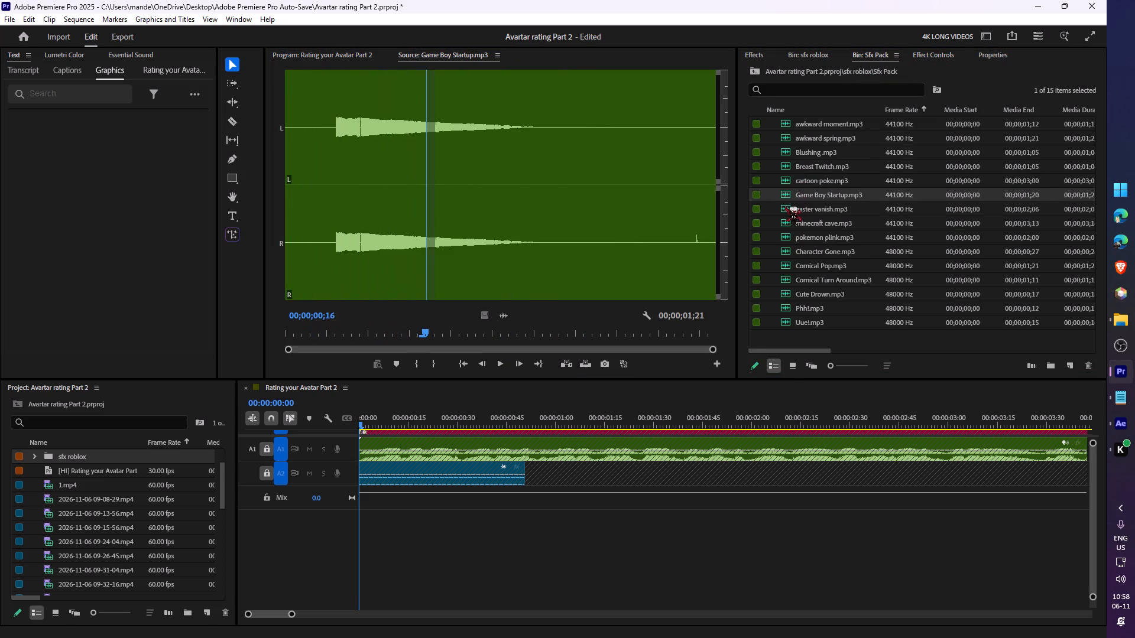
key(space)
key(space)
click(783, 226)
key(space)
click(783, 226)
click(789, 223)
key(space)
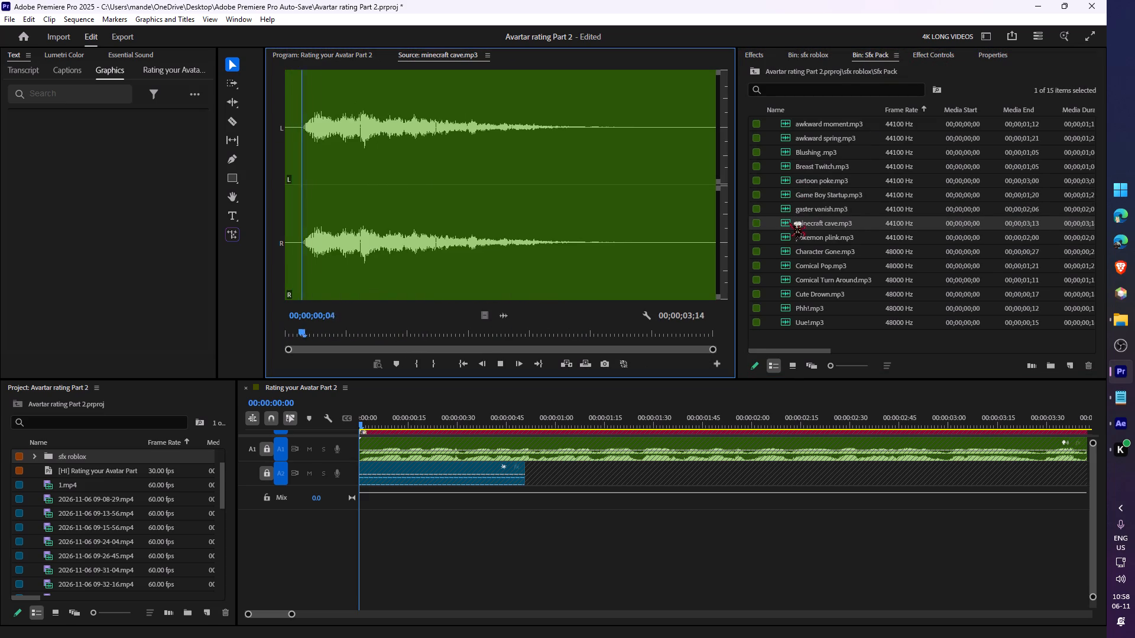
key(space)
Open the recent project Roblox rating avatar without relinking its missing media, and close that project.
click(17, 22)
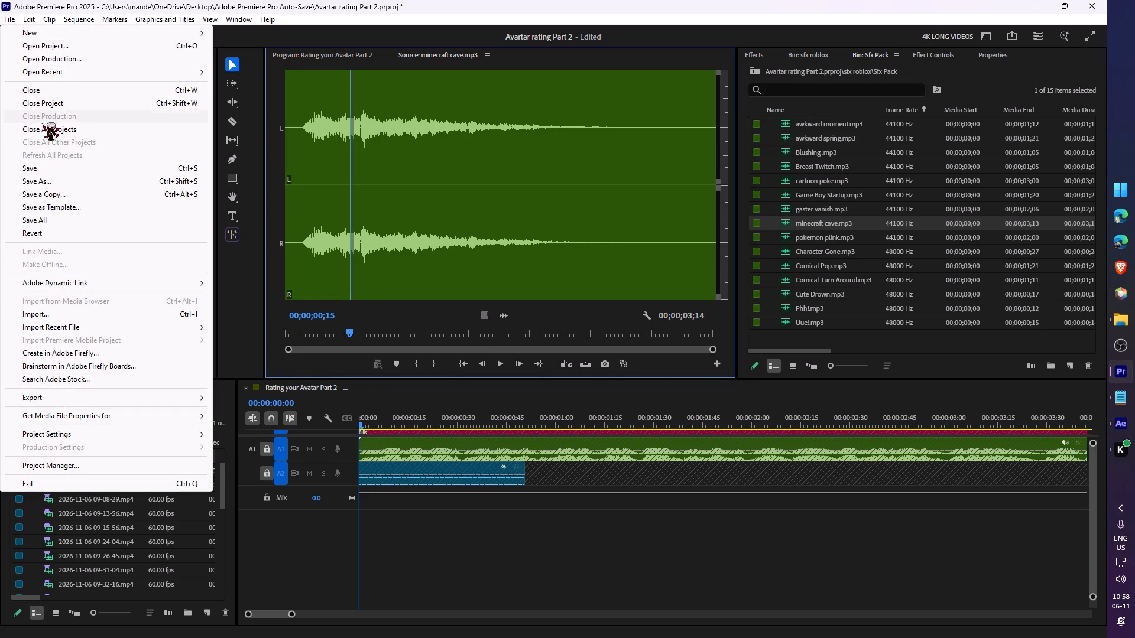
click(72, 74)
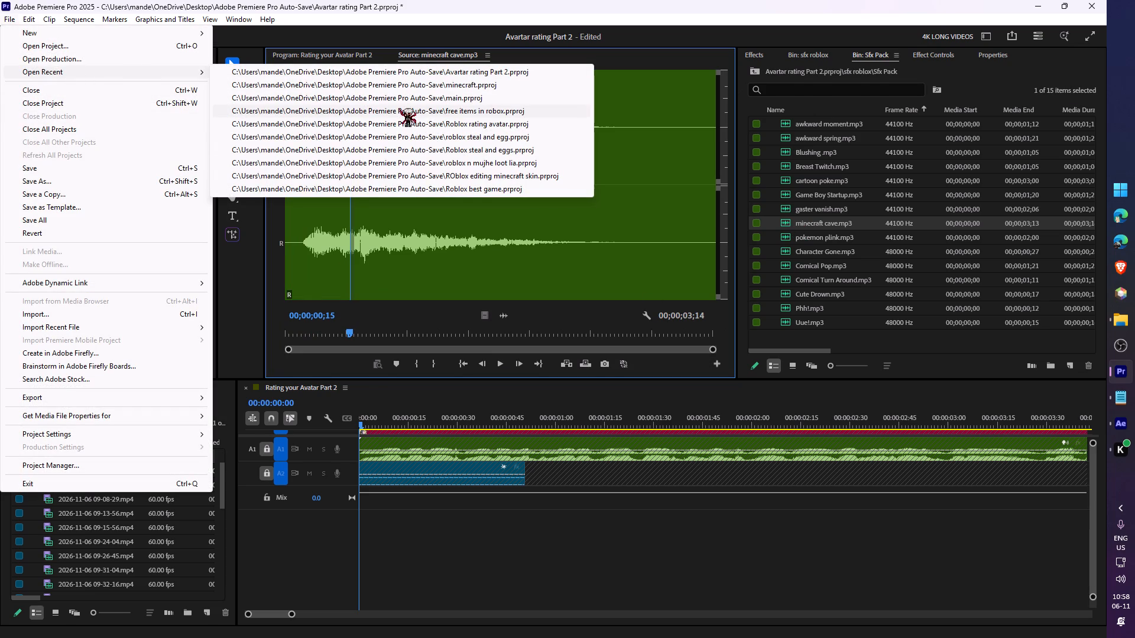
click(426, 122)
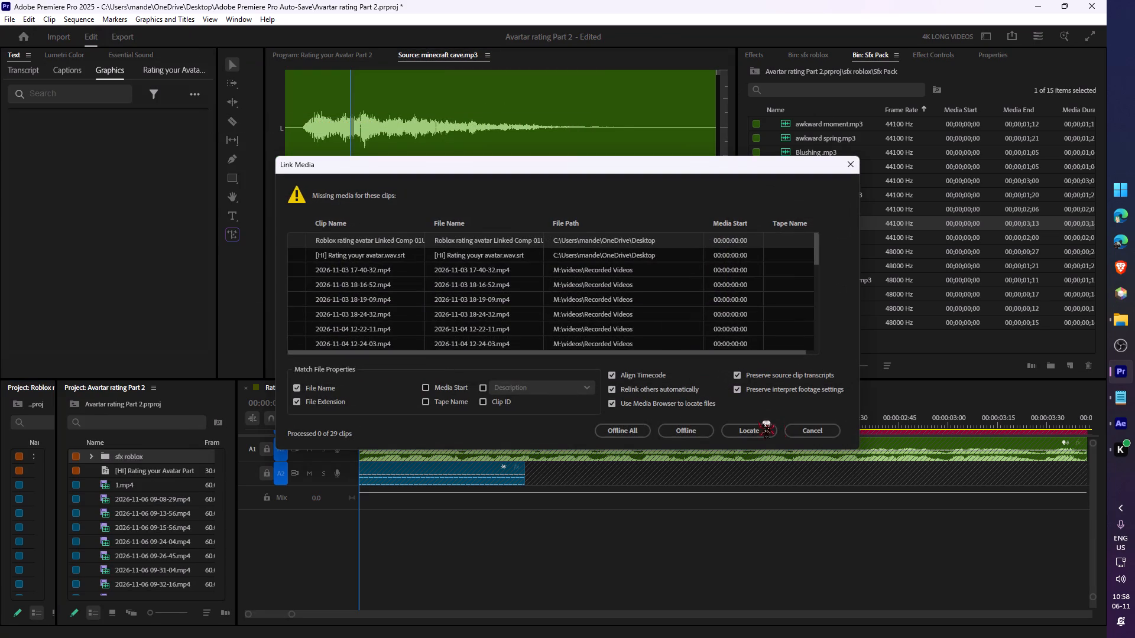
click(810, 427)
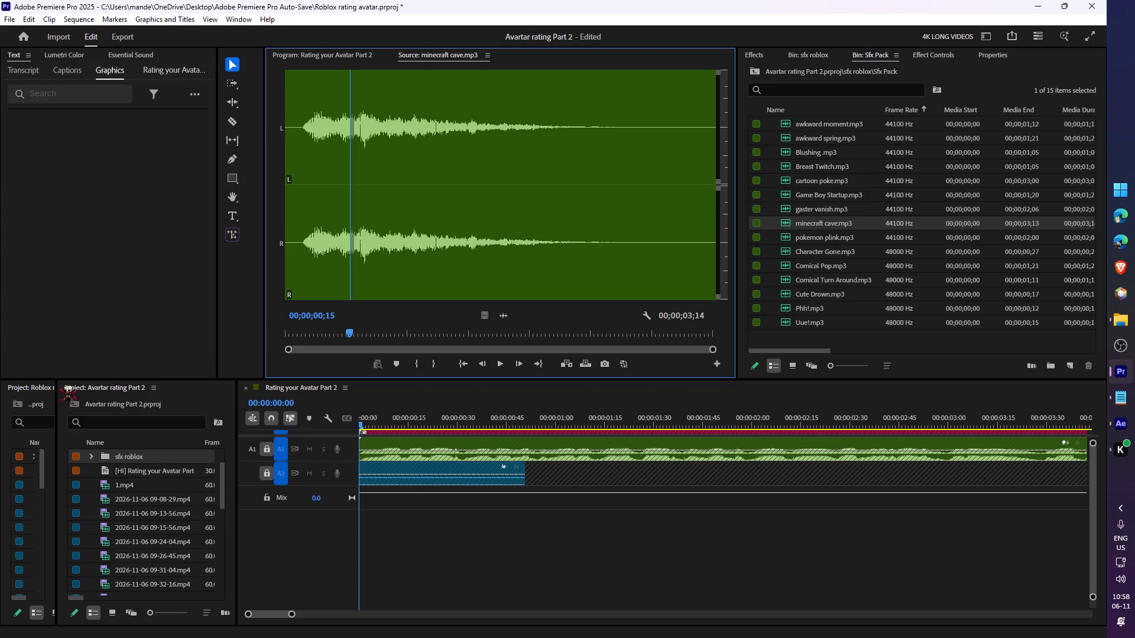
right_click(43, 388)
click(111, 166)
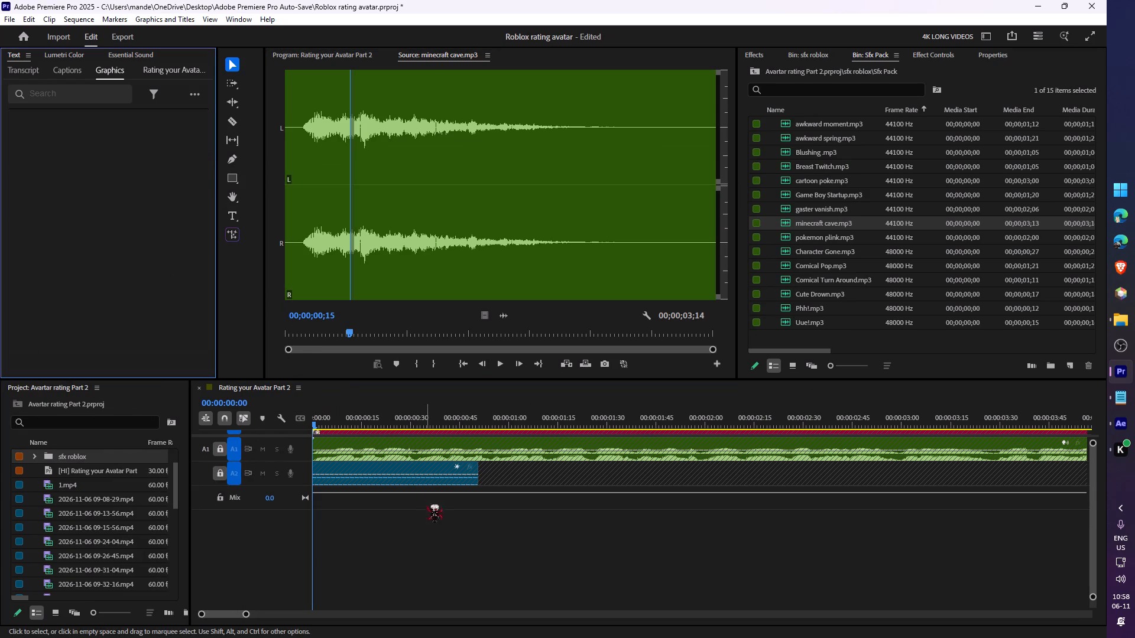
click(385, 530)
Open the recent project minecraft.prproj and skip relinking its missing media.
click(9, 18)
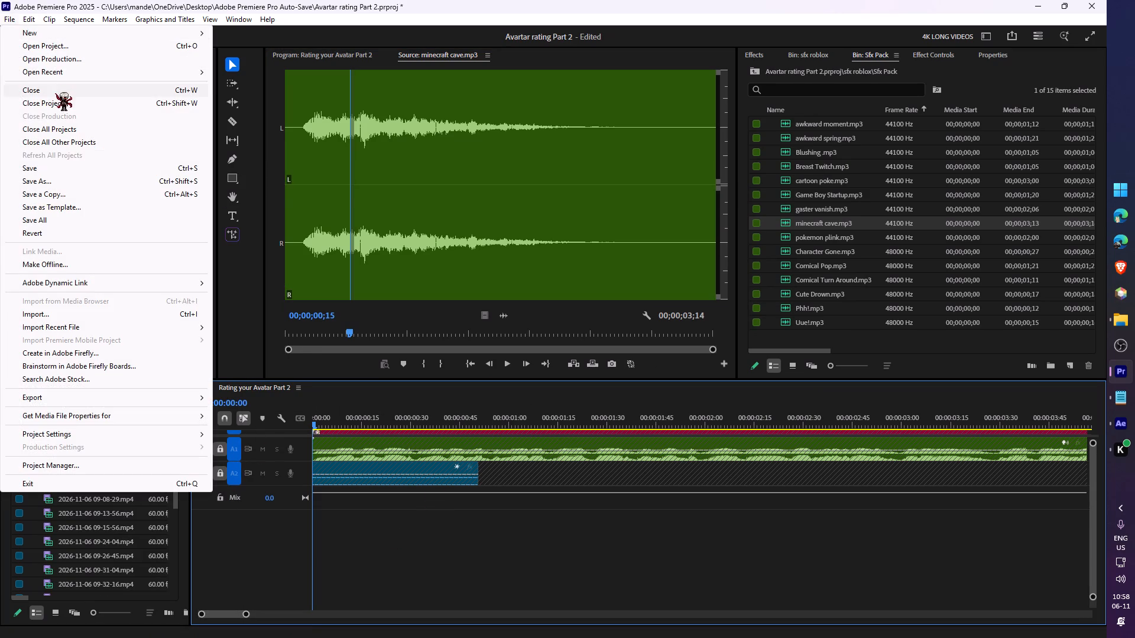
click(72, 71)
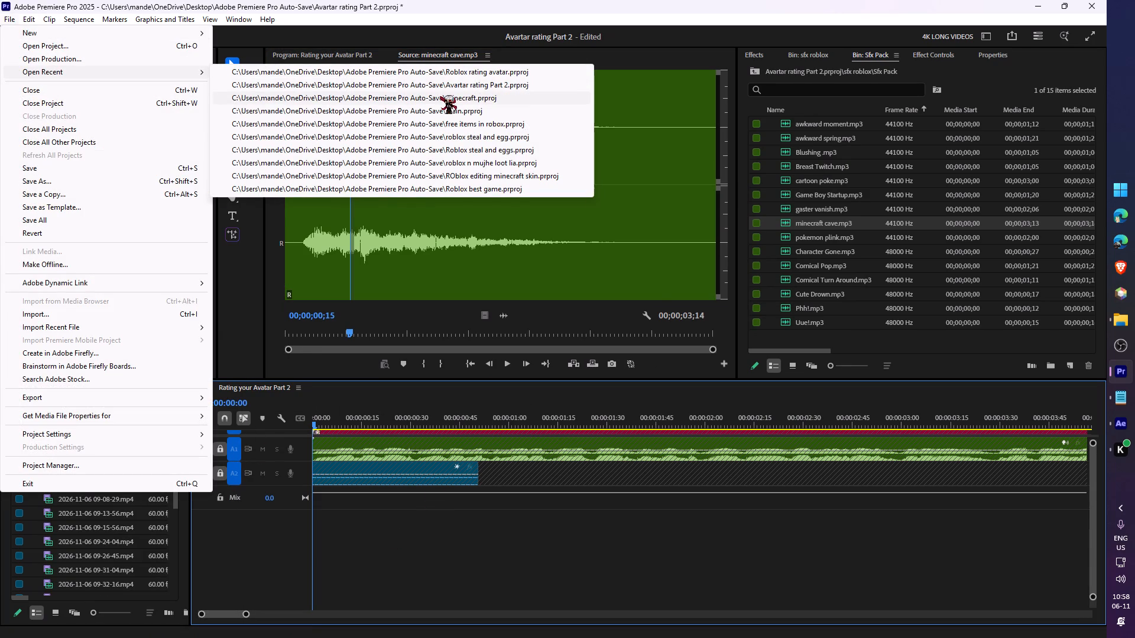
click(440, 96)
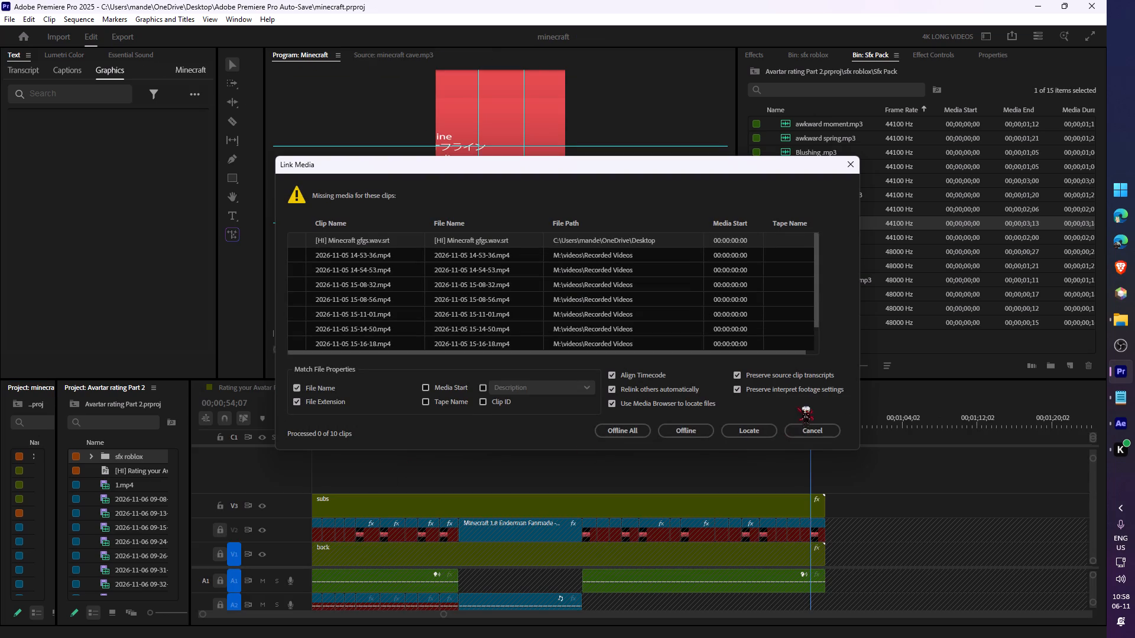
click(810, 427)
Enlarge the audio area of the Minecraft sequence, unlock track A3, and briefly play the sequence from its start.
click(264, 565)
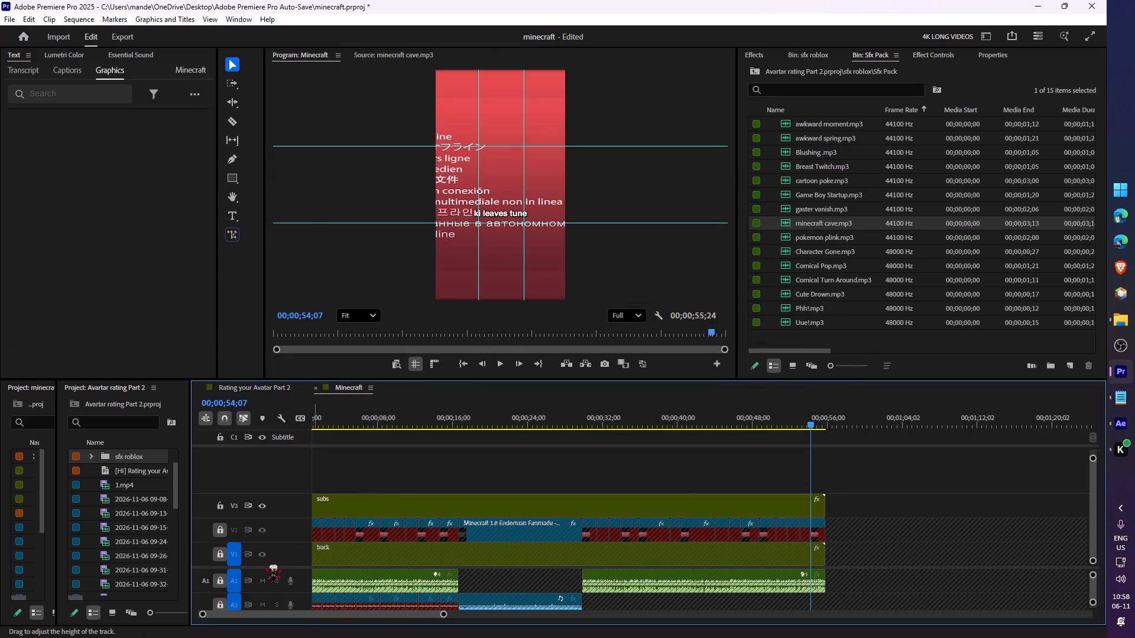
drag(264, 567, 274, 477)
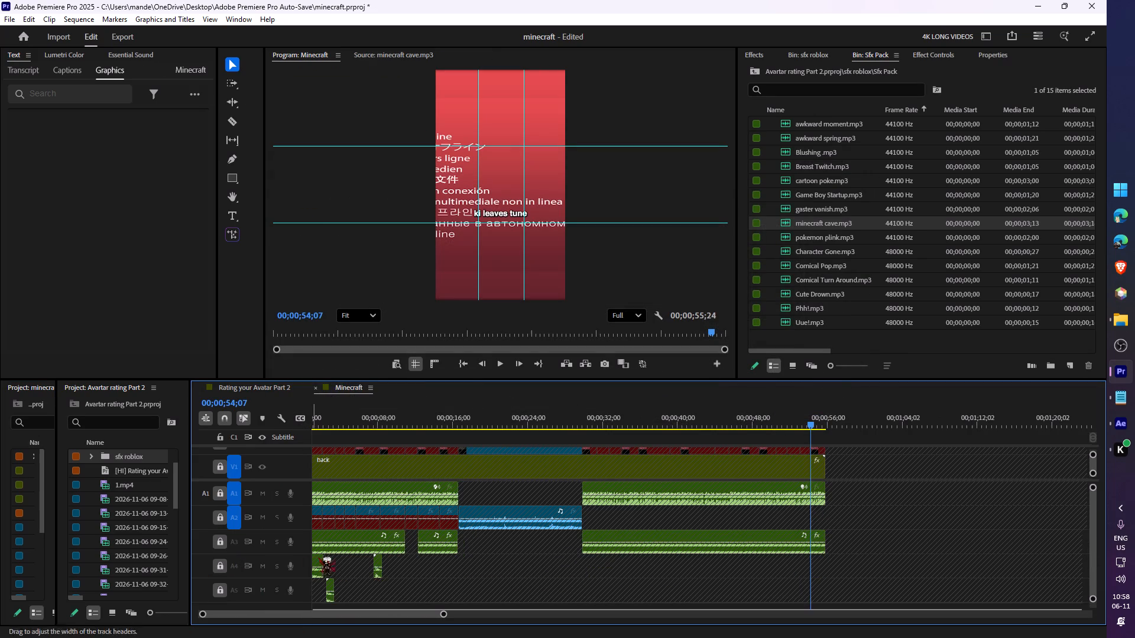
click(222, 540)
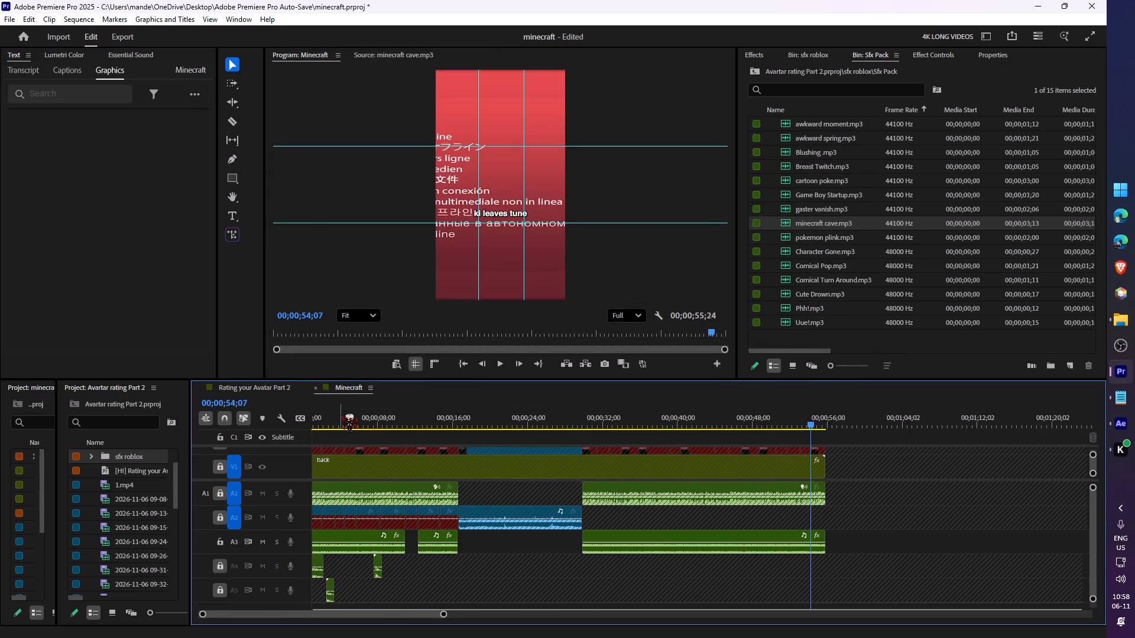
drag(340, 415, 214, 438)
key(space)
key(space)
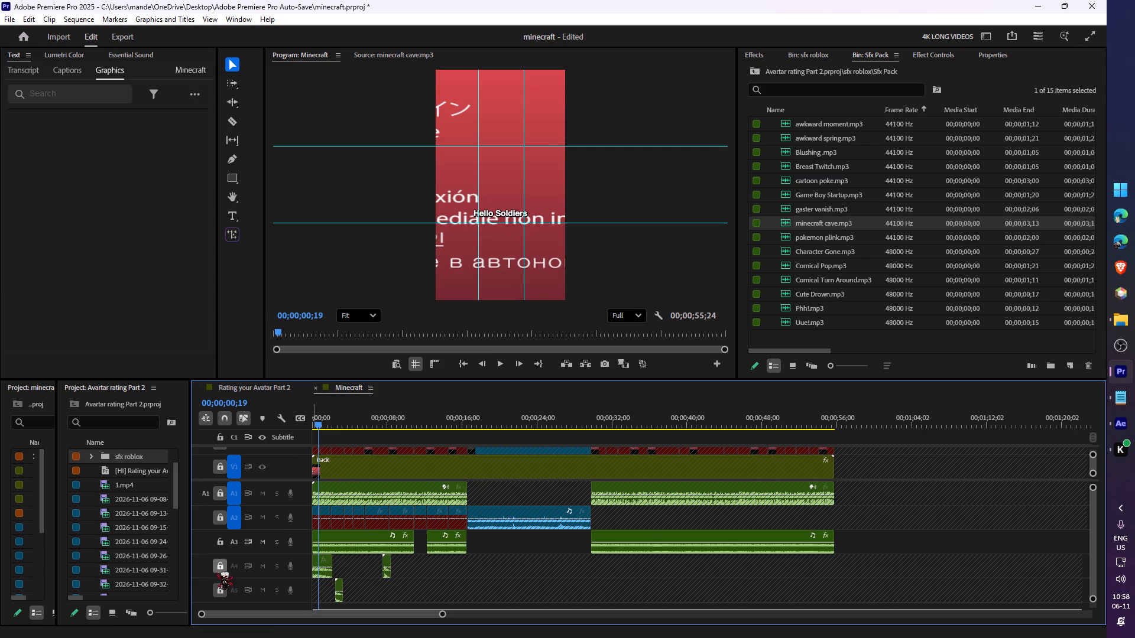
Unlock track A4, try to cut its first clip, minecraft cave.mp3, and close the Minecraft sequence.
click(218, 568)
click(322, 560)
key(ctrl+x)
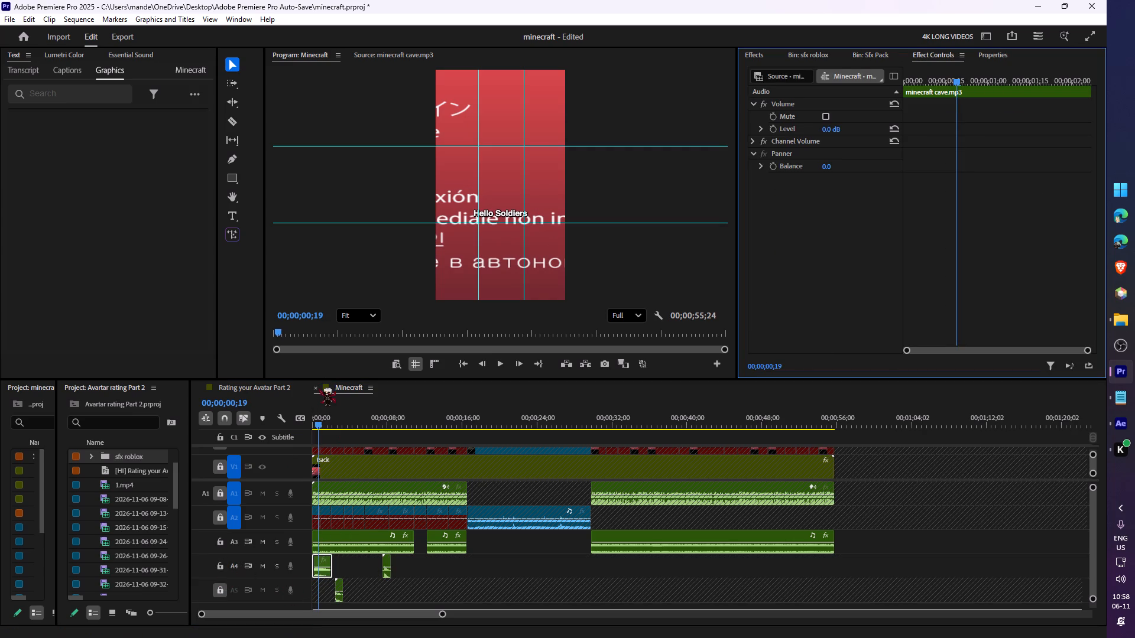
click(317, 388)
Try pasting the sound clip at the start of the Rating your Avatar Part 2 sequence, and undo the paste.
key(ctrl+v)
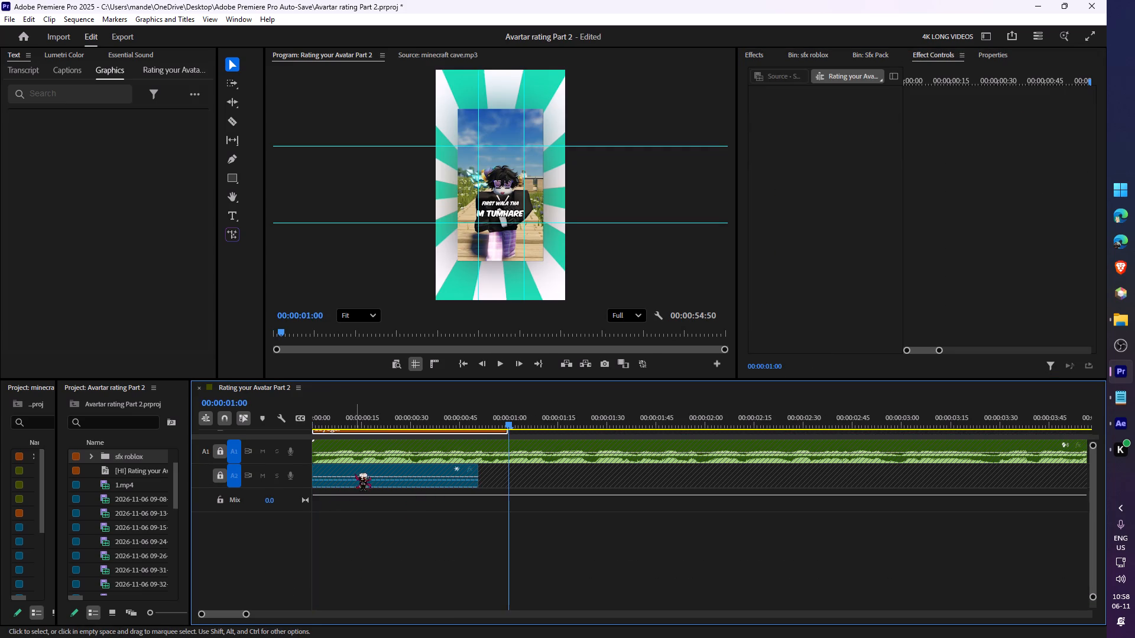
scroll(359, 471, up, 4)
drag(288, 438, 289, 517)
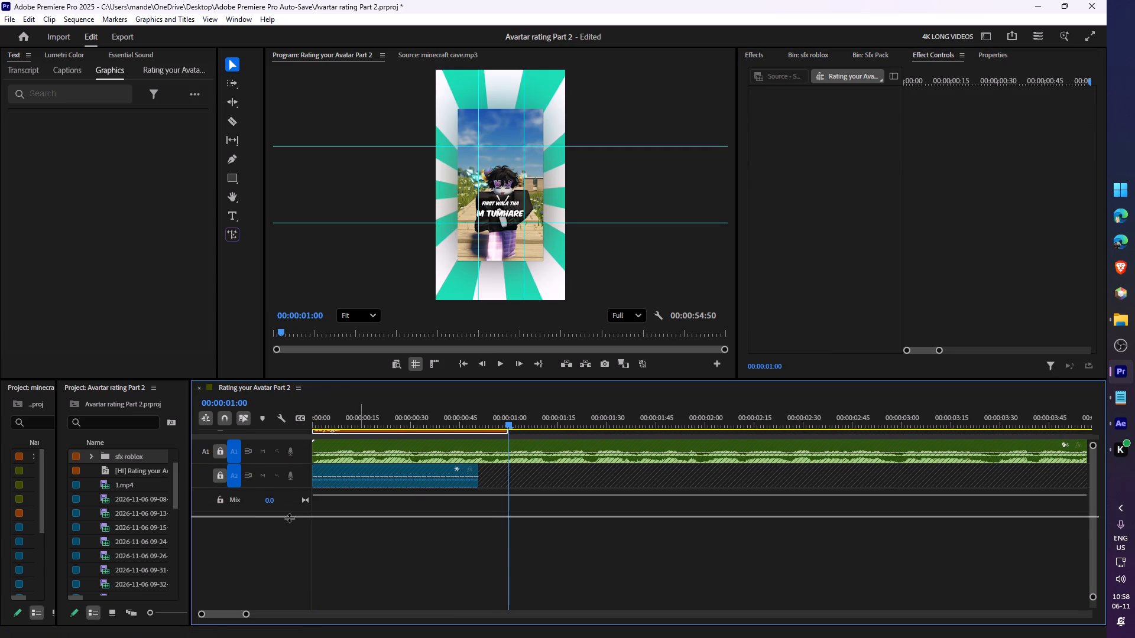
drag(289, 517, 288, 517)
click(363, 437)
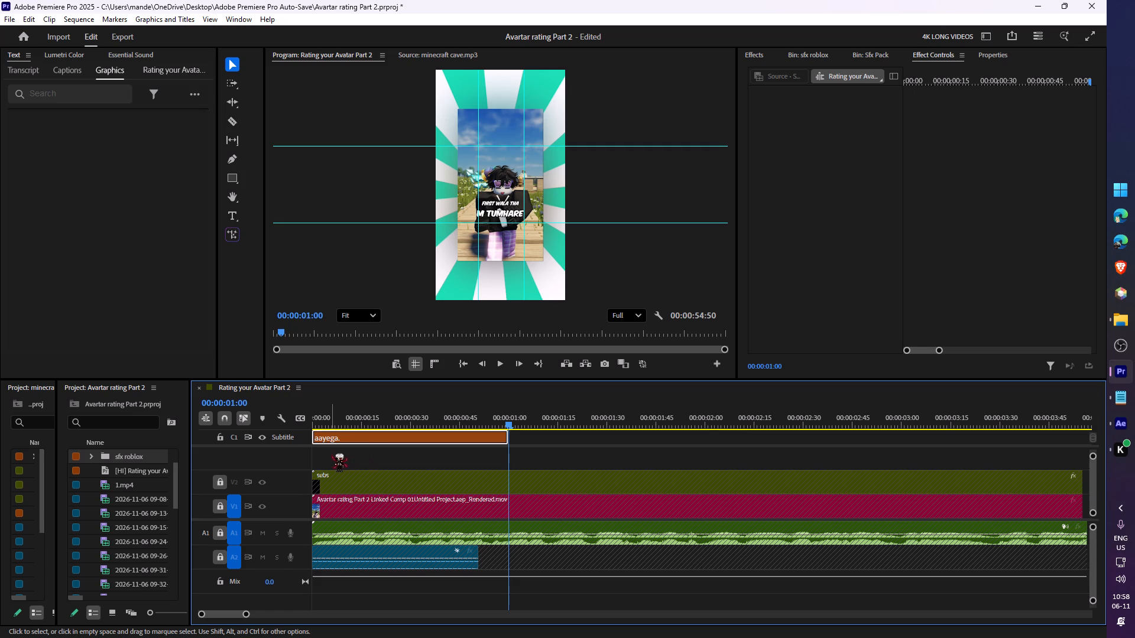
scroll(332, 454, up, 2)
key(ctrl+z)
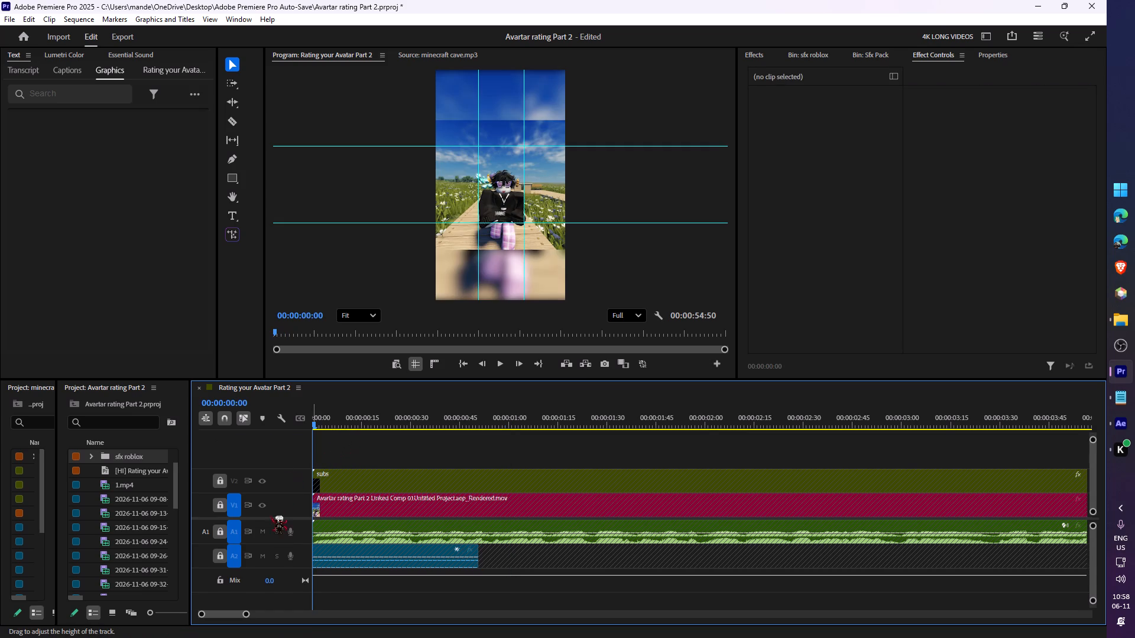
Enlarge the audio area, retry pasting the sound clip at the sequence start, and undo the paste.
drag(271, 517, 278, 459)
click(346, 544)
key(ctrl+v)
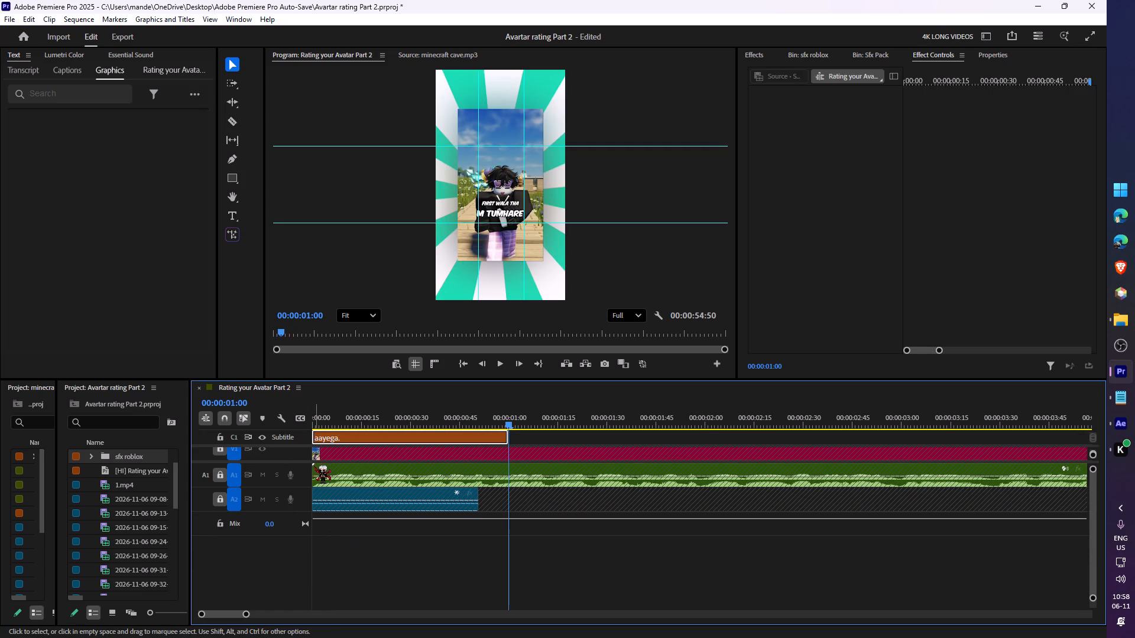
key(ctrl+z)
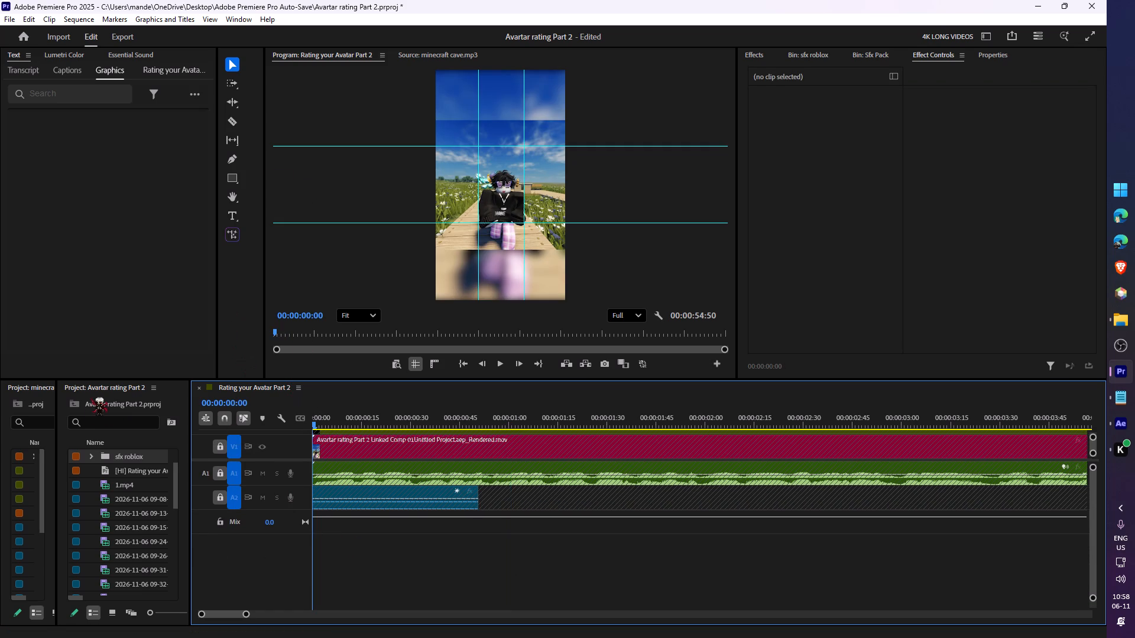
Close the minecraft project panel and widen the Avartar rating Part 2 project panel to show its Frame Rate column.
click(41, 389)
right_click(41, 389)
click(141, 170)
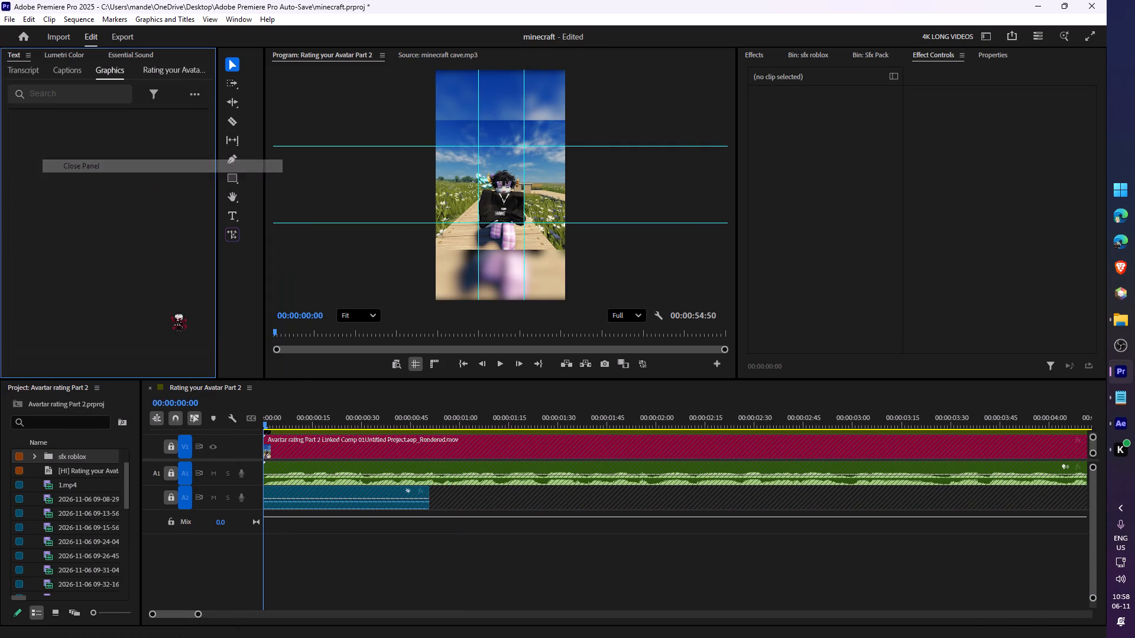
drag(140, 437, 162, 440)
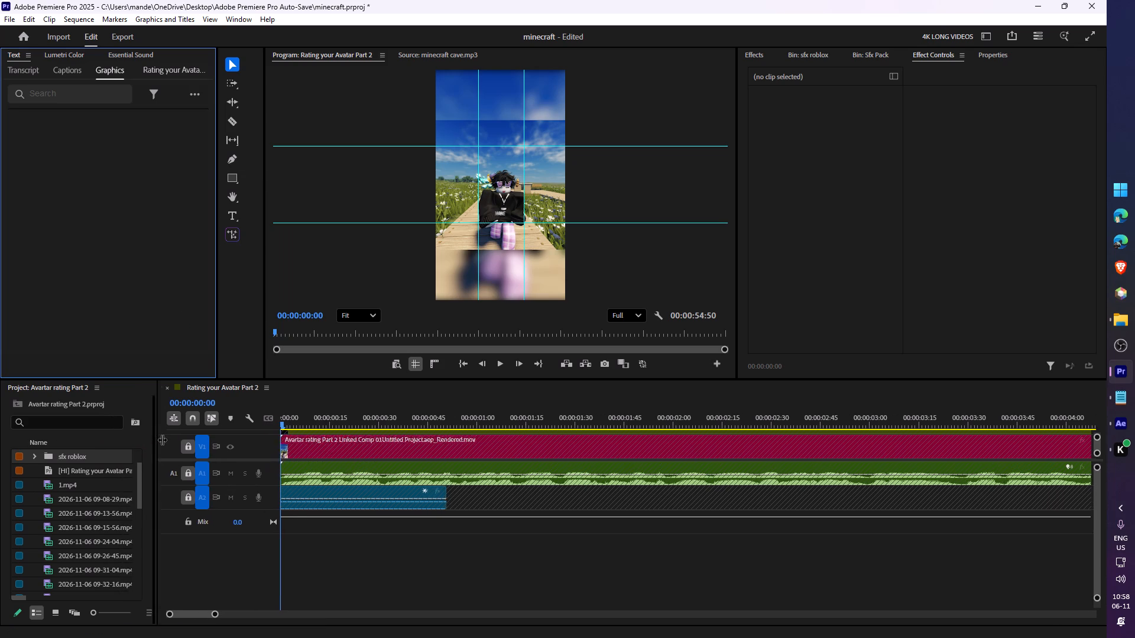
drag(162, 440, 236, 442)
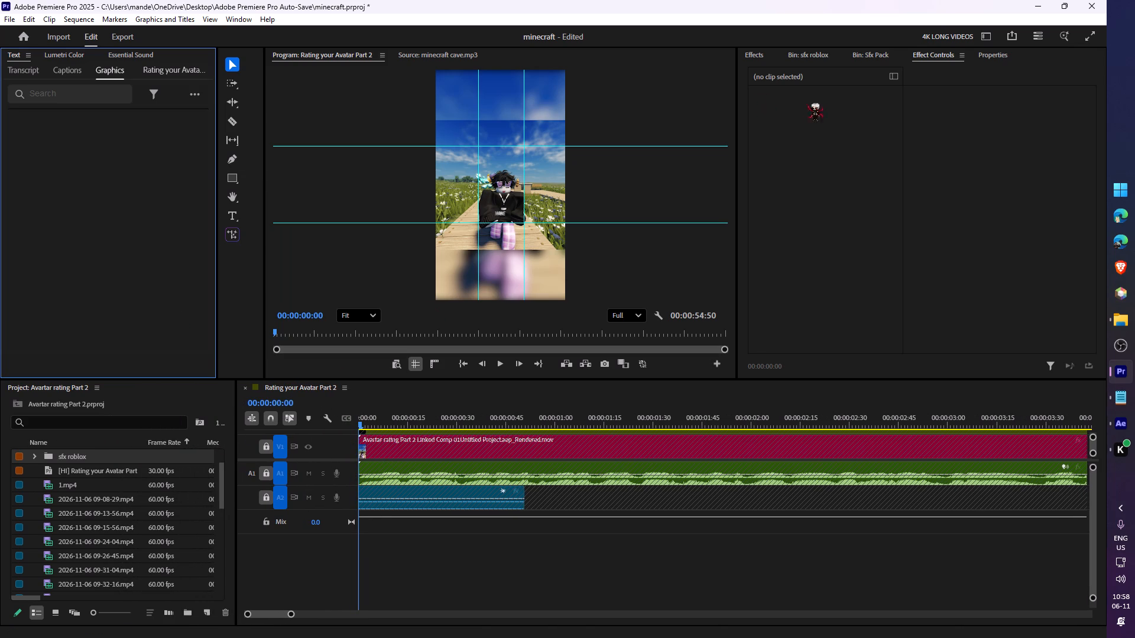
Audition pokemon plink.mp3, Character Gone.mp3 and Comical Pop.mp3 in the Sfx Pack bin.
click(852, 157)
click(878, 57)
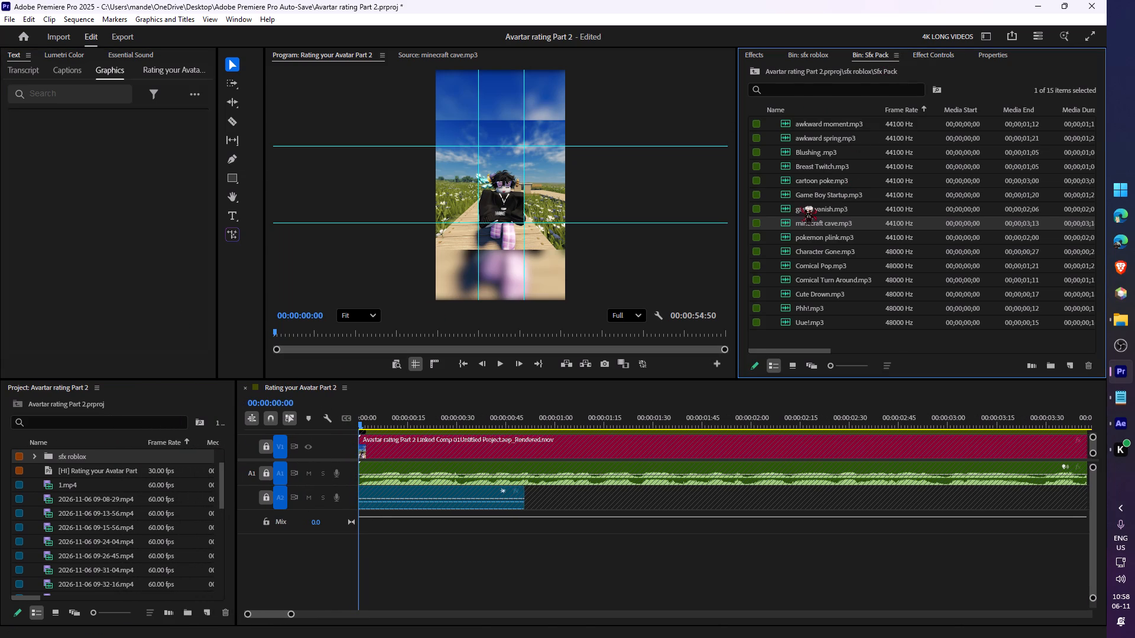
triple_click(790, 233)
key(space)
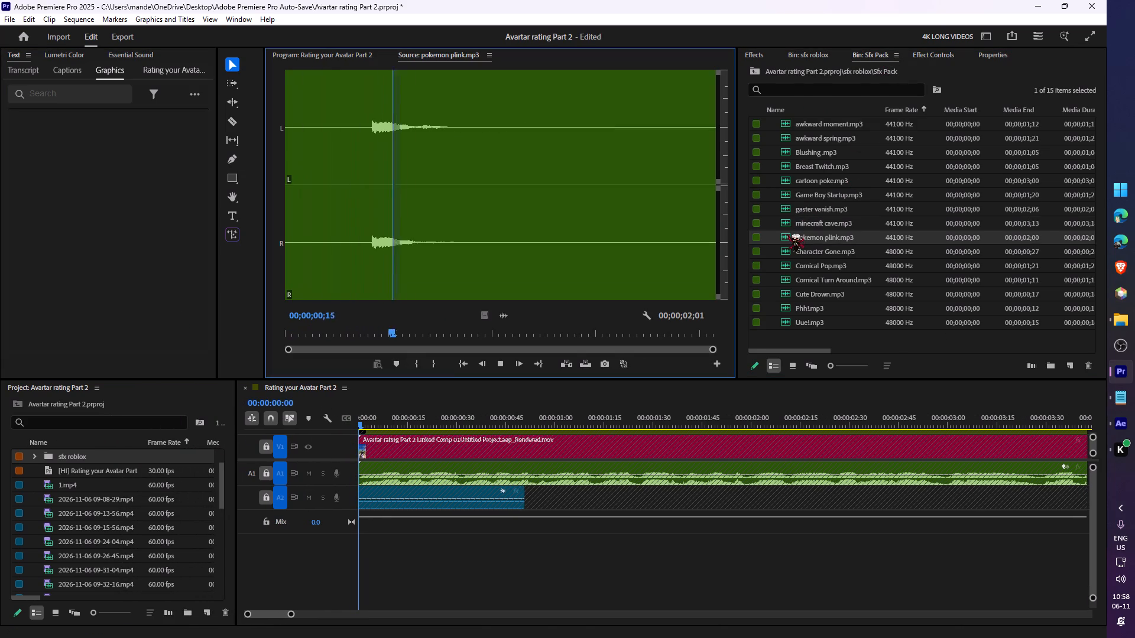
key(space)
double_click(789, 248)
key(space)
key(space)
double_click(779, 266)
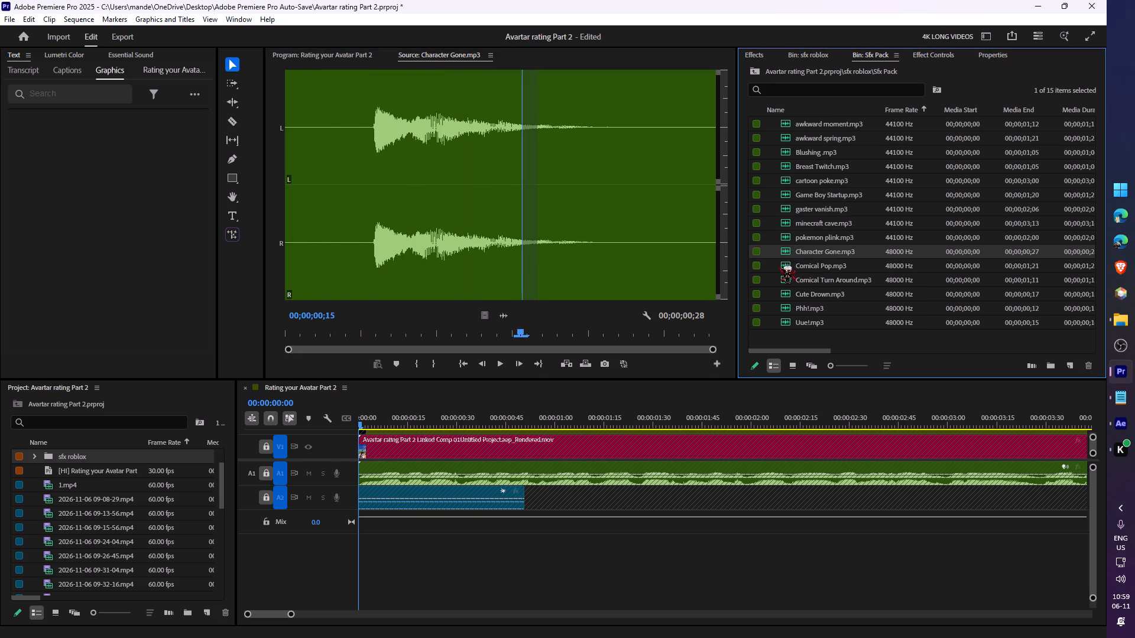
key(space)
key(space)
Audition Comical Turn Around, Cute Drown, Phh! and Uue! in the Sfx Pack bin.
double_click(799, 277)
key(space)
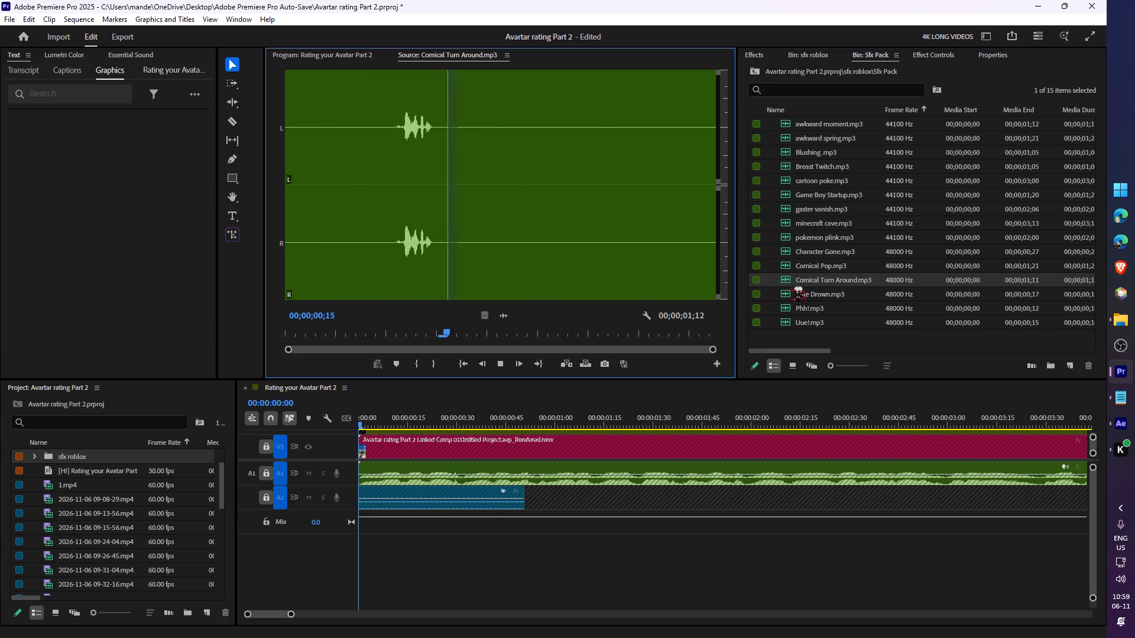
key(space)
double_click(785, 289)
key(space)
key(space)
double_click(784, 305)
key(space)
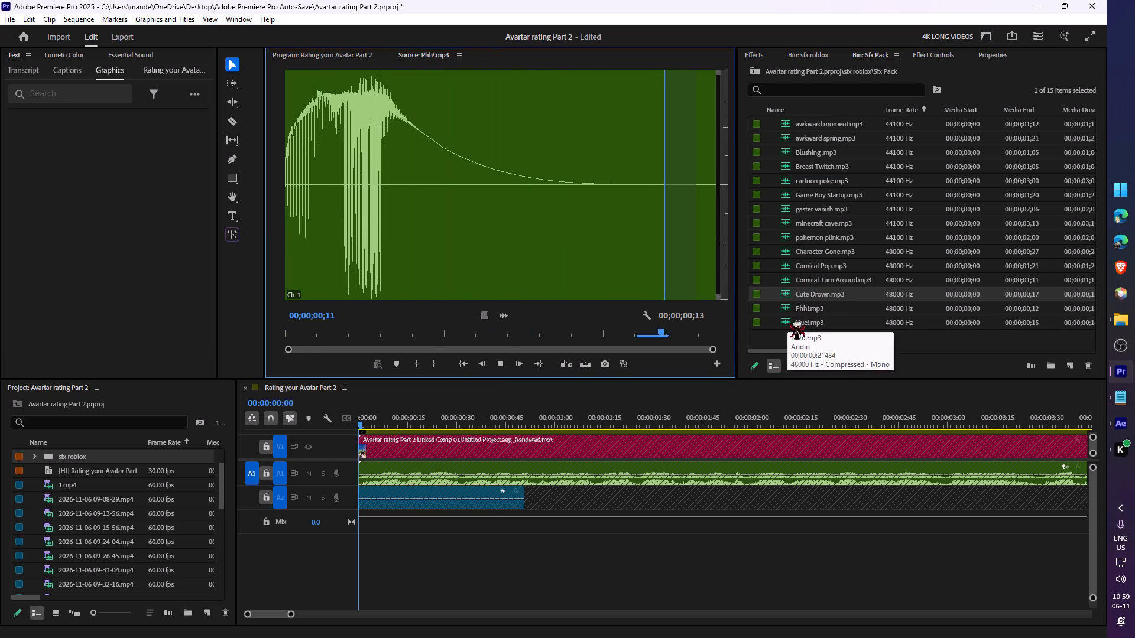
double_click(788, 323)
key(space)
key(space)
Audition bottle_cap_noise (1).mp3 and cartoonslip.mp3 in the sfx roblox bin.
click(818, 58)
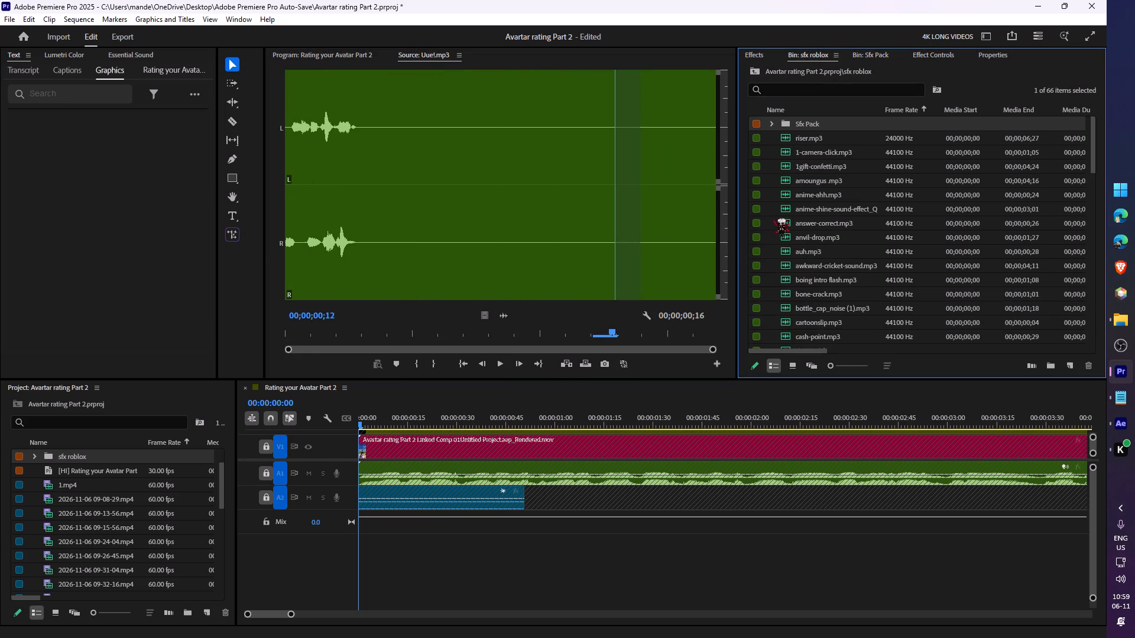
scroll(788, 259, down, 5)
double_click(792, 237)
key(space)
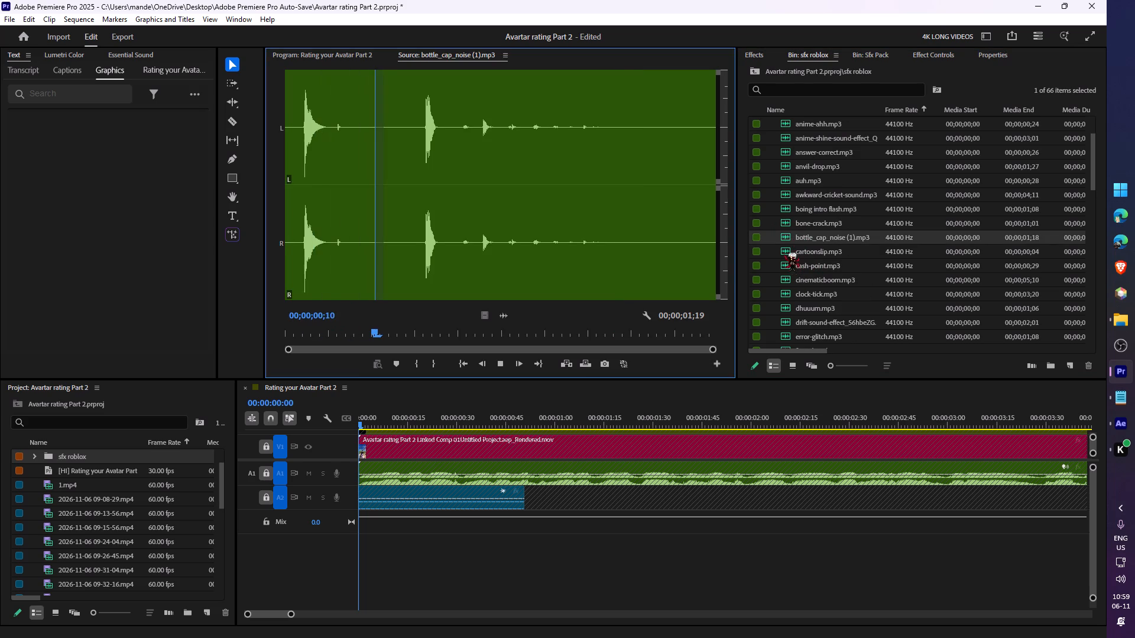
key(space)
double_click(782, 252)
key(space)
key(space)
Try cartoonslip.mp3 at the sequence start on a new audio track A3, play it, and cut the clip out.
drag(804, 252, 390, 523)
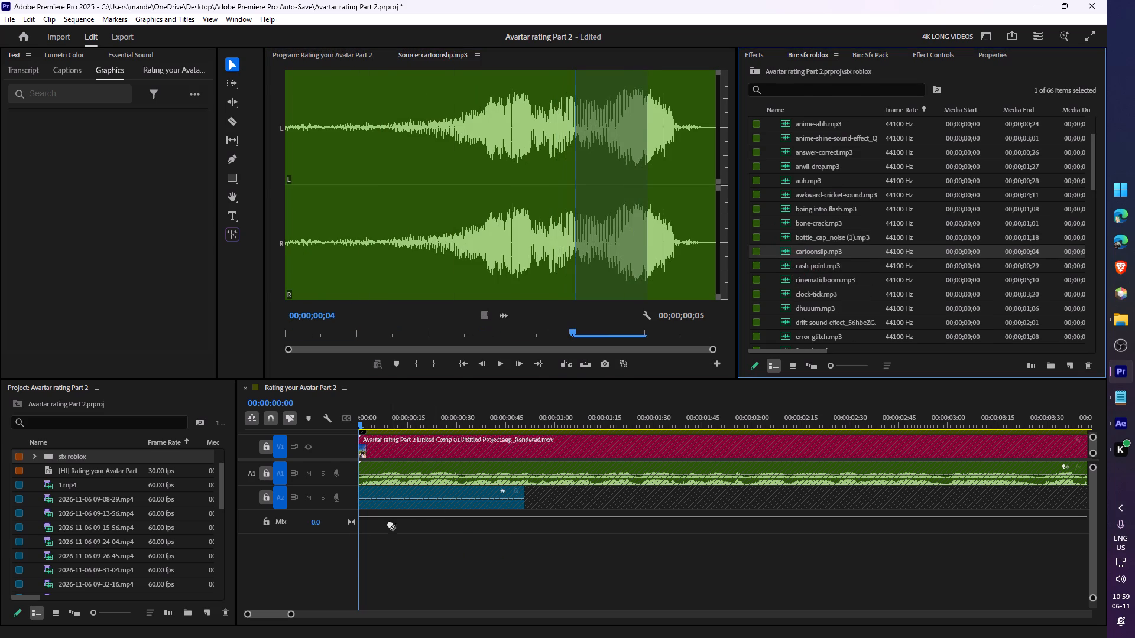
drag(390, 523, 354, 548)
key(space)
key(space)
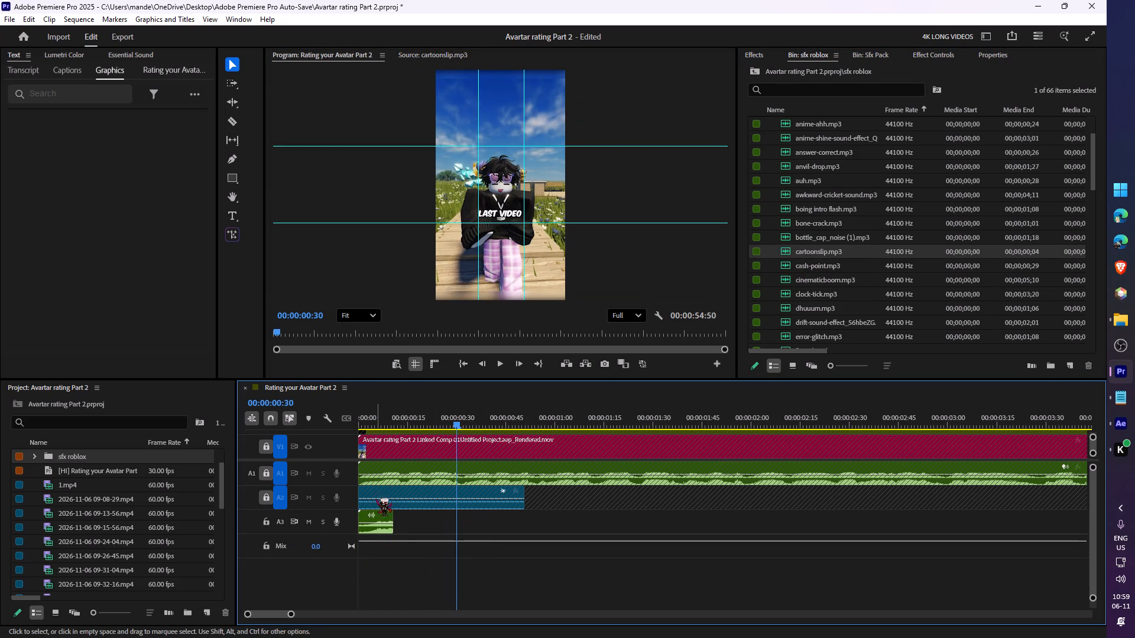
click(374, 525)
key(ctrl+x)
Audition cinematicboom.mp3, clock-tick.mp3 and the drift sound effect in the sfx roblox bin.
click(781, 286)
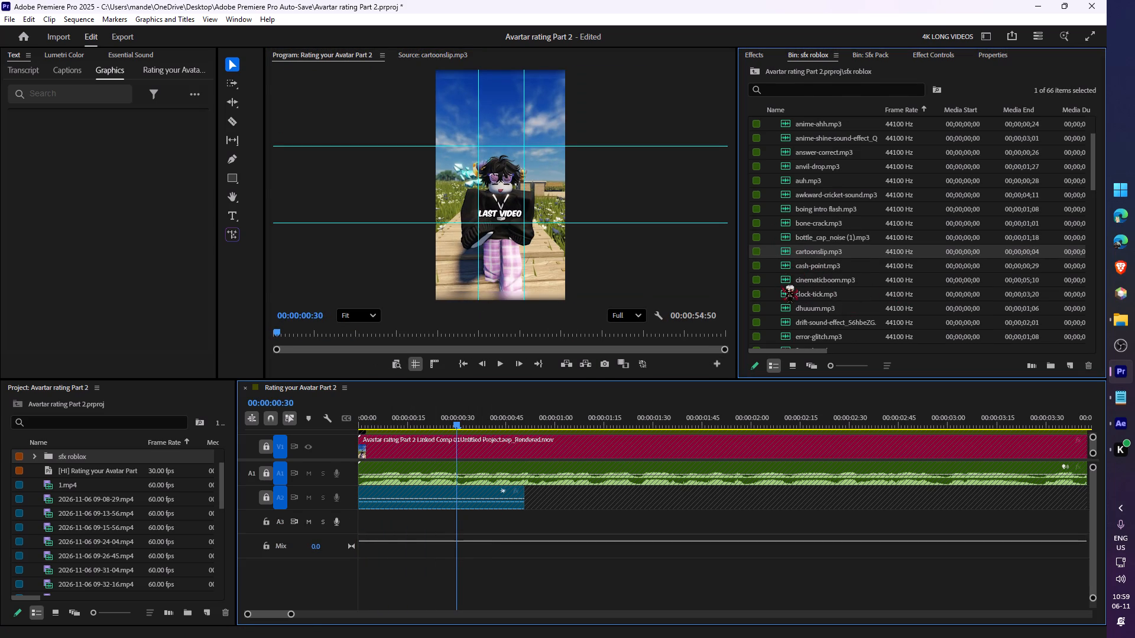
double_click(786, 279)
key(space)
key(space)
double_click(784, 290)
key(space)
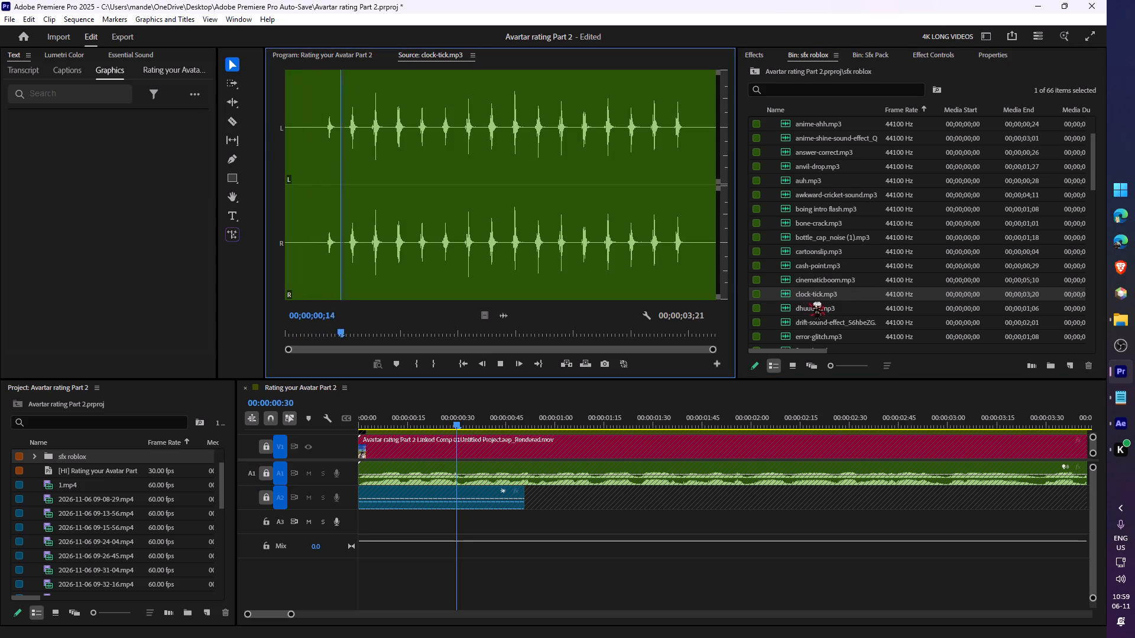
key(space)
scroll(808, 302, down, 2)
double_click(786, 290)
key(space)
key(space)
Audition error-glitch.mp3, fire-whoosh.mp3 and japan-oppai-sound.mp3 in the sfx roblox bin.
double_click(786, 306)
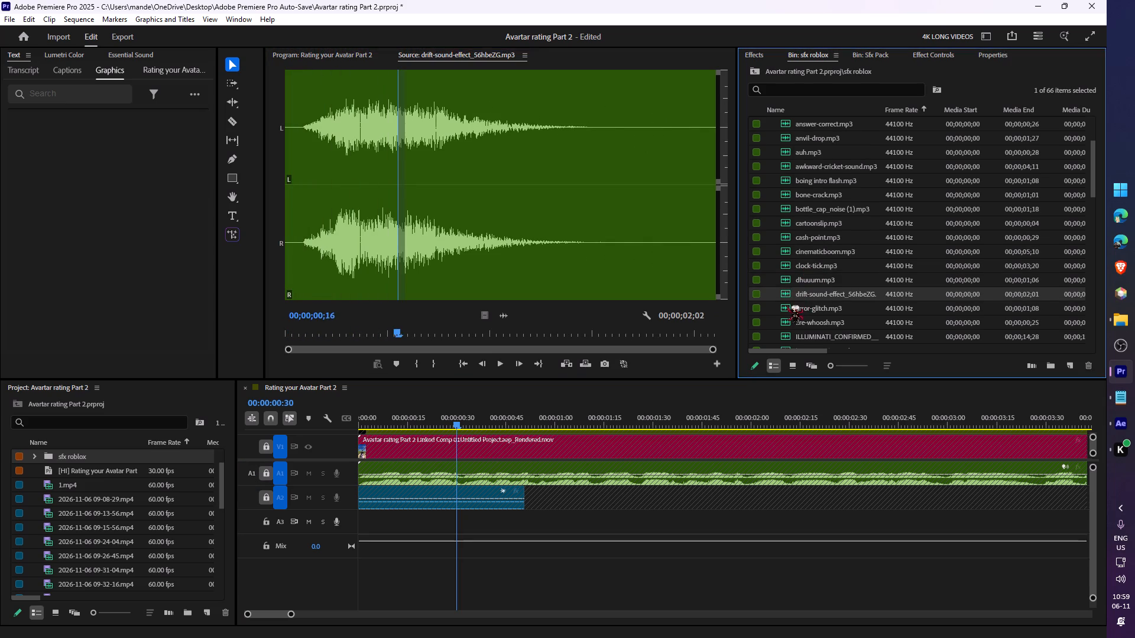
key(space)
key(space)
double_click(787, 322)
key(space)
key(space)
scroll(802, 314, down, 3)
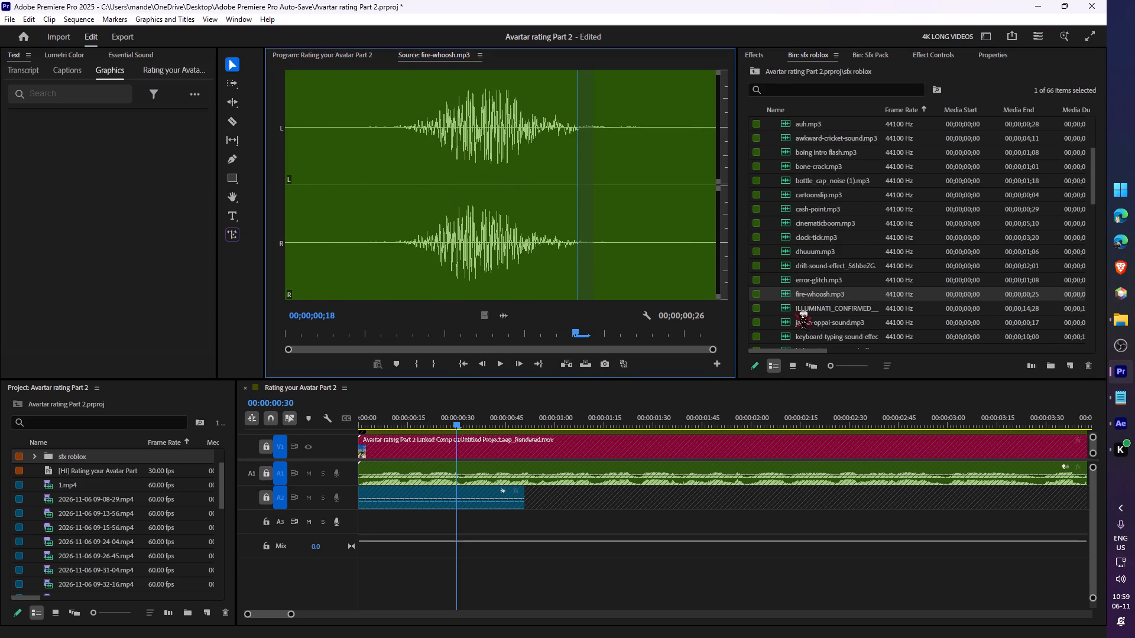
click(779, 307)
click(779, 307)
key(space)
key(space)
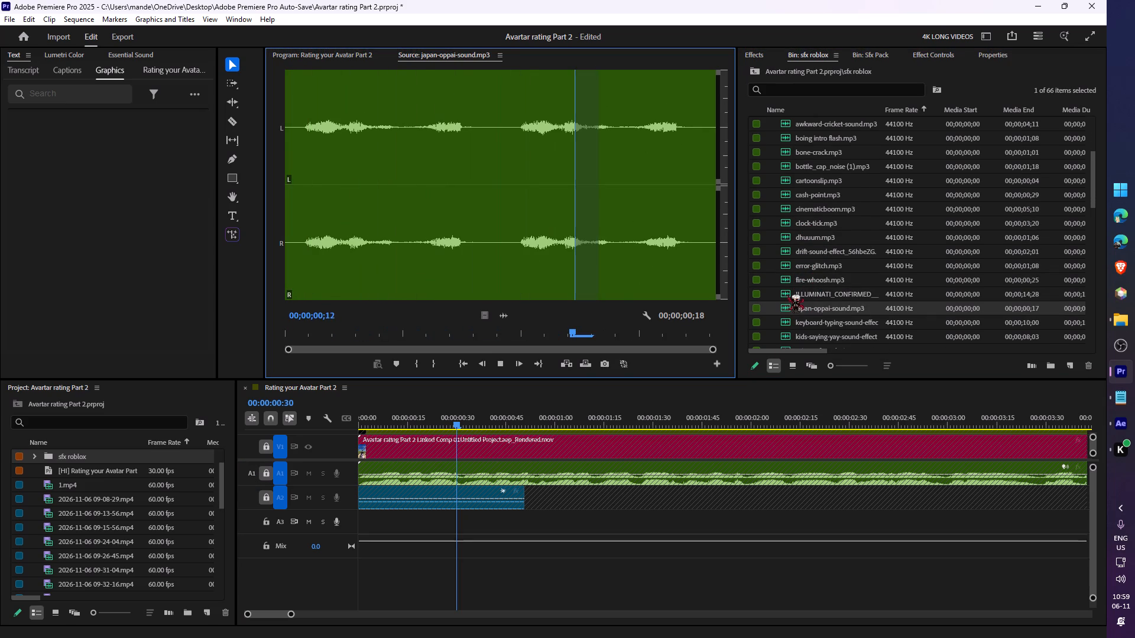
Audition the ILLUMINATI_CONFIRMED, keyboard-typing and kids-saying-yay sound effects in the sfx roblox bin.
double_click(787, 295)
key(space)
key(space)
scroll(802, 294, down, 3)
double_click(782, 285)
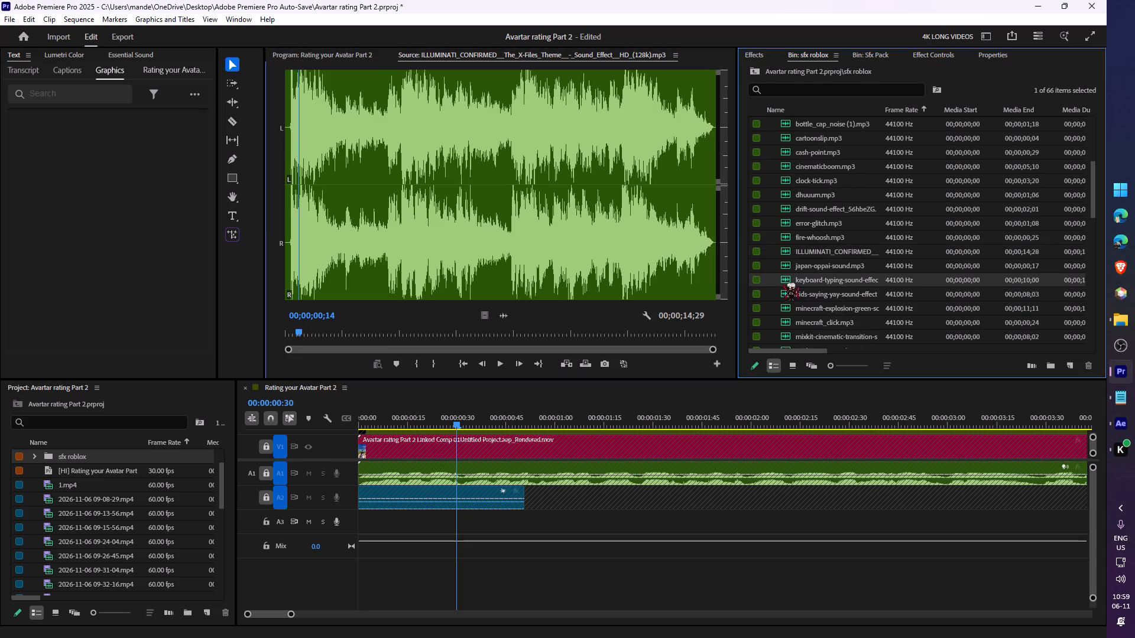
key(space)
key(space)
double_click(789, 295)
key(space)
key(space)
Audition the mixkit cinematic transition, mouse-click, ni pata and oh-my-god-bro-oh-hell-nah sounds in the sfx roblox bin.
scroll(794, 301, down, 4)
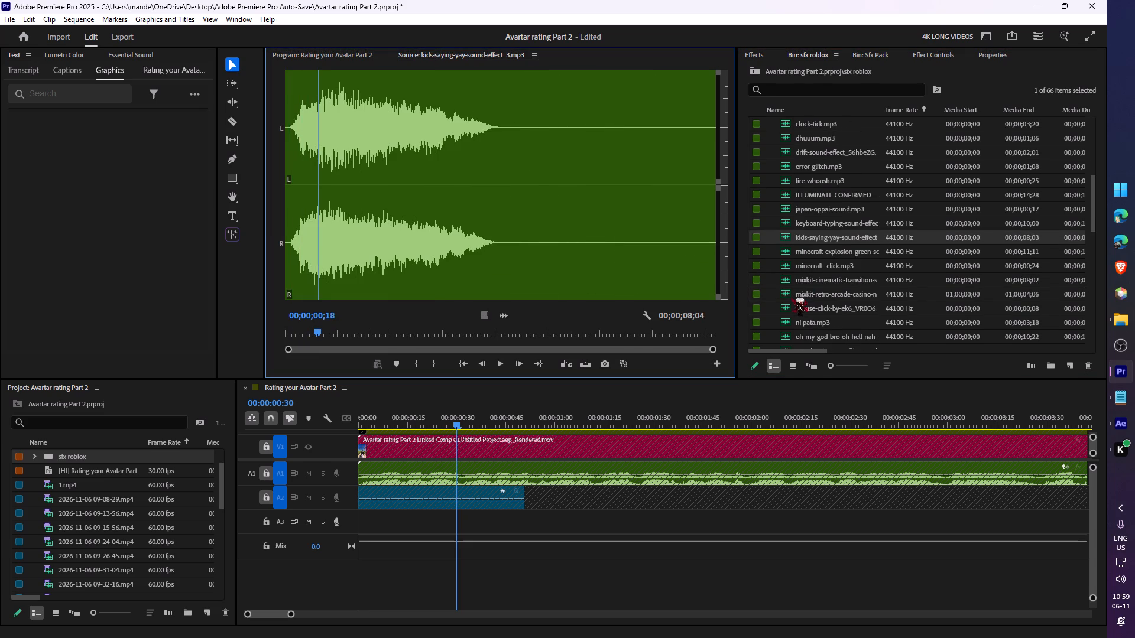
double_click(783, 281)
key(space)
key(space)
double_click(787, 303)
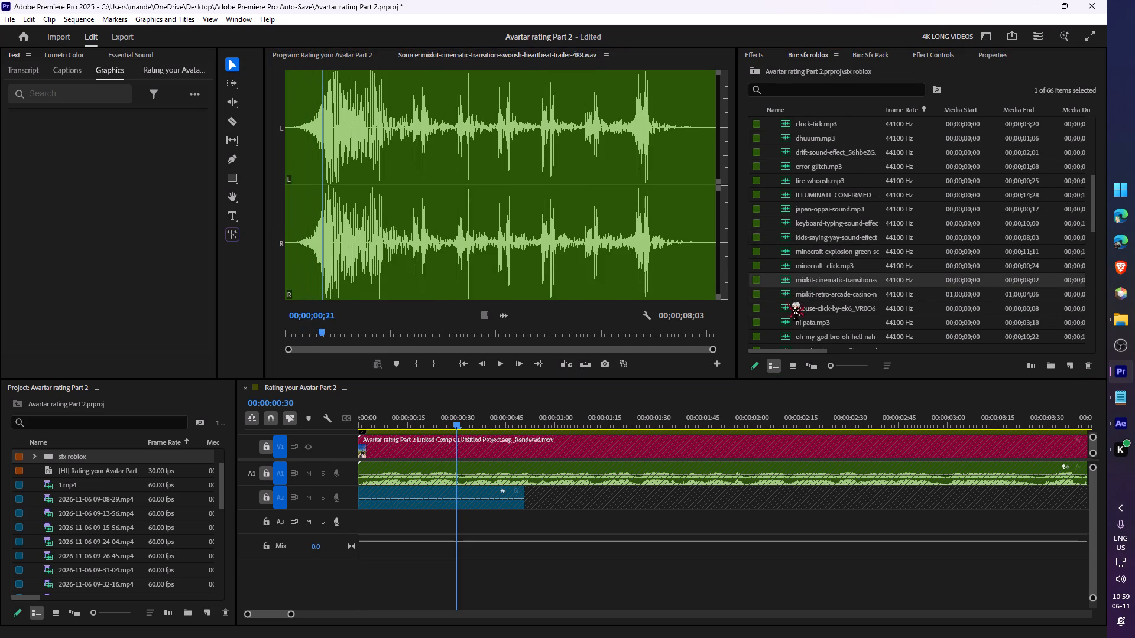
key(space)
key(space)
double_click(779, 323)
key(space)
scroll(799, 307, down, 3)
key(space)
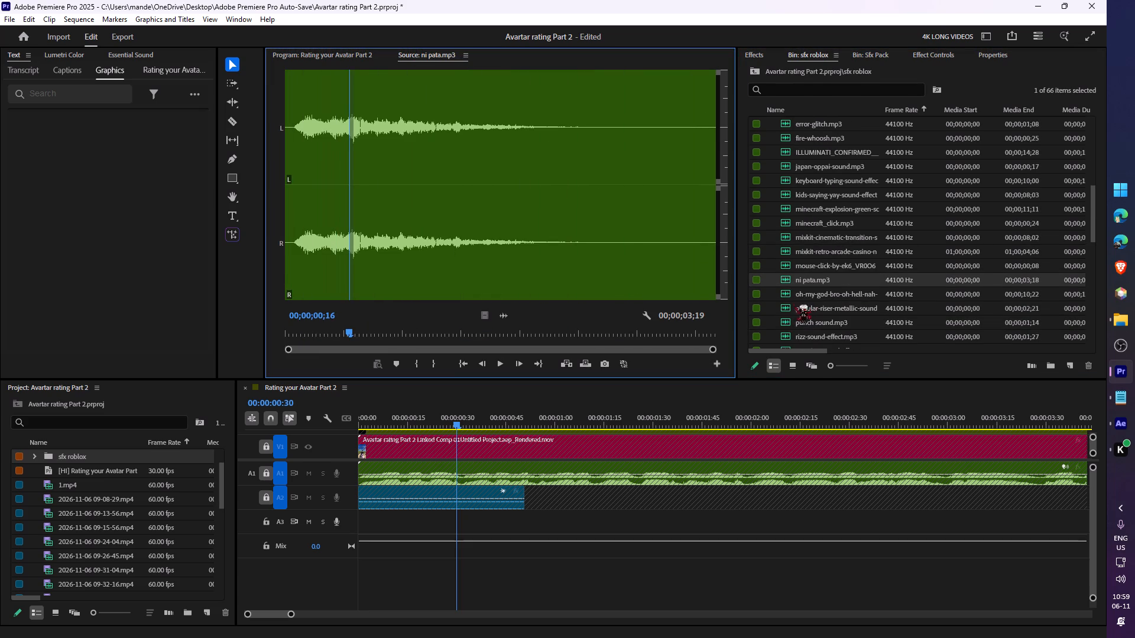
double_click(784, 292)
key(space)
key(space)
Audition rizz-sound-effect.mp3 and run-vine-sound-effect_1.mp3, dismissing any import dialog opened by mistake.
scroll(800, 315, down, 5)
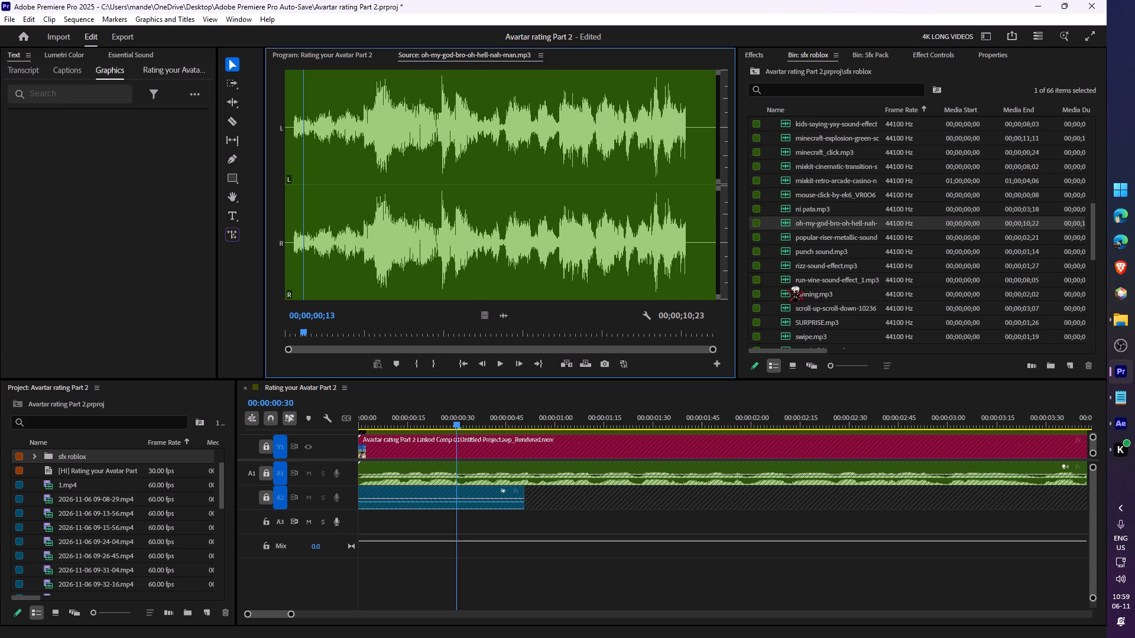
double_click(782, 263)
key(space)
key(space)
double_click(784, 285)
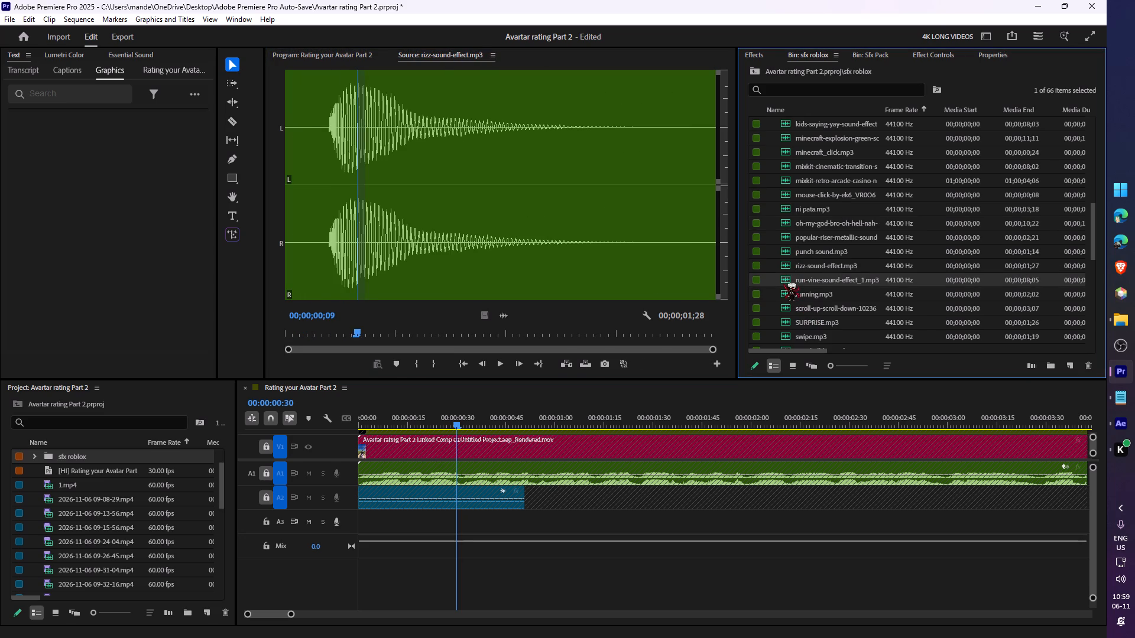
key(space)
key(space)
double_click(774, 297)
double_click(784, 282)
key(space)
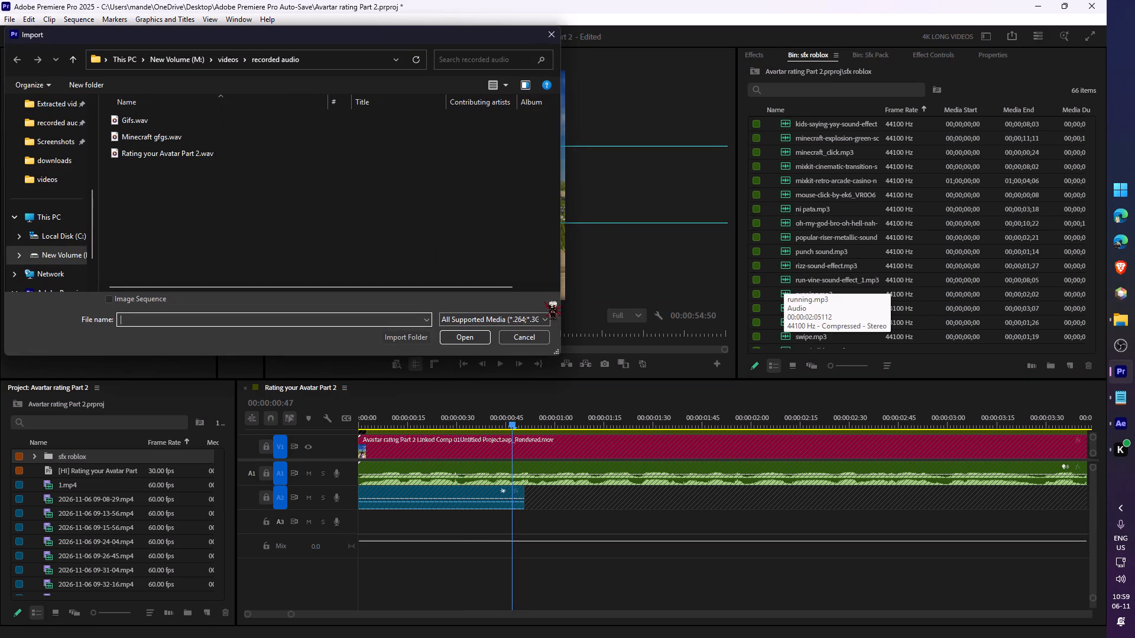
click(531, 332)
double_click(786, 278)
key(space)
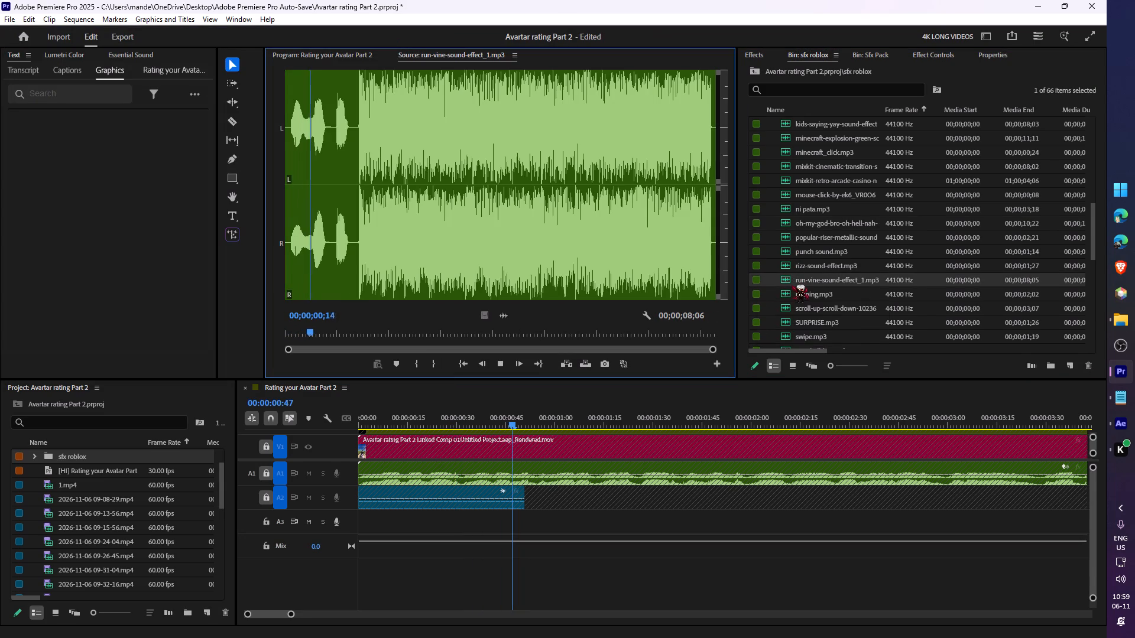
key(space)
Audition taco-bell-bong-sfx.mp3, swipe.mp3 and vine-boom.mp3 in the sfx roblox bin.
scroll(792, 286, down, 5)
double_click(789, 282)
key(space)
key(space)
double_click(784, 263)
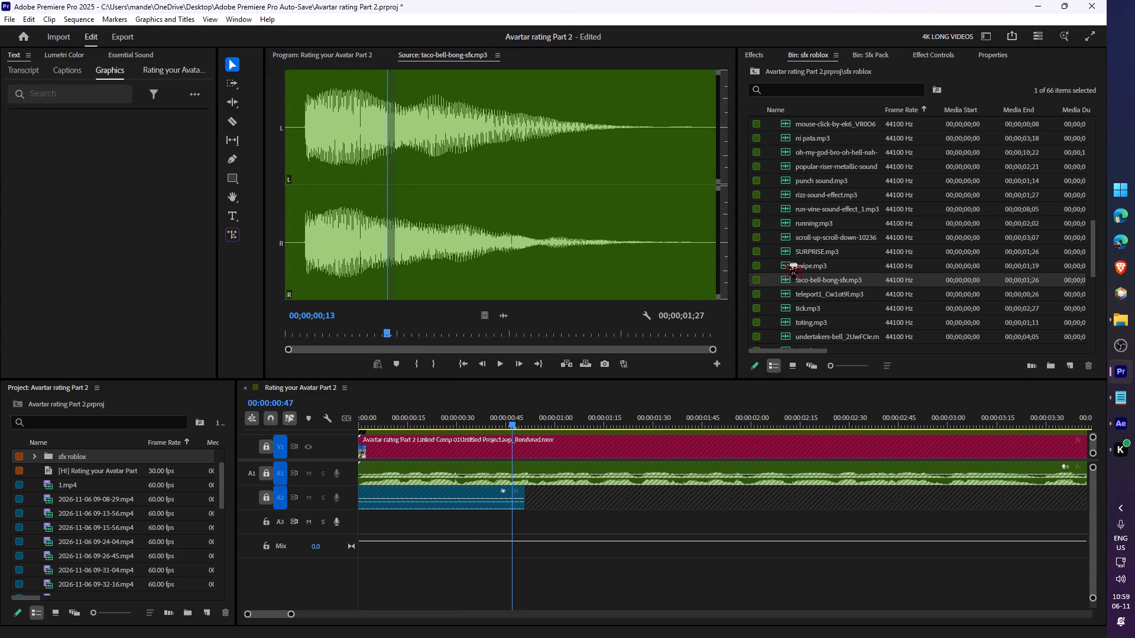
key(space)
key(space)
scroll(790, 290, down, 5)
double_click(789, 278)
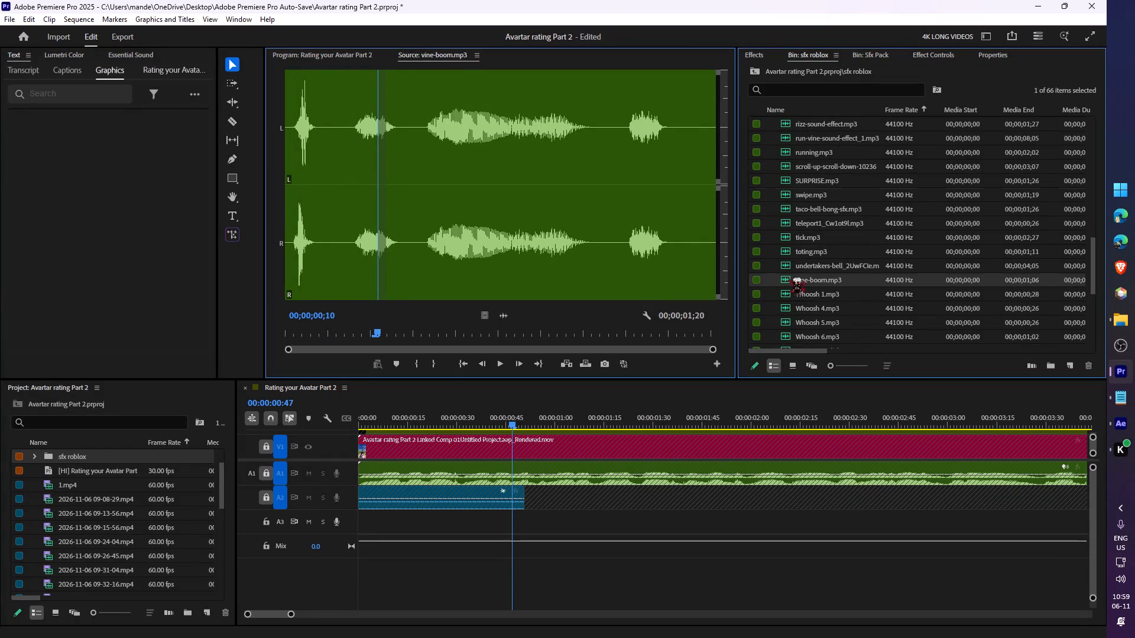
key(space)
key(space)
Check Whoosh 5.mp3 and amoungus click.mp3, and browse the pop sounds further down the sfx roblox bin.
scroll(808, 272, down, 4)
double_click(785, 265)
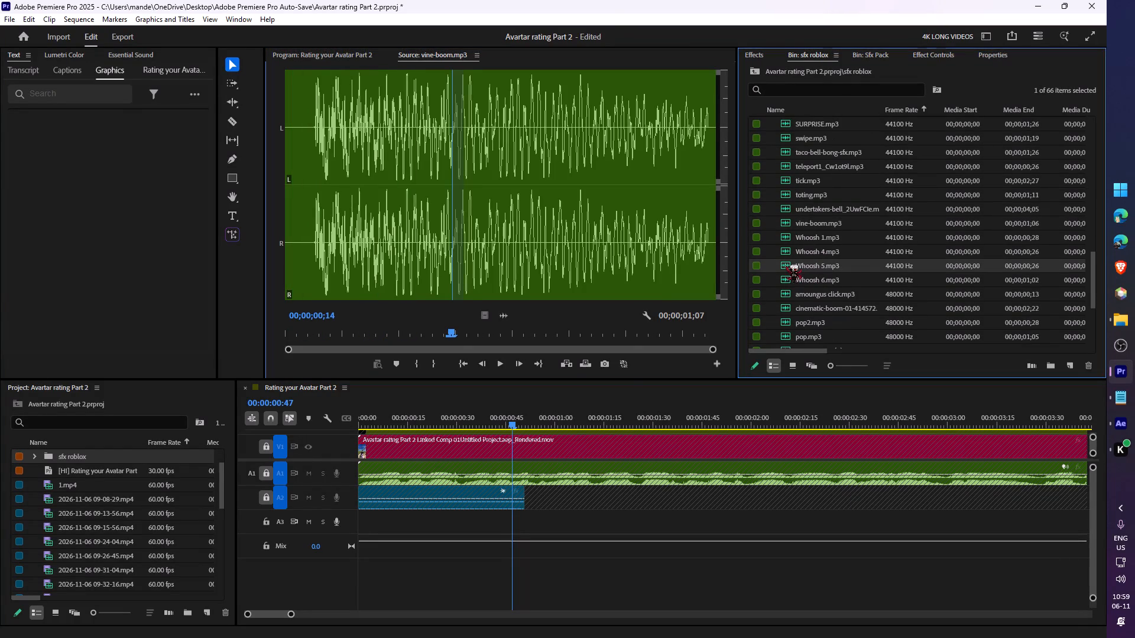
key(space)
key(space)
double_click(782, 298)
key(space)
key(space)
scroll(800, 296, down, 6)
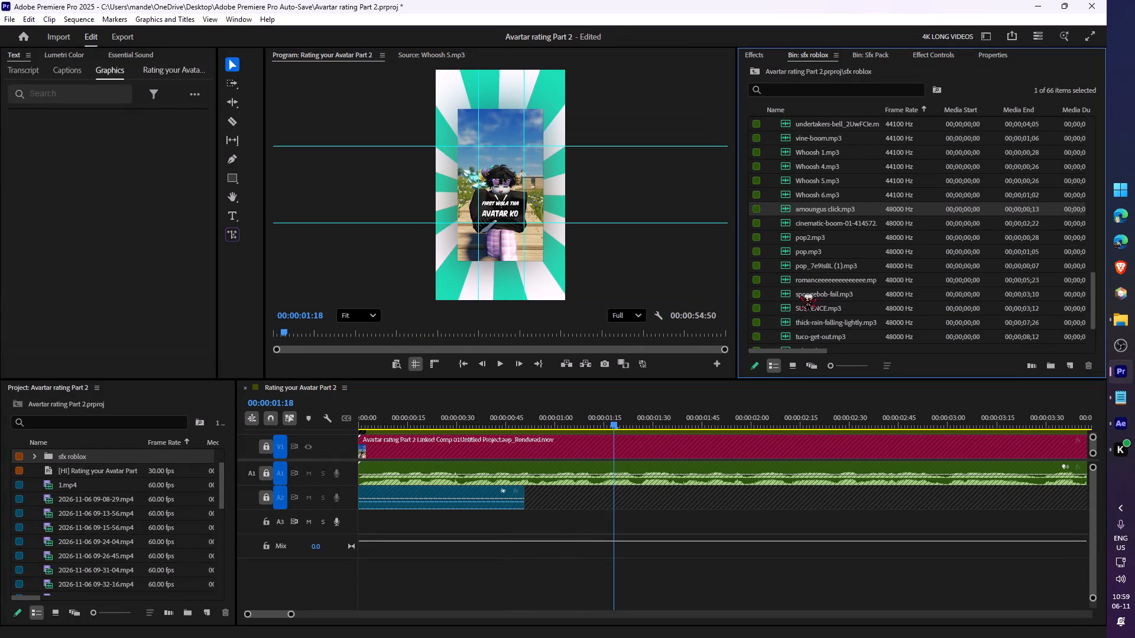
scroll(796, 290, down, 4)
click(776, 219)
click(788, 208)
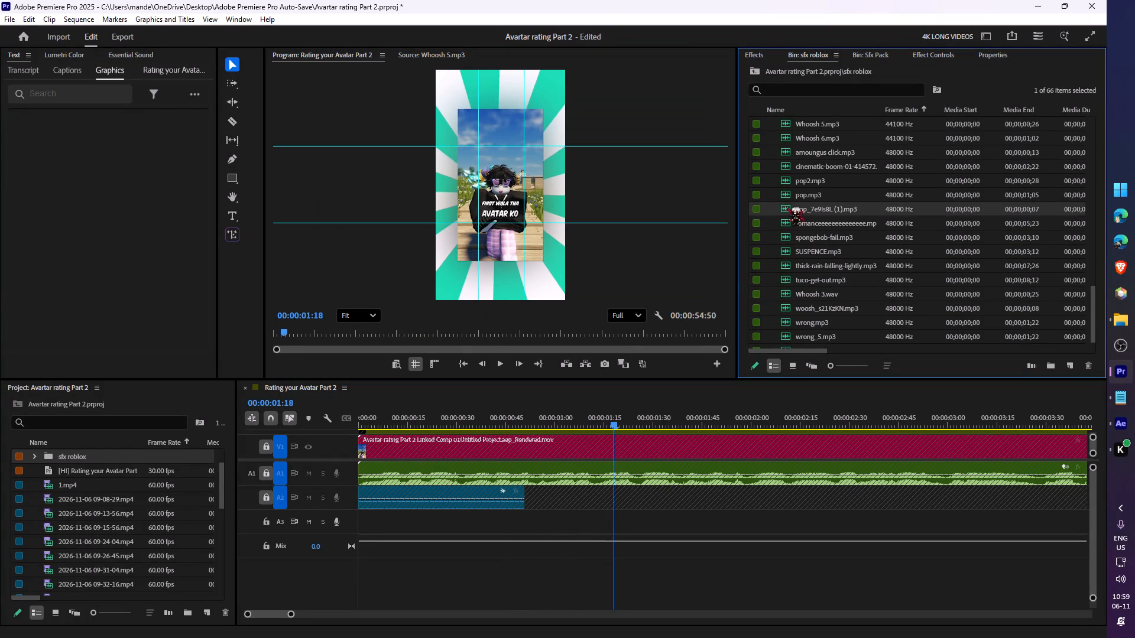
click(782, 207)
scroll(831, 269, down, 3)
click(776, 260)
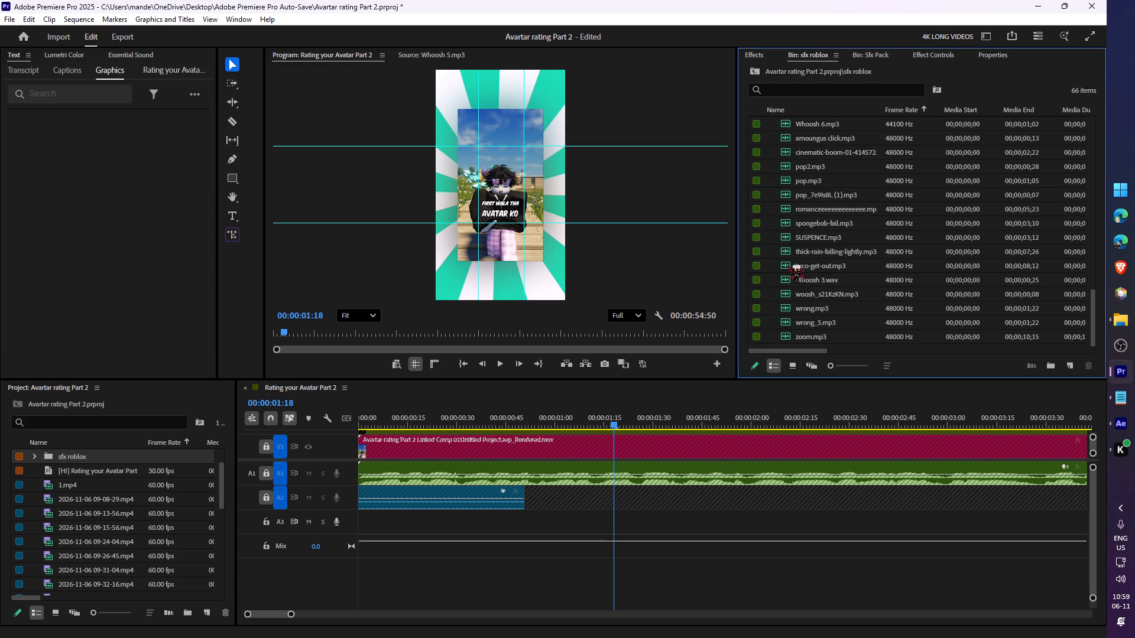
Audition tuco-get-out.mp3 and wrong.mp3 in the sfx roblox bin.
double_click(787, 265)
key(space)
key(space)
scroll(823, 281, down, 5)
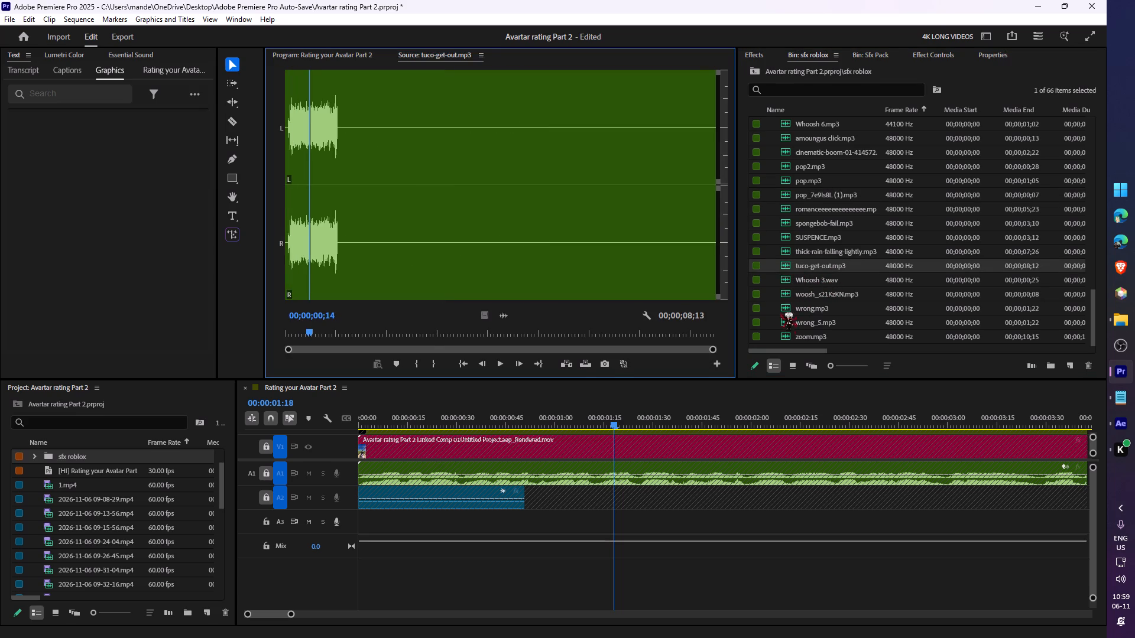
double_click(786, 311)
key(space)
key(space)
double_click(786, 301)
key(space)
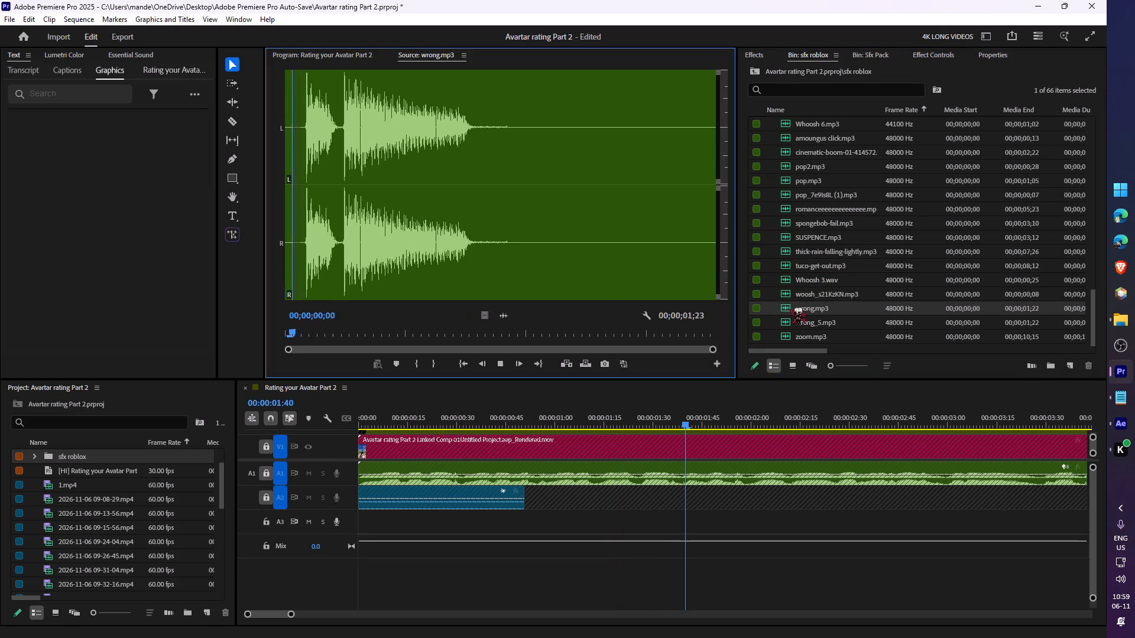
key(space)
Audition zoom.mp3, wrong_5.mp3, tuco-get-out.mp3 and spongebob-fail.mp3 in the sfx roblox bin.
double_click(784, 338)
key(space)
key(space)
double_click(786, 323)
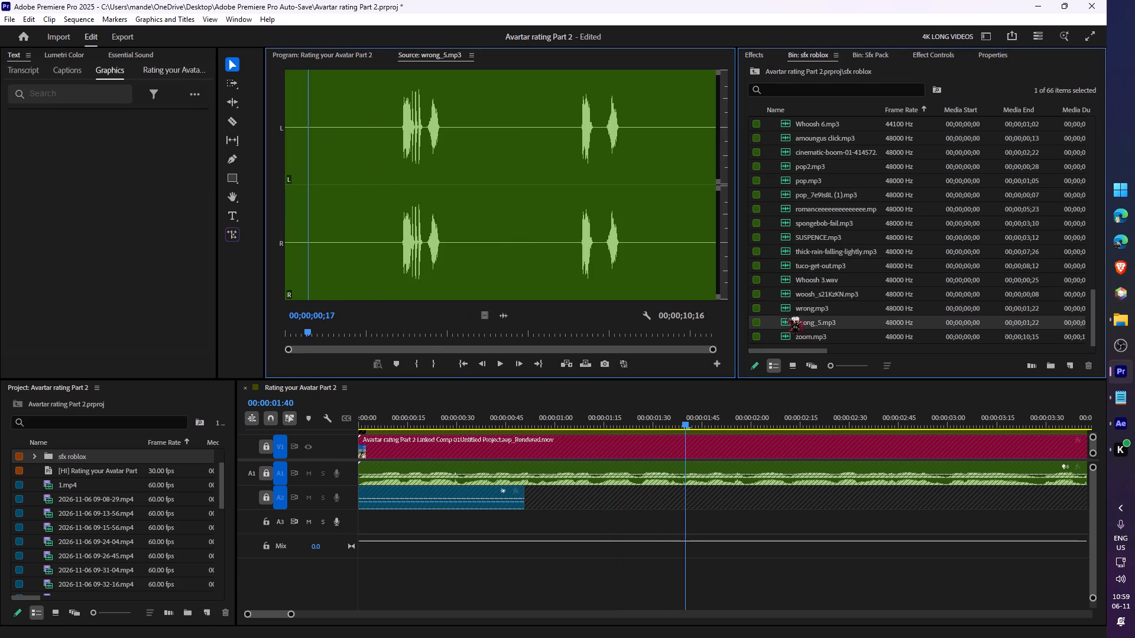
key(space)
key(space)
double_click(783, 263)
key(space)
key(space)
double_click(779, 220)
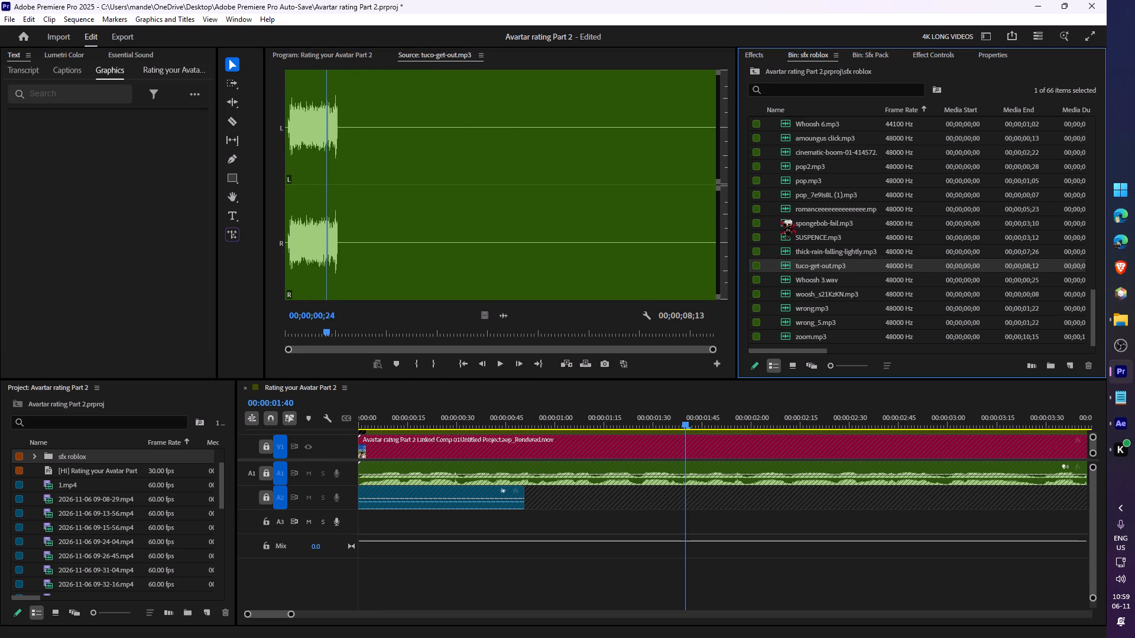
key(space)
key(space)
Return to the top of the sfx roblox bin and audition the sounds from 1-camera-click.mp3 to anime-ahh.mp3, plus answer-correct.mp3.
scroll(818, 229, up, 19)
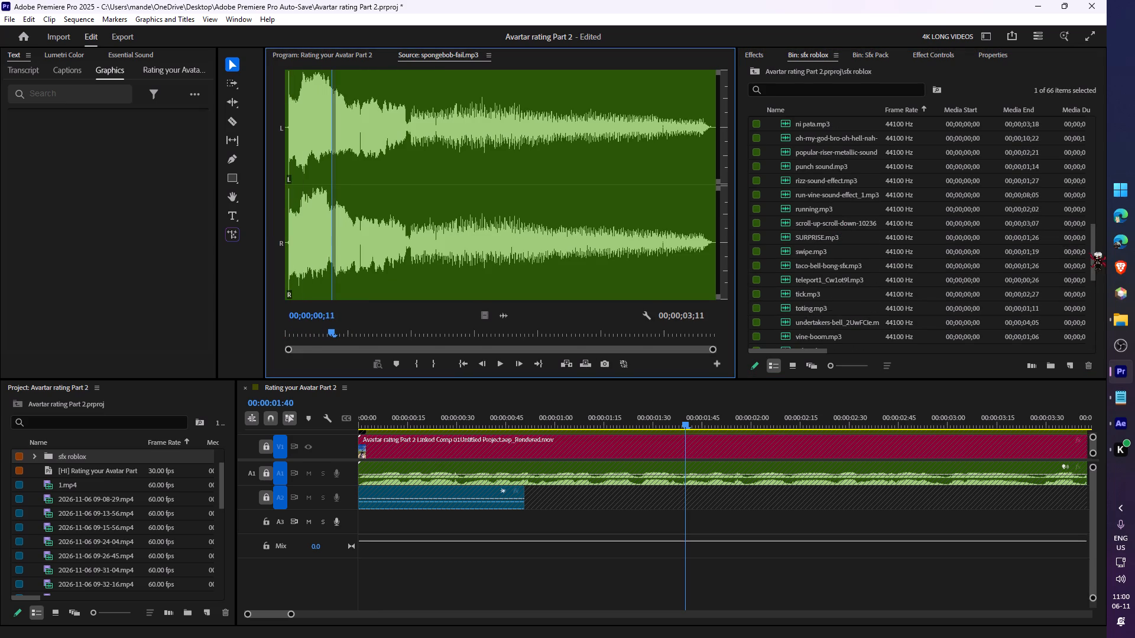
drag(1092, 248, 1068, 113)
double_click(786, 146)
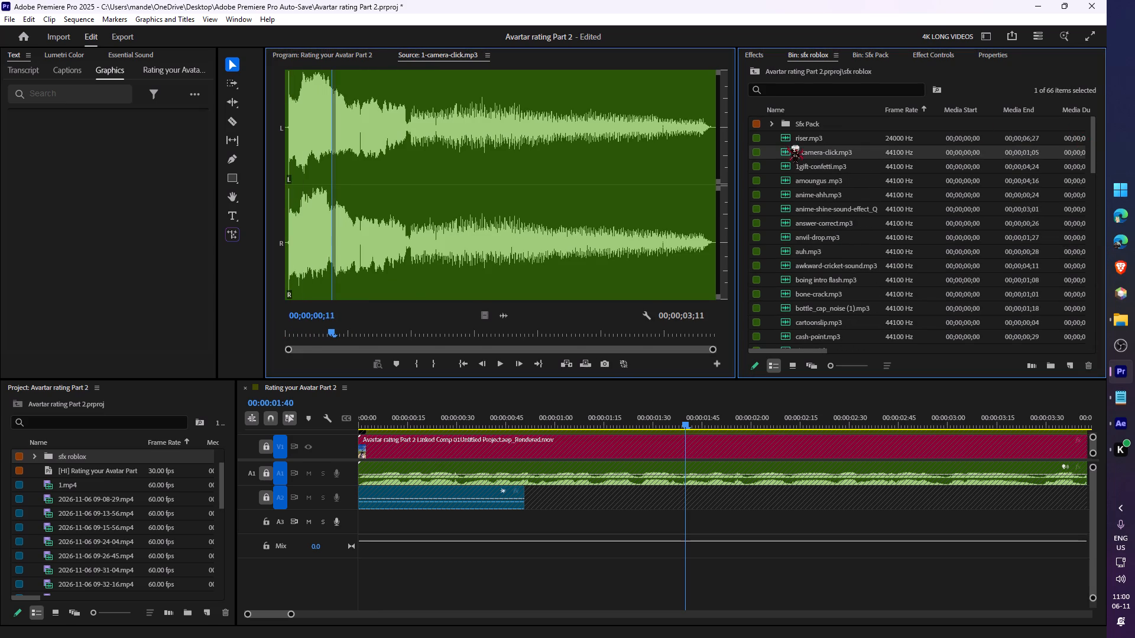
double_click(783, 170)
key(space)
key(space)
double_click(787, 182)
key(space)
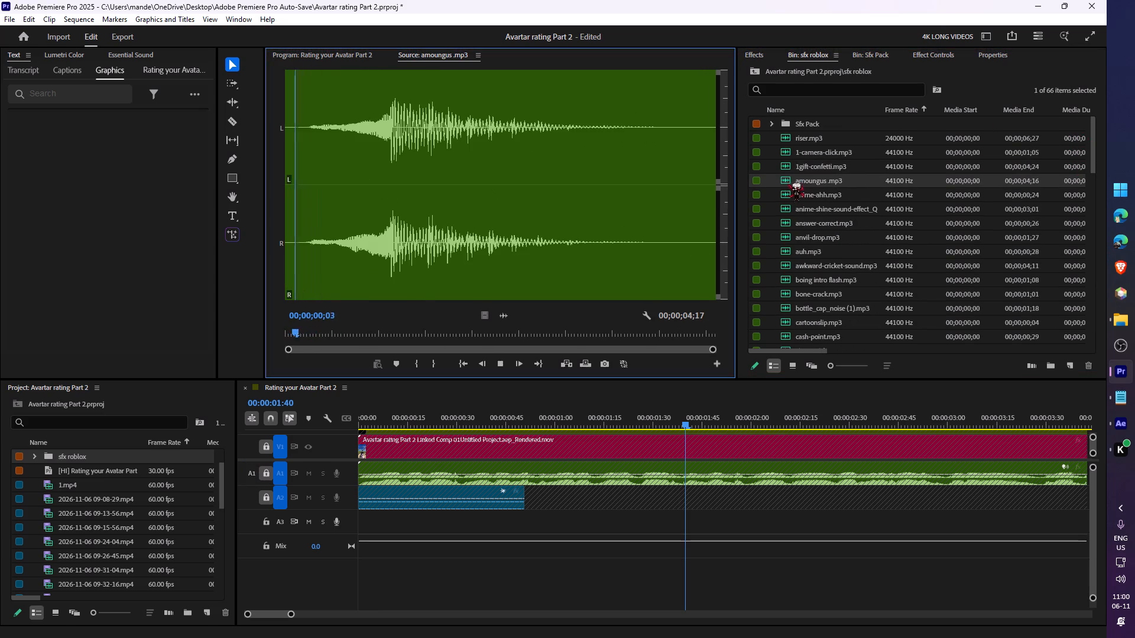
key(space)
double_click(784, 197)
key(space)
key(space)
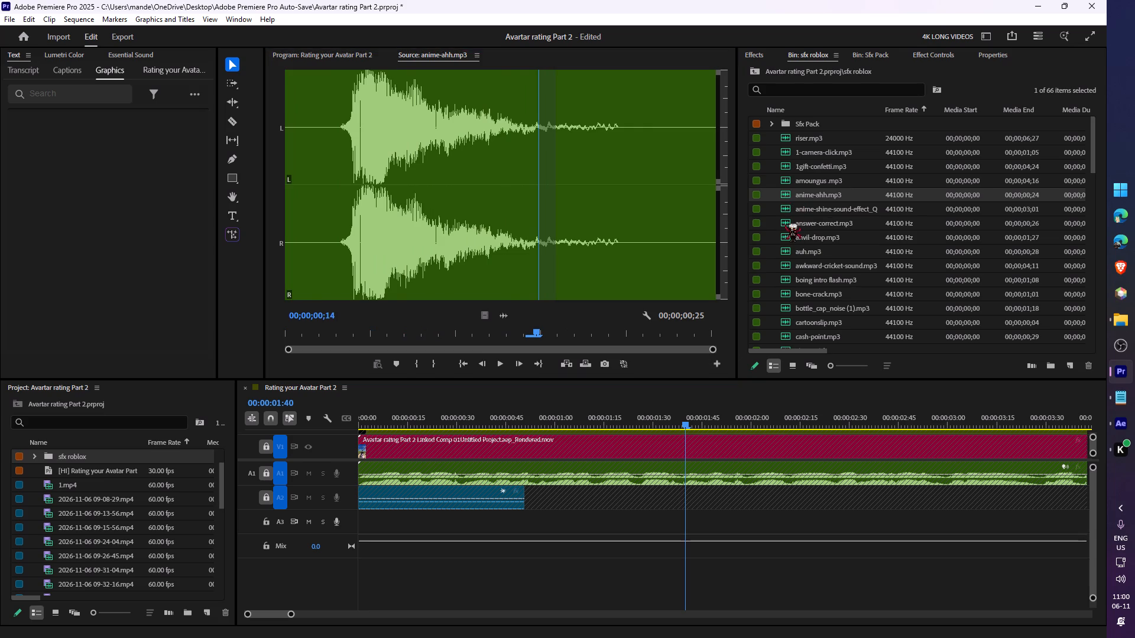
double_click(784, 224)
key(space)
key(space)
Audition the anime-shine-sound-effect file and place it at the start of the sequence on a new audio track A4.
double_click(785, 210)
key(space)
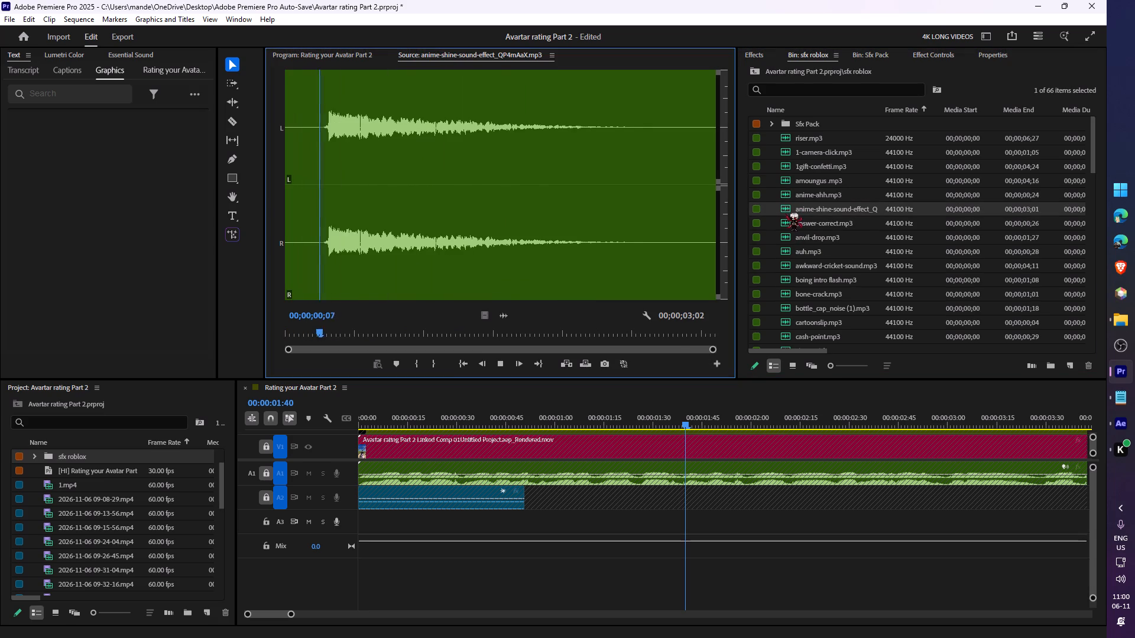
key(space)
drag(807, 210, 343, 577)
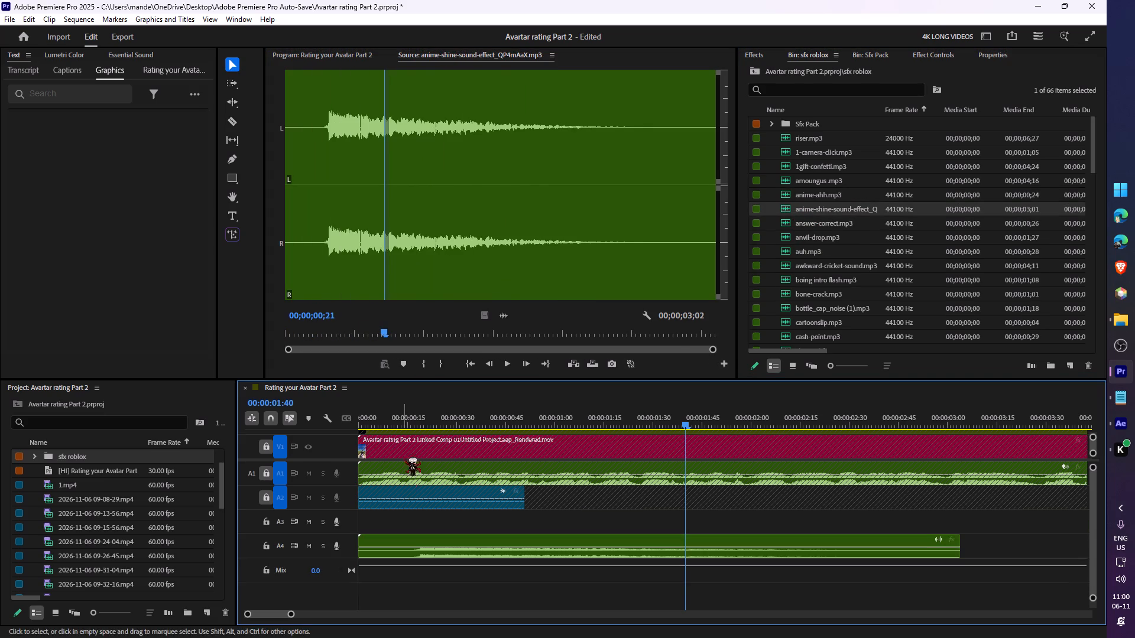
Split the anime-shine clip on A4 at 00:00:00:17 and ripple delete the silent lead-in.
drag(426, 413, 417, 421)
click(418, 539)
key(s)
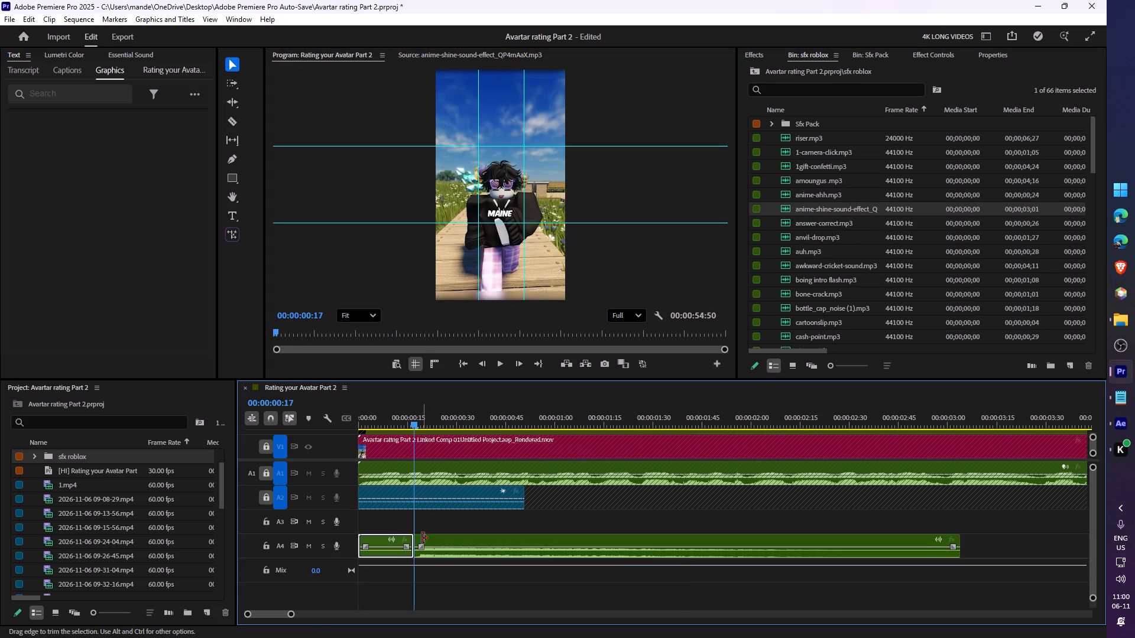
key(x)
key(space)
key(space)
Split the anime-shine clip on A4 at 00:00:00:01 and ripple delete its first frame.
click(359, 416)
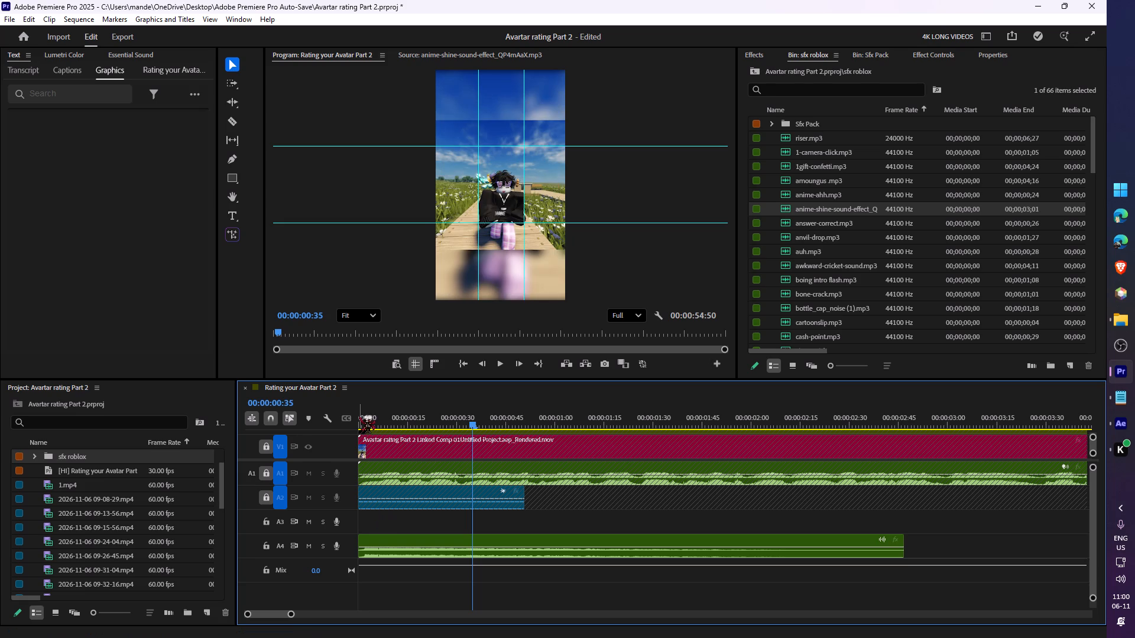
key(z)
click(397, 544)
key(s)
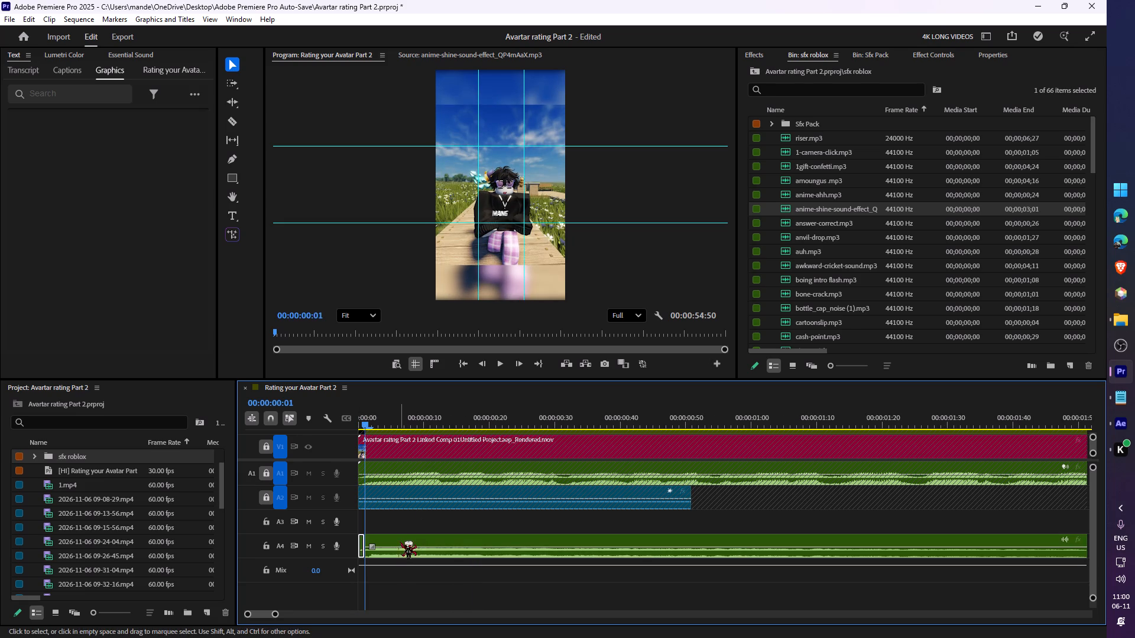
key(x)
Unlock and enlarge audio track A1 to check its clip's volume level, restoring the lock and track height.
click(262, 470)
drag(286, 484, 287, 491)
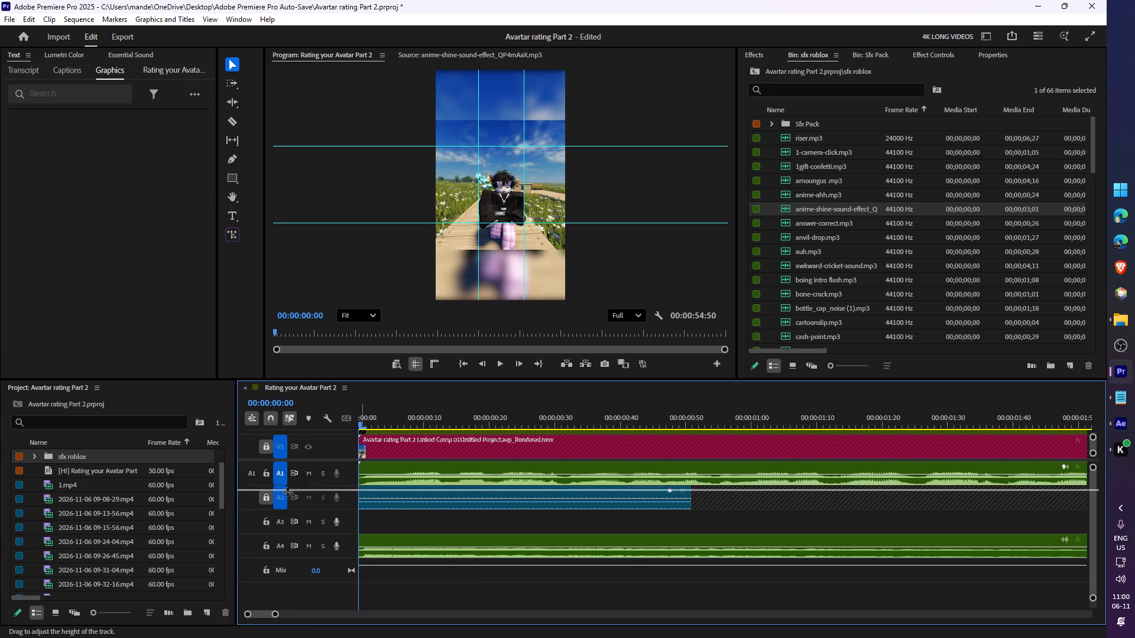
drag(287, 491, 289, 509)
click(394, 482)
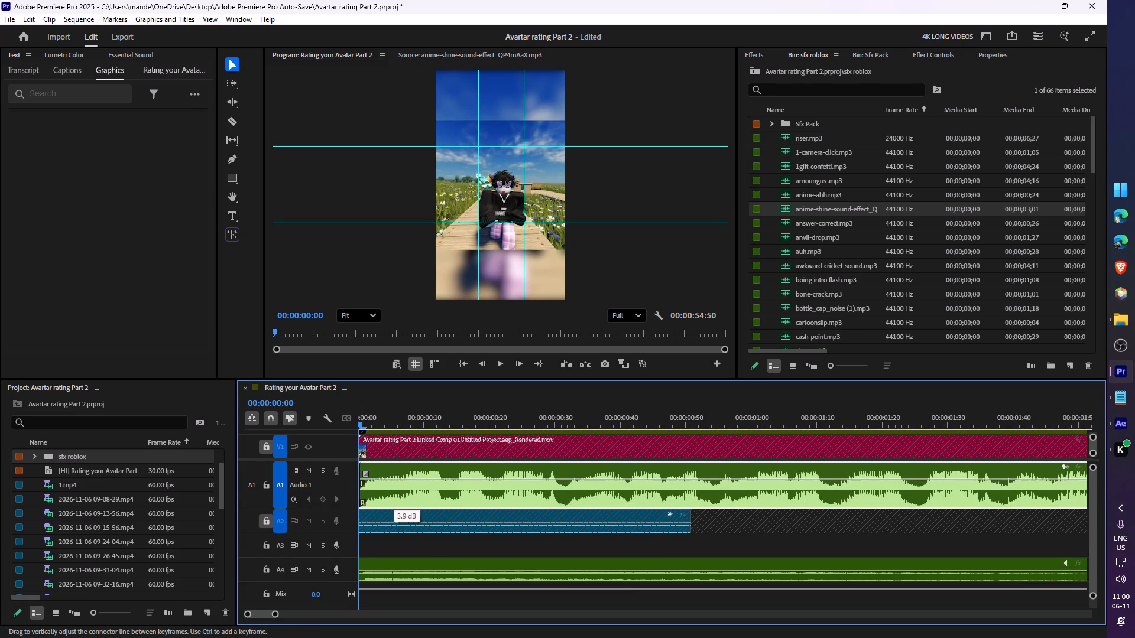
click(263, 486)
drag(292, 508, 292, 486)
Play the opening, split the anime-shine clip on A4 at 00:00:00:30 and remove the part after the cut.
key(space)
key(space)
drag(396, 416, 265, 435)
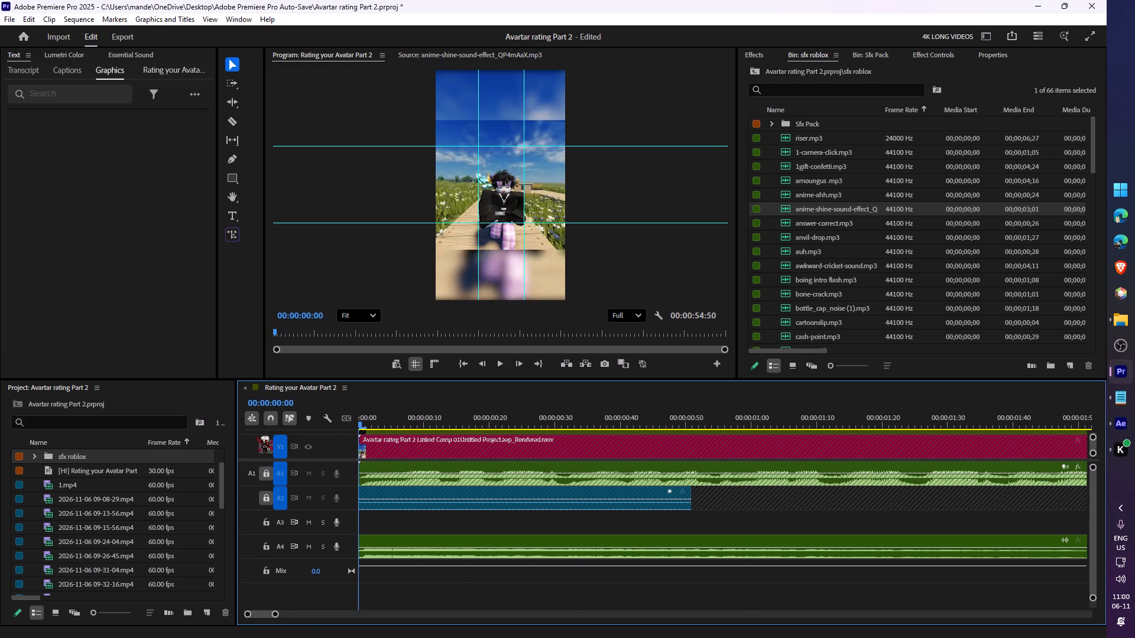
key(space)
key(space)
key(space)
key(space)
key(space)
key(space)
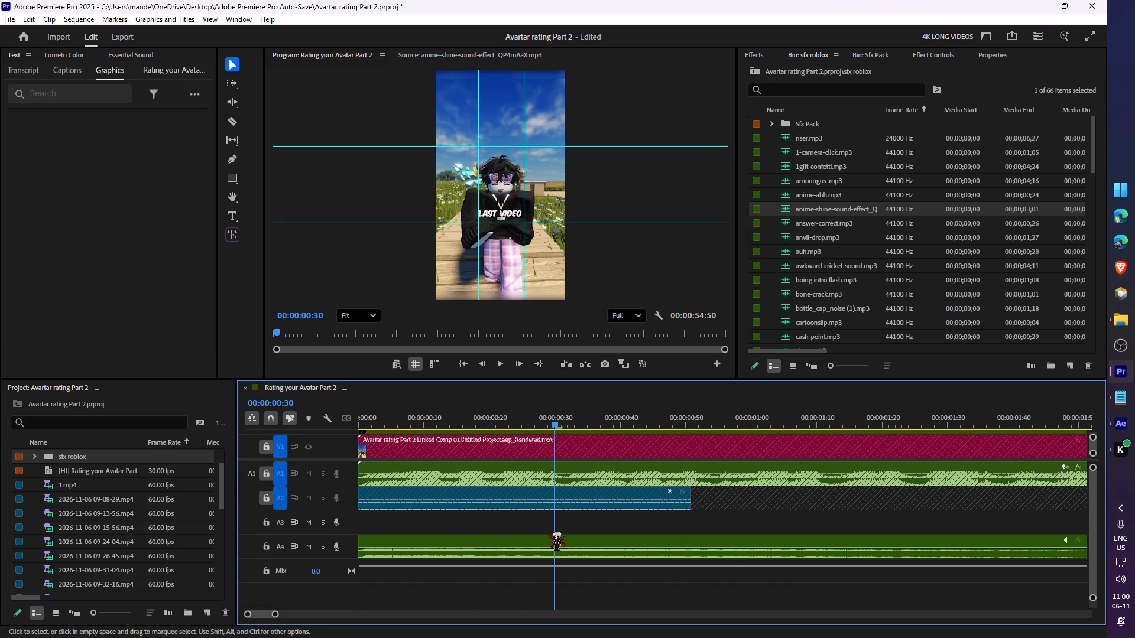
click(550, 538)
key(s)
click(581, 533)
click(572, 541)
key(ctrl+x)
Add a fade-out to the anime-shine clip on A4, stretching it over nearly the whole clip, and play it back.
drag(546, 548, 400, 541)
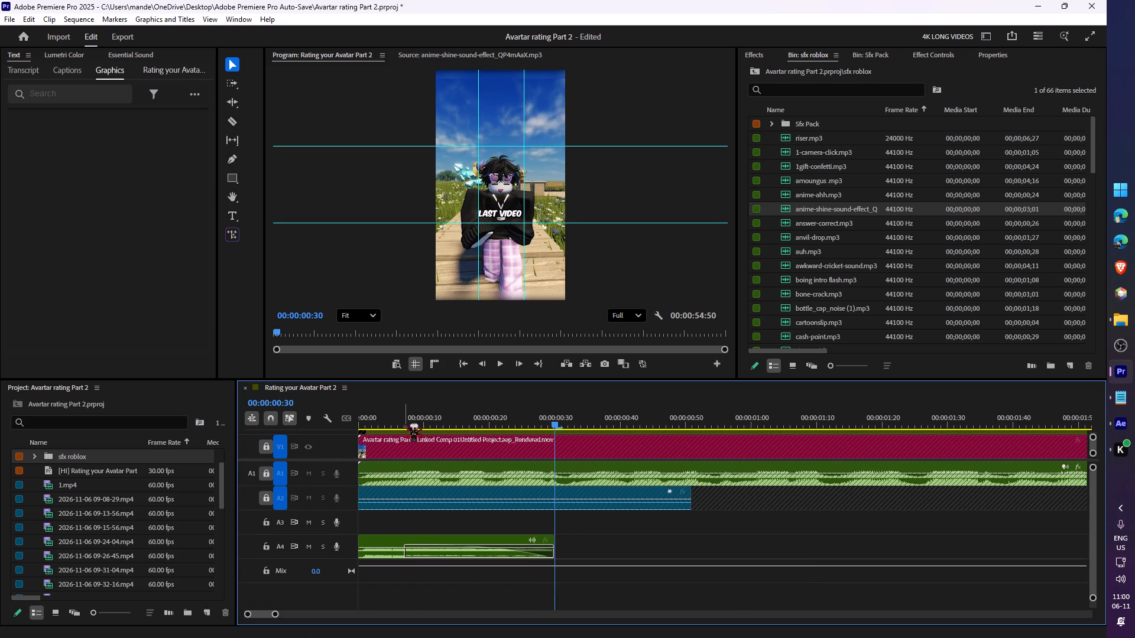
drag(393, 406, 275, 434)
key(space)
key(space)
drag(403, 547, 368, 549)
drag(395, 419, 283, 442)
key(space)
key(space)
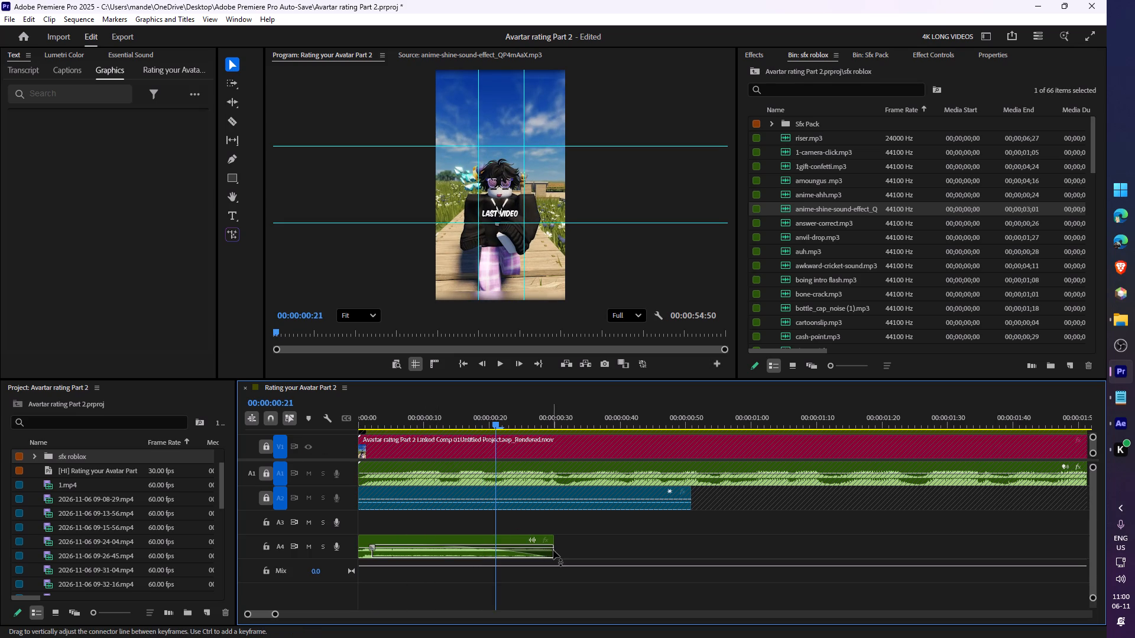
Trim the end of the anime-shine clip on A4 to about 00:00:00:27 and play it back.
drag(556, 550, 534, 551)
key(space)
key(space)
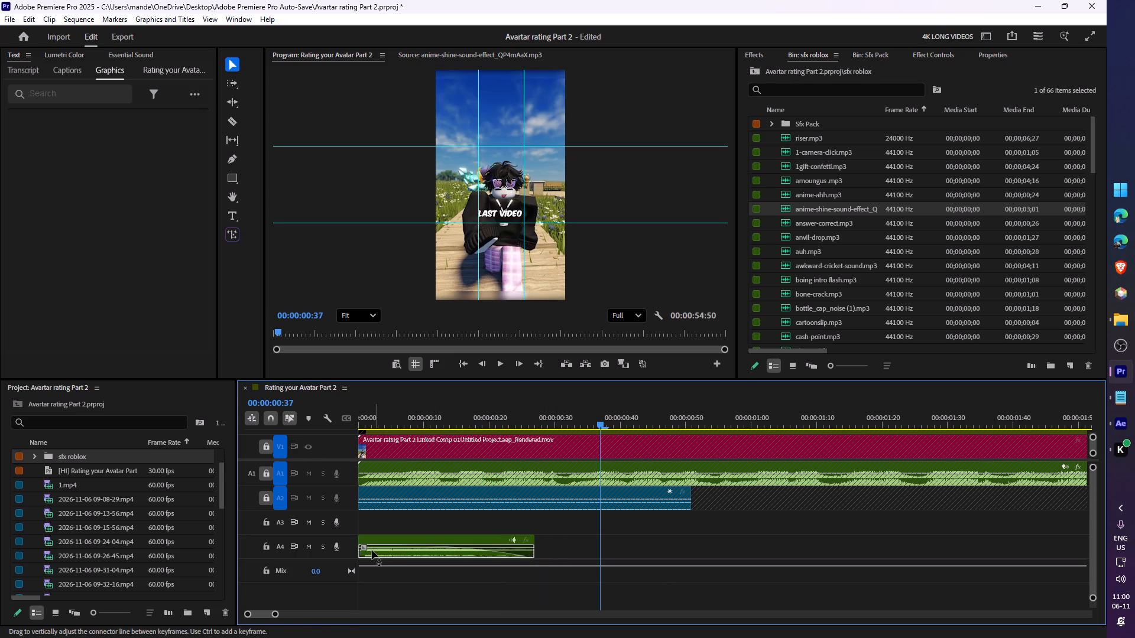
Shorten the anime-shine clip's fade-out on A4 so it starts at about 00:00:00:04, and check it in playback.
drag(365, 545, 394, 539)
drag(377, 419, 274, 439)
key(space)
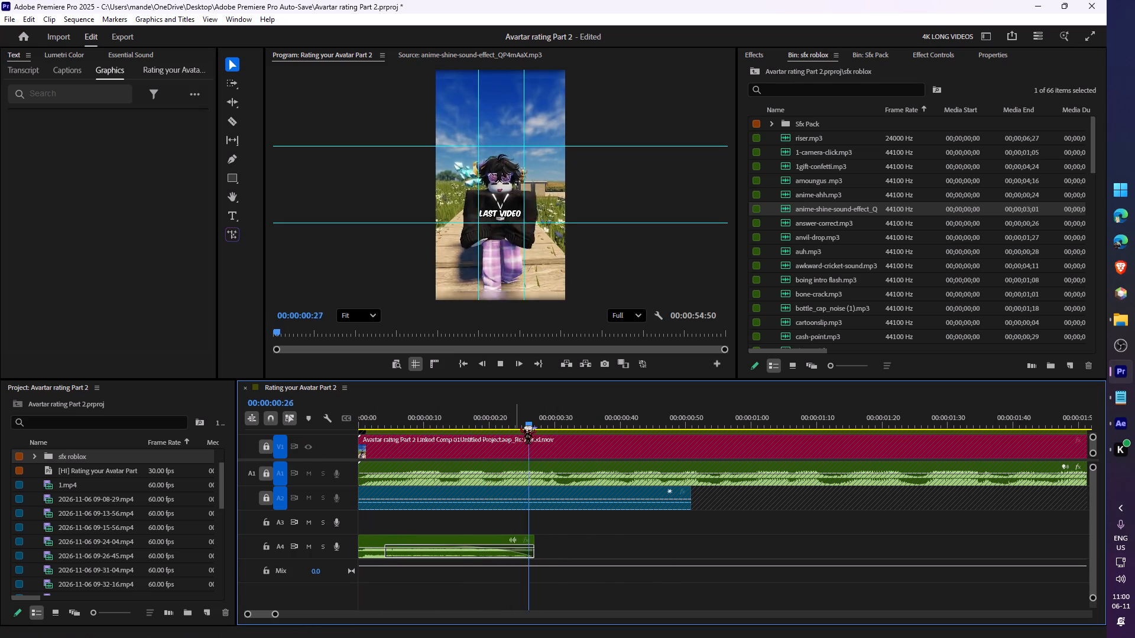
key(space)
Play the first second of the sequence to judge the shine sound and find where another effect fits.
drag(437, 437, 288, 440)
click(192, 468)
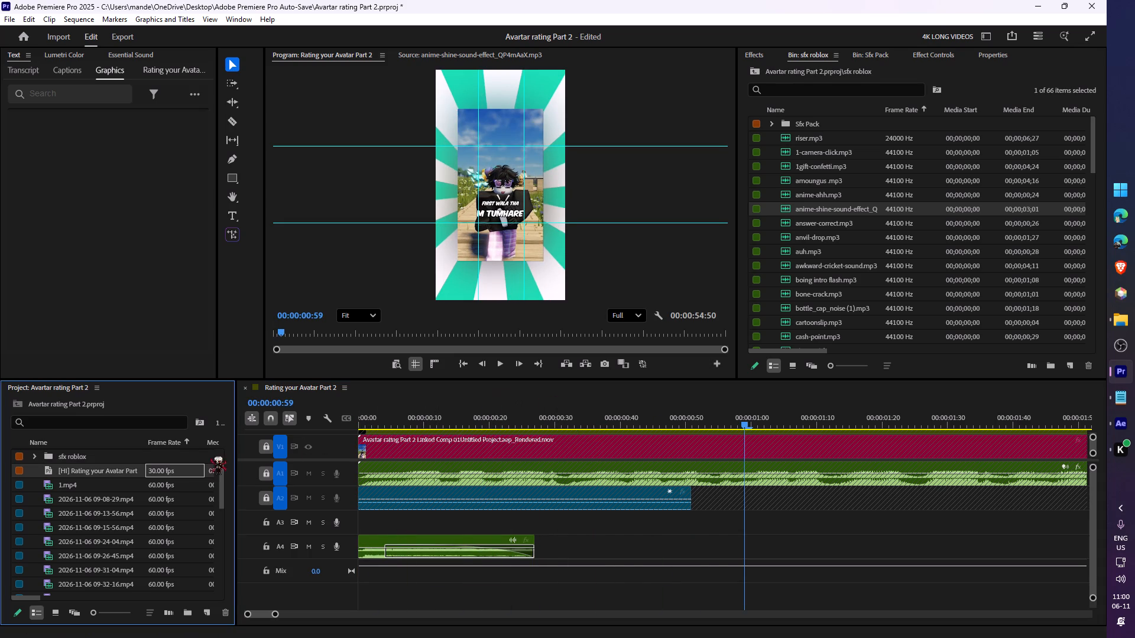
drag(383, 427, 277, 442)
key(space)
key(space)
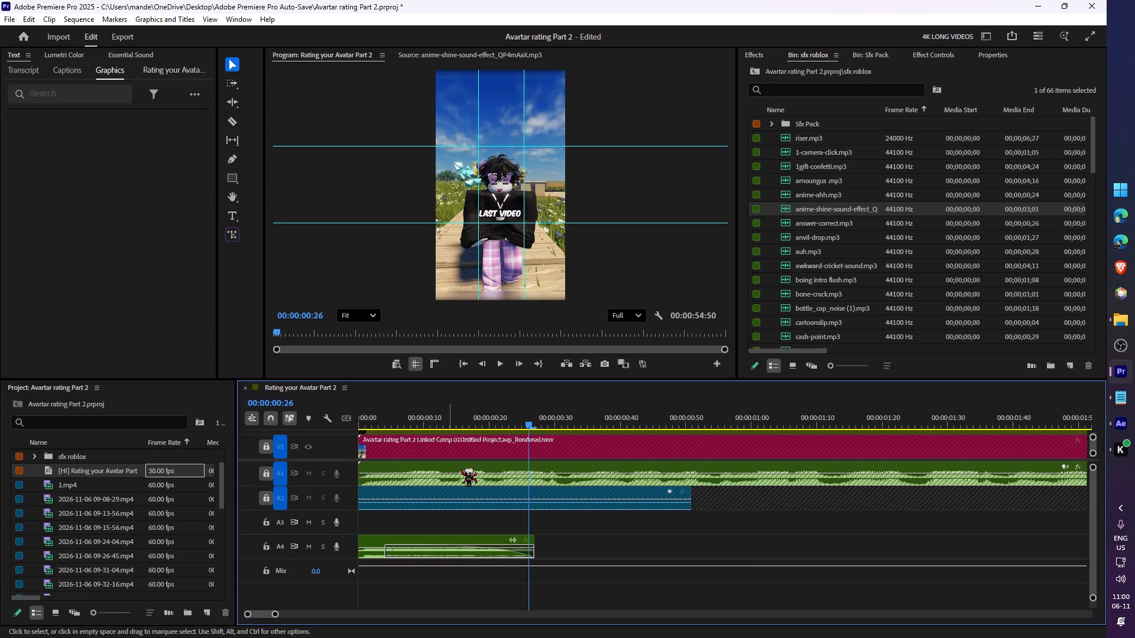
key(space)
key(space)
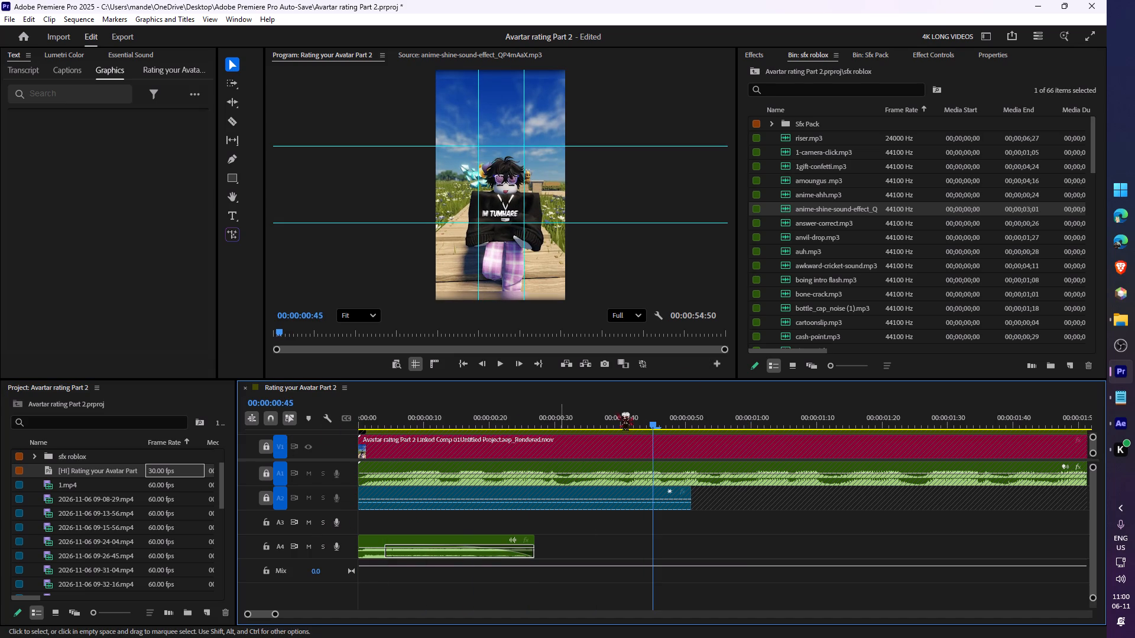
key(space)
key(space)
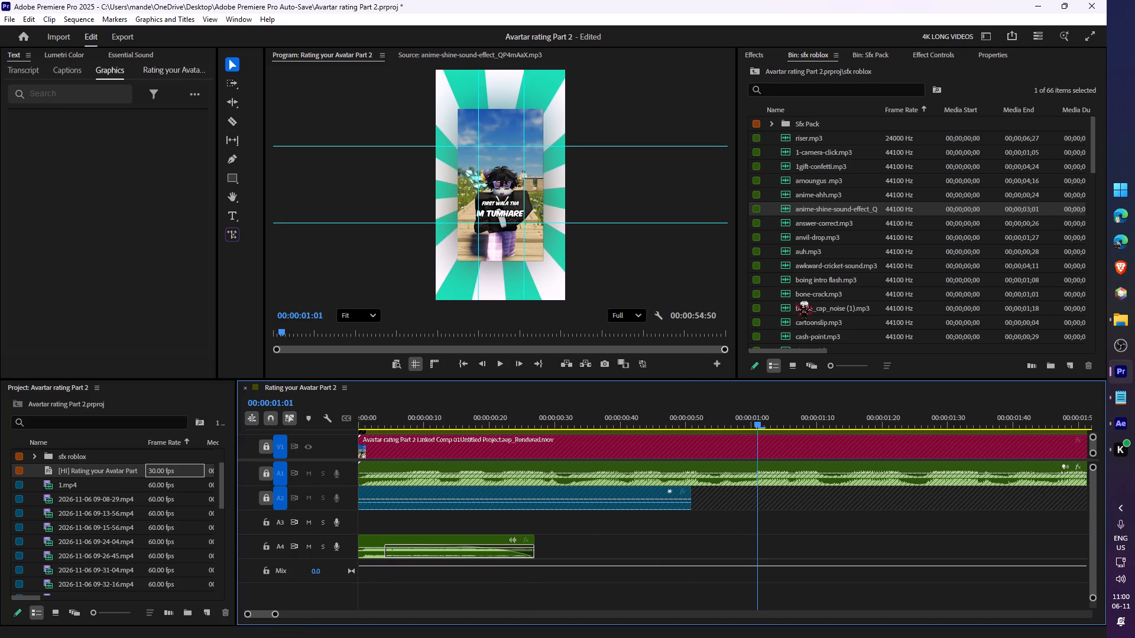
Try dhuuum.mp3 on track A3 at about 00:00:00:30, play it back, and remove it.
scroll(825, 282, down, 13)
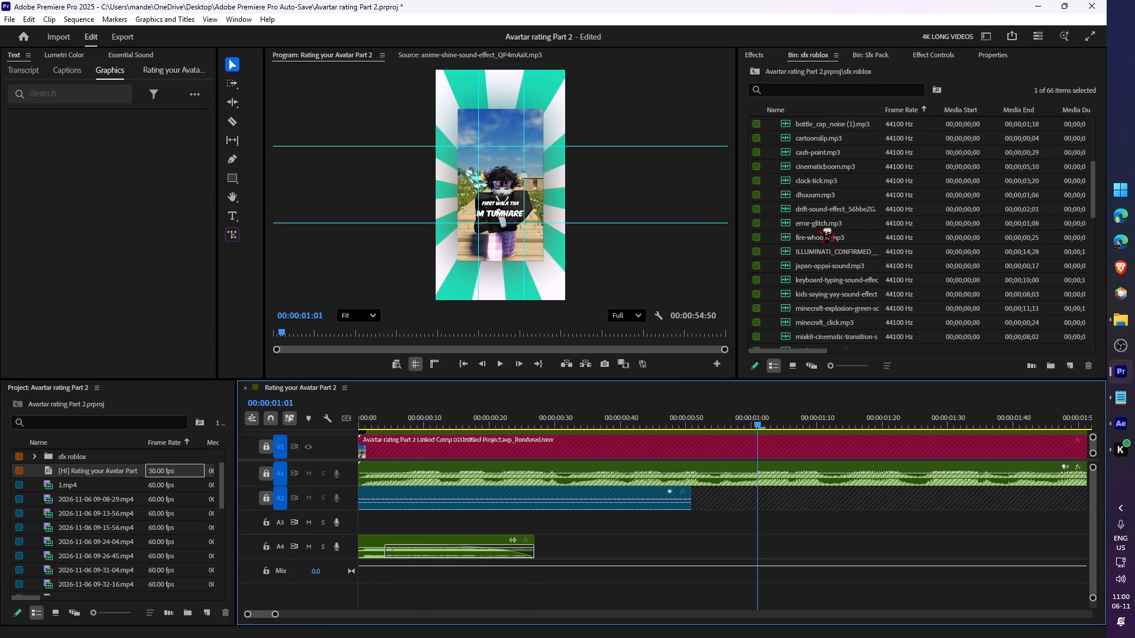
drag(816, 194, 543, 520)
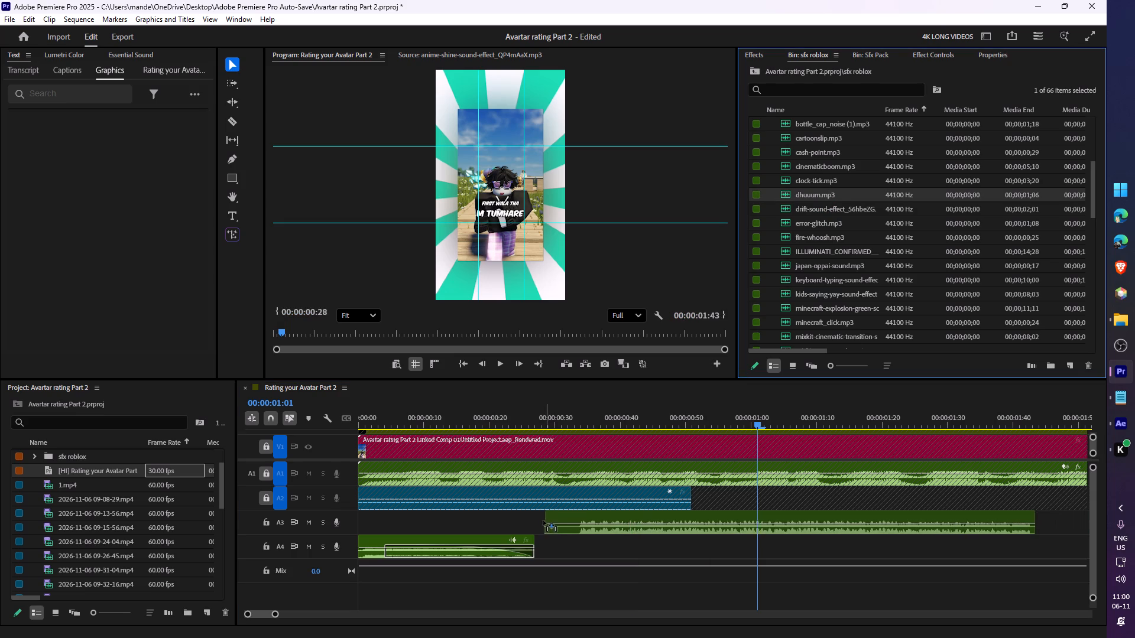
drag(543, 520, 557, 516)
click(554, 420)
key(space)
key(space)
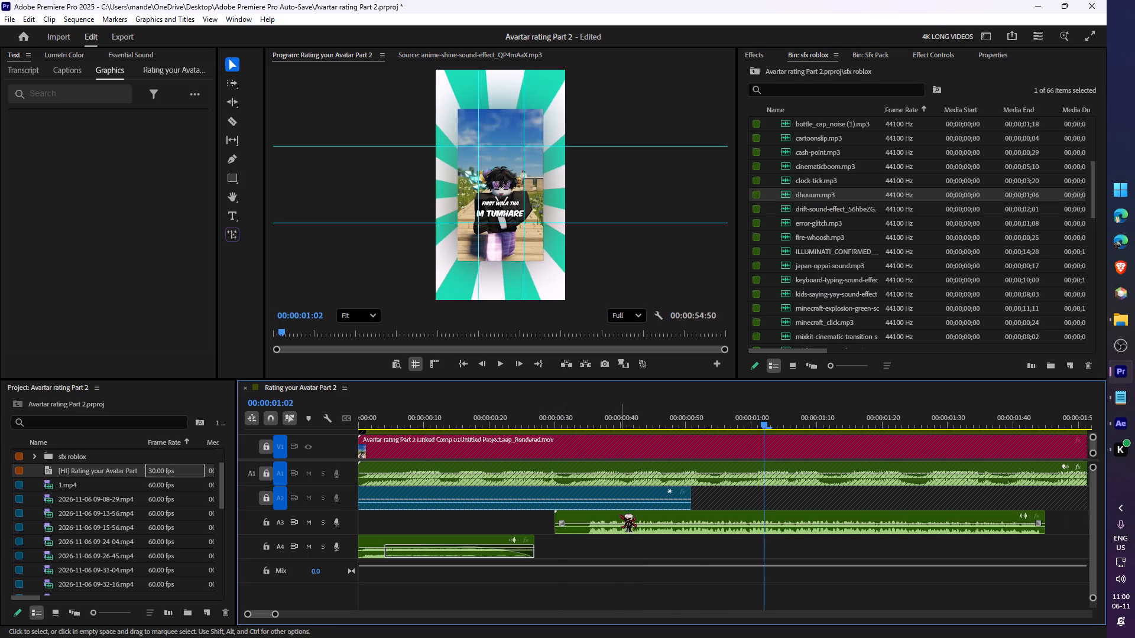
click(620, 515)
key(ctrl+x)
Audition ni pata.mp3, place it on track A3 at about 00:00:00:27, and play it with the video.
scroll(818, 295, down, 7)
double_click(786, 279)
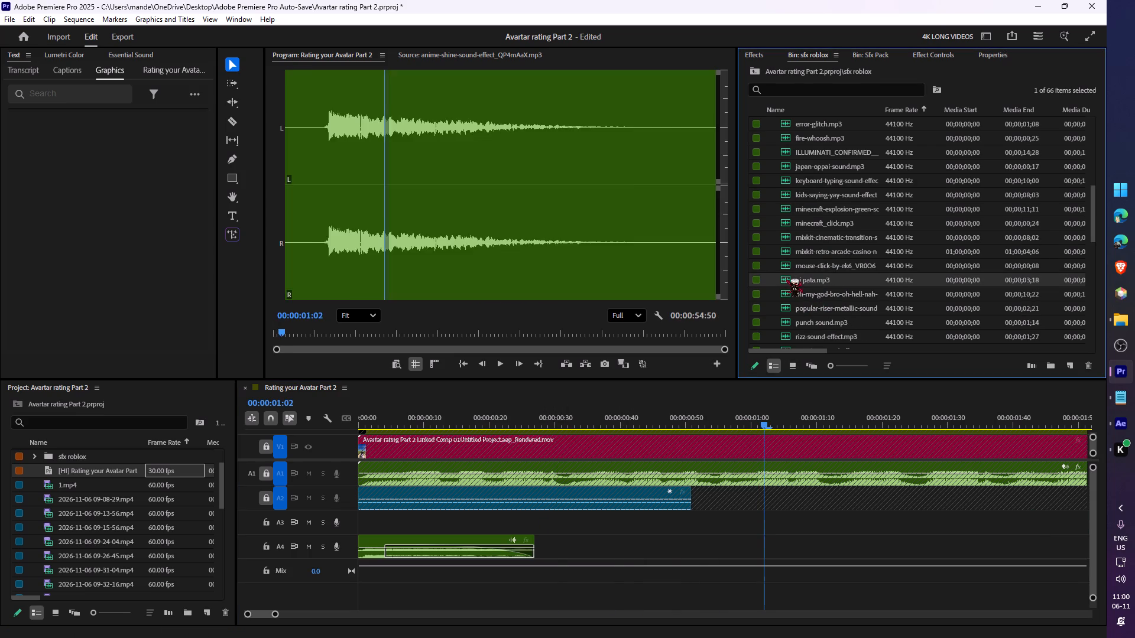
key(space)
key(space)
drag(809, 279, 534, 523)
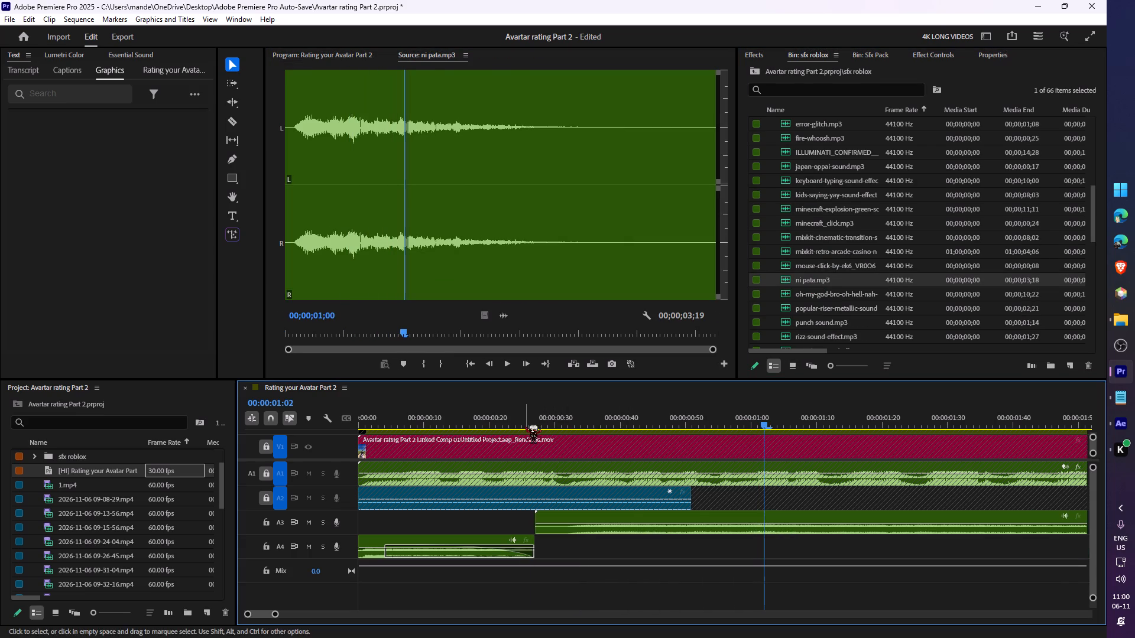
click(524, 426)
key(space)
key(space)
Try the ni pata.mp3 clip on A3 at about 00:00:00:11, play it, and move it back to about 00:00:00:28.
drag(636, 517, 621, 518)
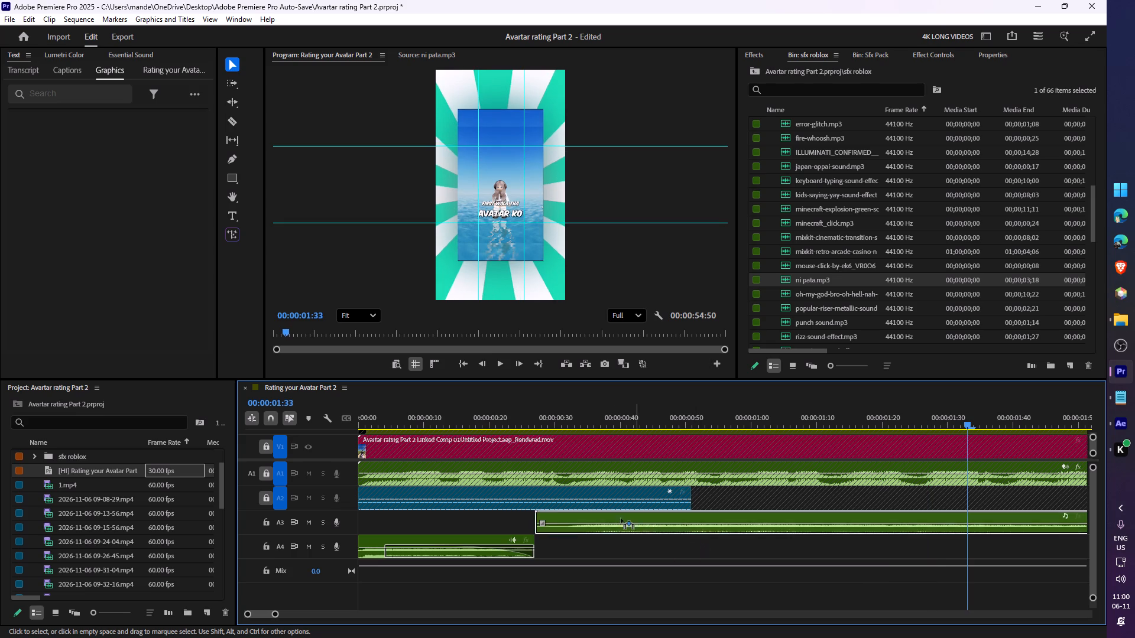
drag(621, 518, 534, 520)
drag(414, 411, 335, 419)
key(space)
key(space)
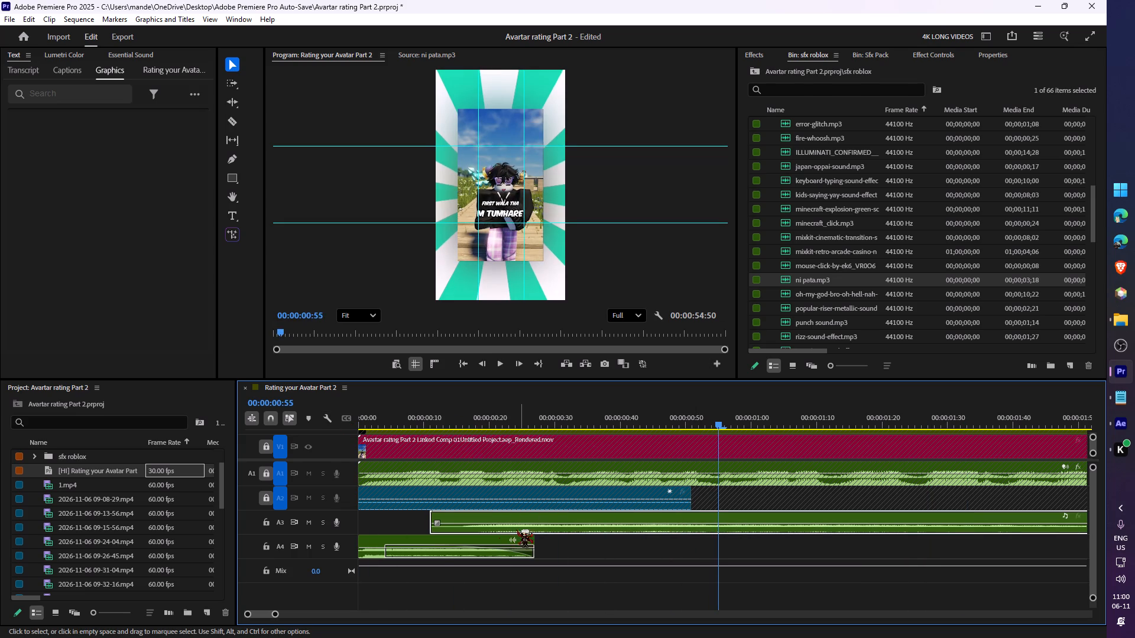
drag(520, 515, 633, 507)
Split the ni pata.mp3 clip on A3 at 00:00:02:25 and remove the part after the cut.
key(space)
key(c)
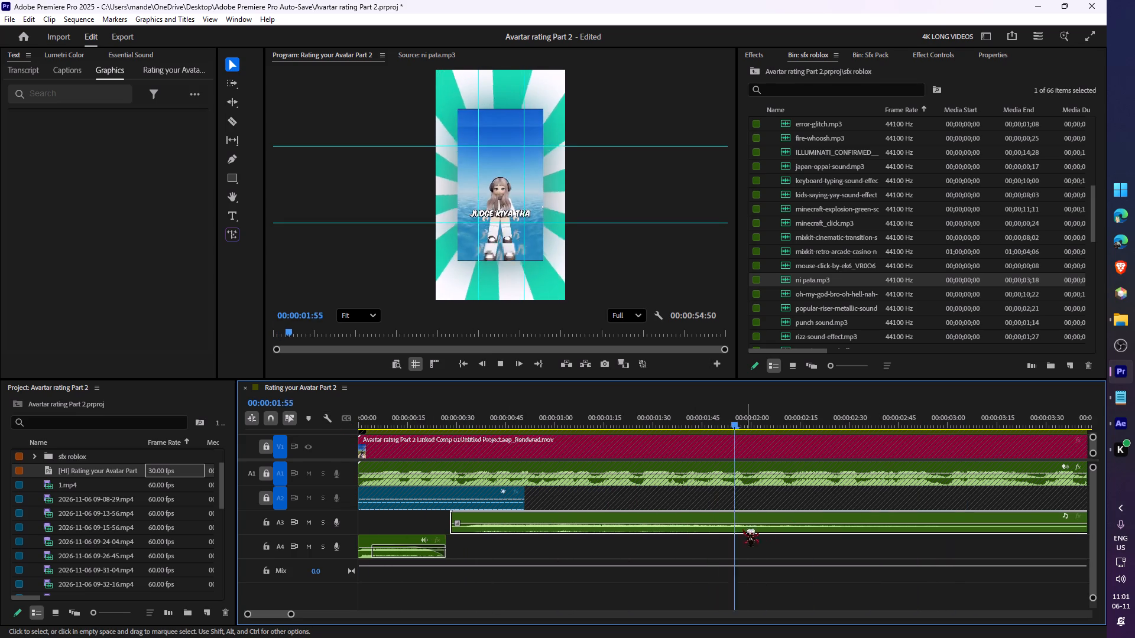
key(space)
key(space)
key(space)
click(861, 519)
key(s)
click(879, 515)
key(ctrl+x)
Play the opening again and move the ni pata.mp3 clip on A3 to start at about 00:00:00:42.
drag(417, 421, 403, 422)
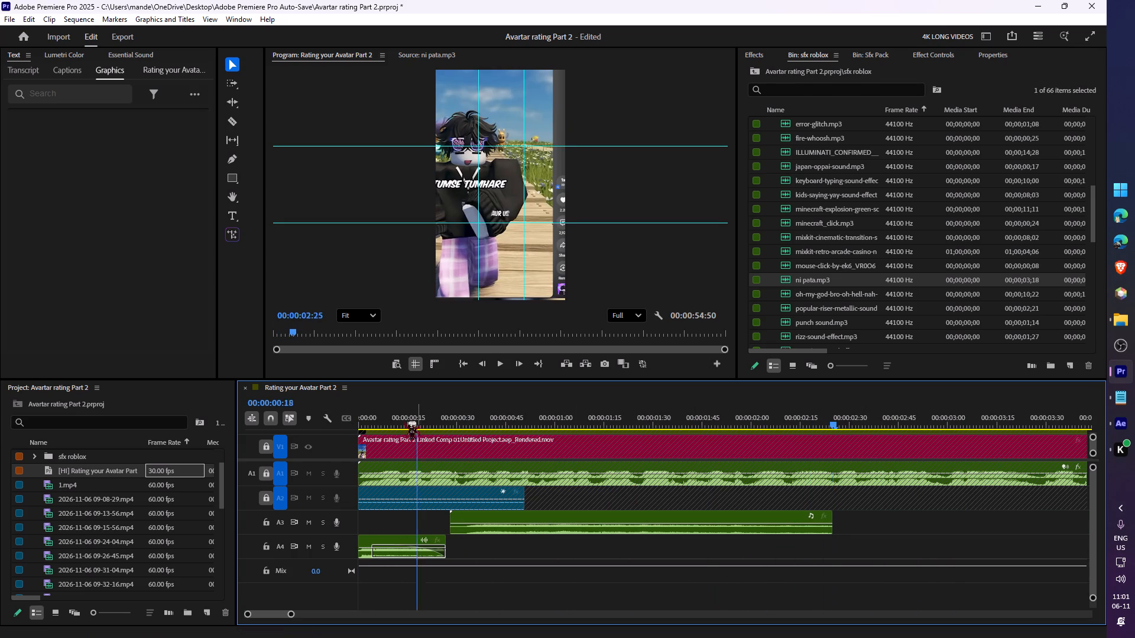
drag(403, 422, 364, 429)
key(space)
key(space)
drag(537, 517, 579, 512)
Split the ni pata.mp3 clip on A3 at 00:00:02:19, remove the part after the cut, and play on.
key(space)
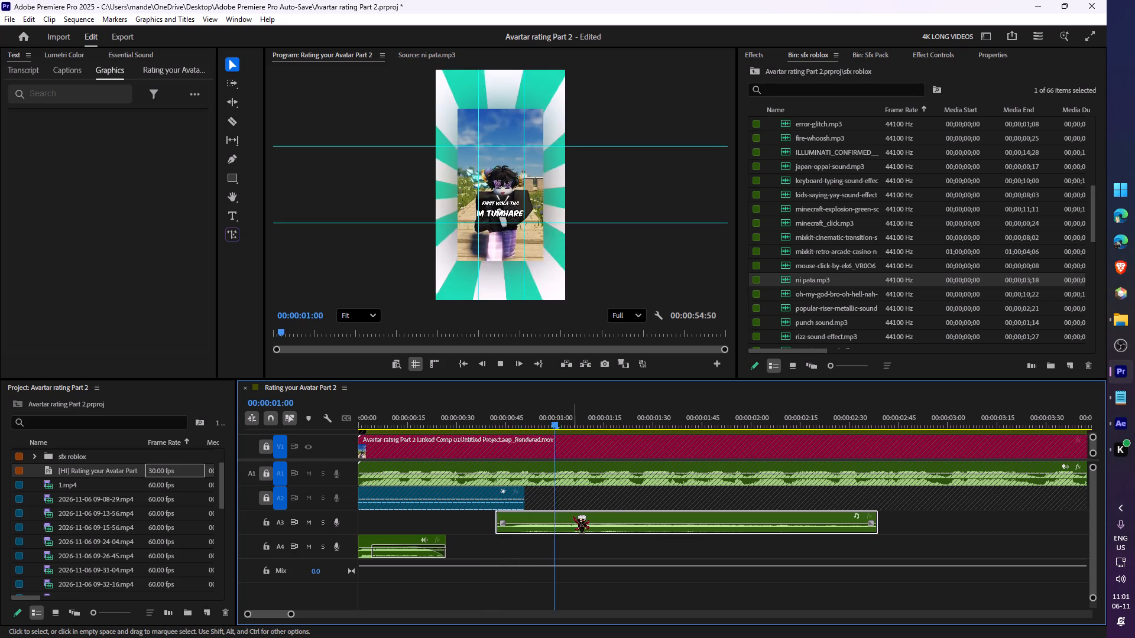
key(space)
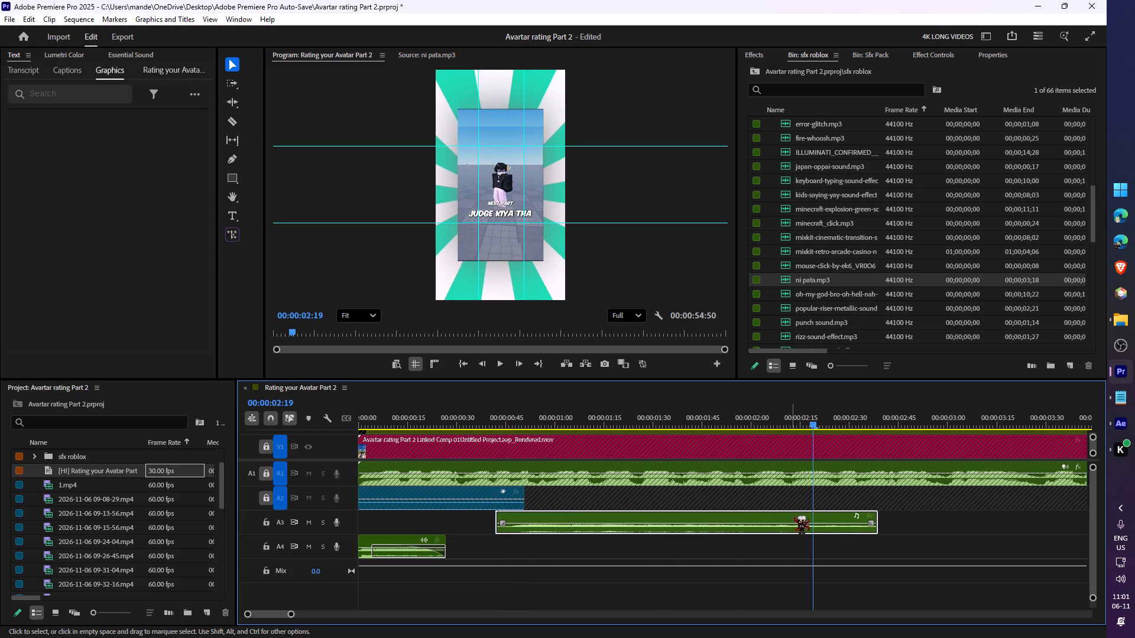
click(825, 517)
key(s)
click(848, 517)
key(ctrl+x)
key(space)
key(space)
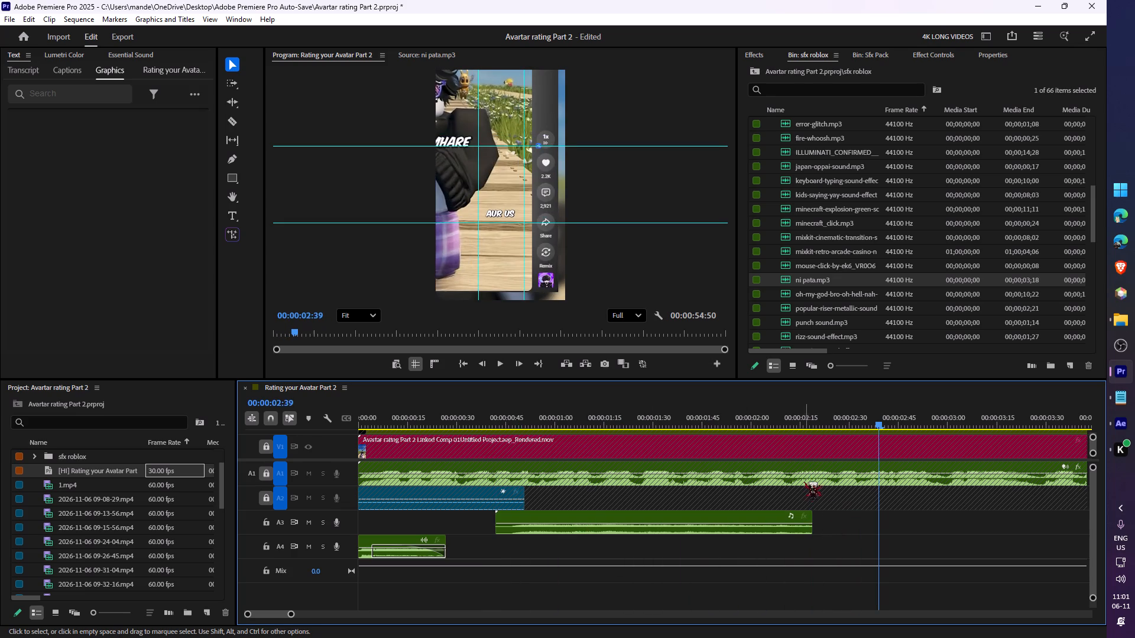
Place Whoosh 3.wav from the sfx roblox bin on A4 at 00:00:02:23 and play that section.
key(space)
key(space)
scroll(824, 291, down, 20)
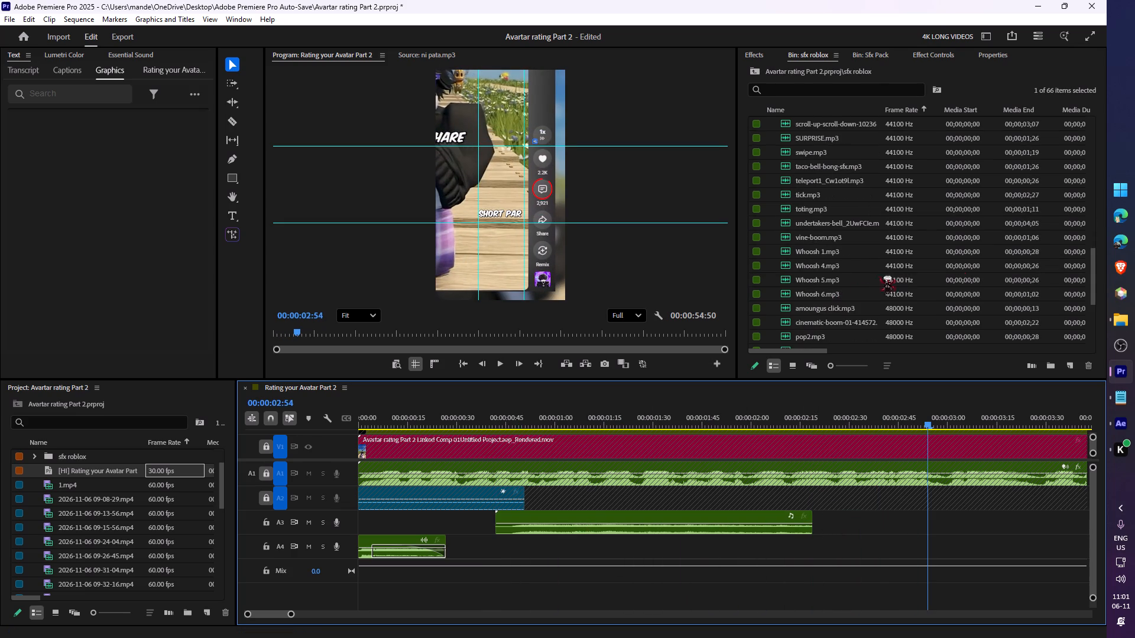
scroll(907, 294, down, 7)
scroll(825, 292, down, 12)
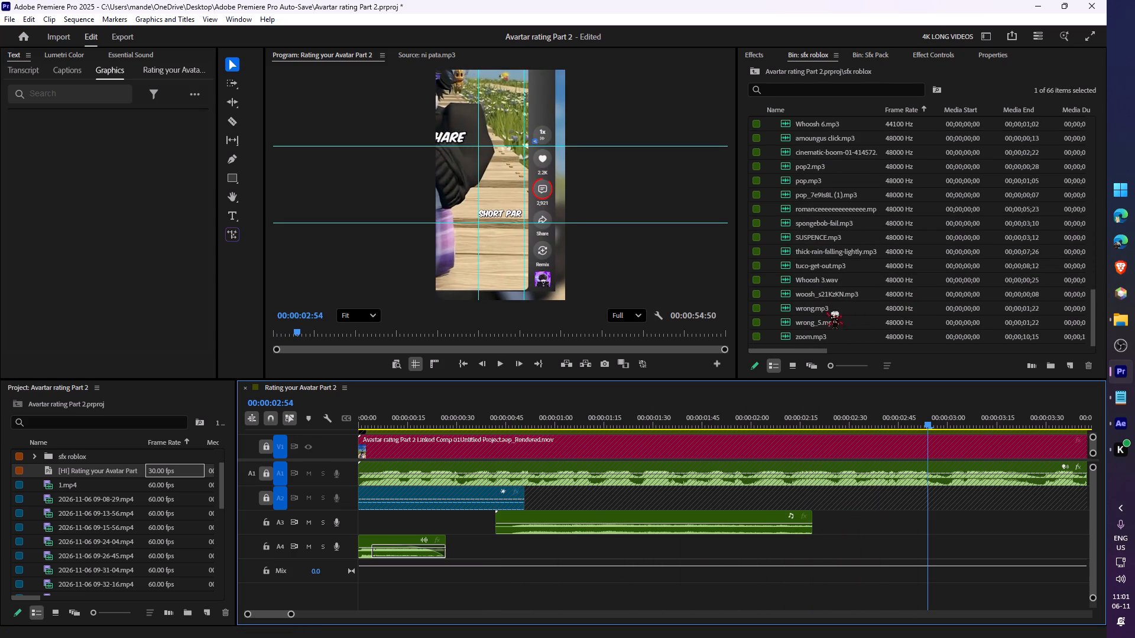
drag(810, 280, 825, 556)
click(832, 408)
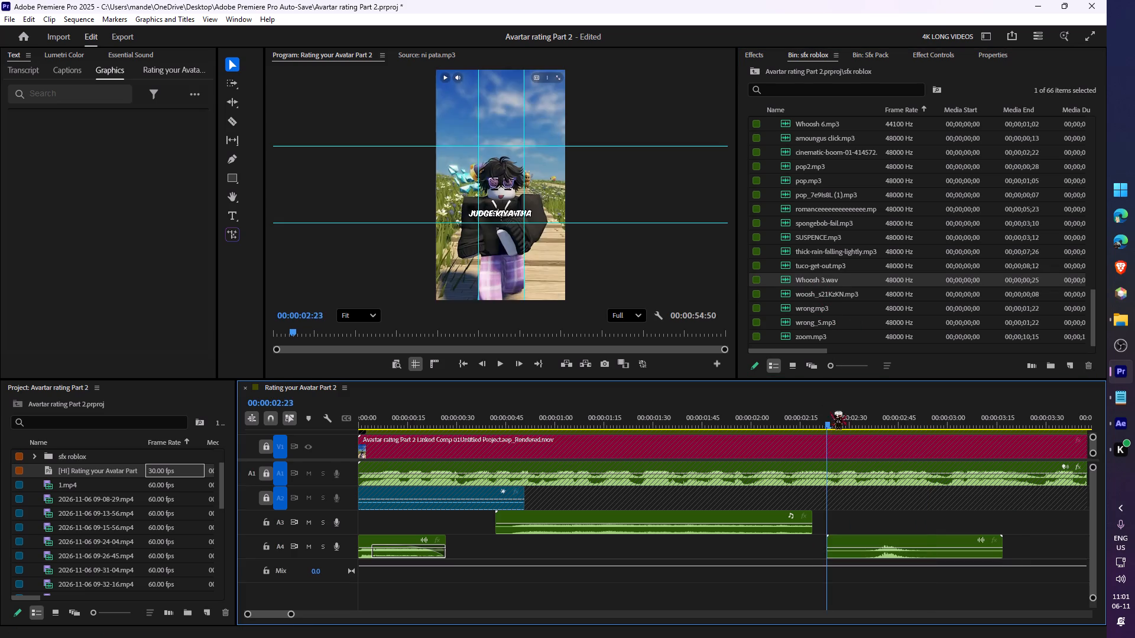
key(space)
key(space)
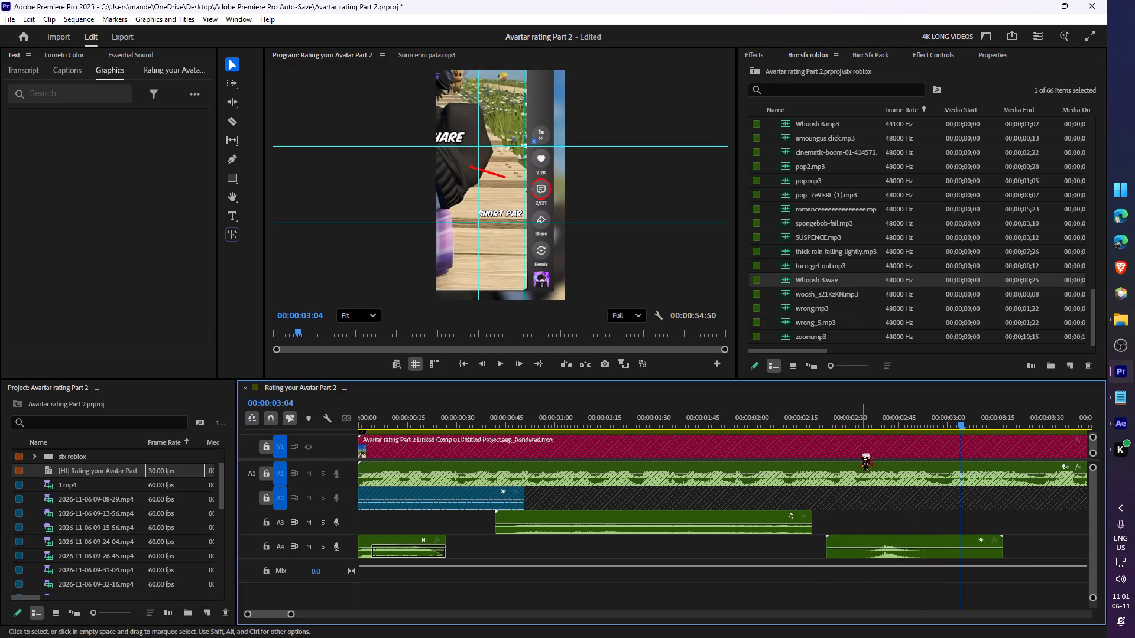
Move the Whoosh 3.wav clip on A4 four frames later, to start at 00:00:02:27, and play it.
drag(851, 424, 854, 414)
key(space)
key(space)
drag(909, 541, 923, 541)
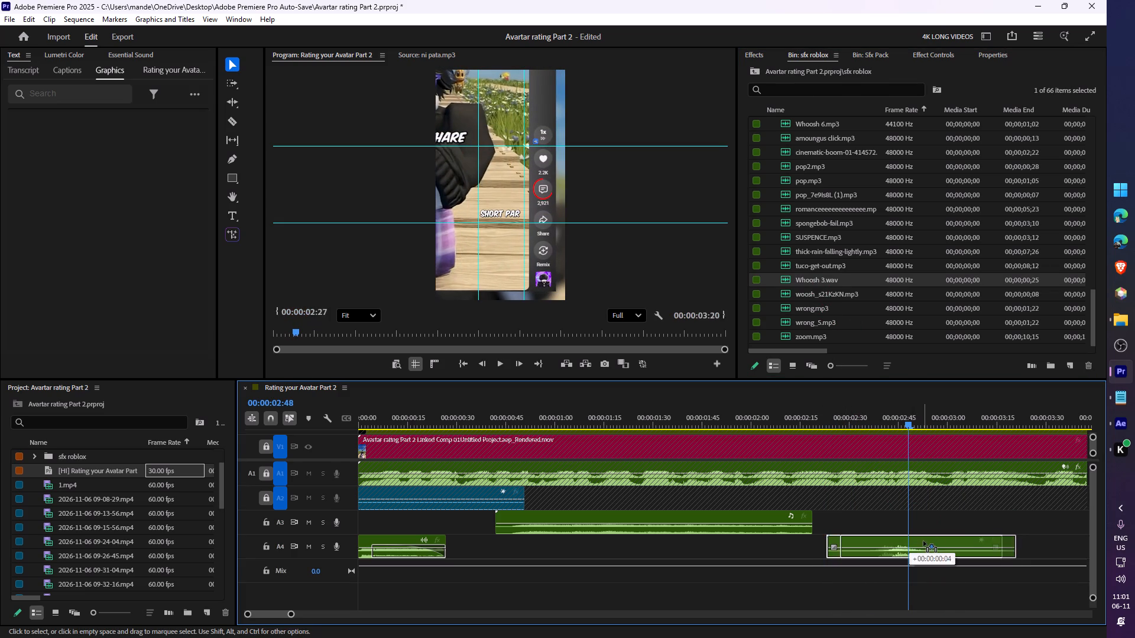
drag(923, 541, 923, 541)
click(861, 429)
click(862, 424)
key(space)
key(space)
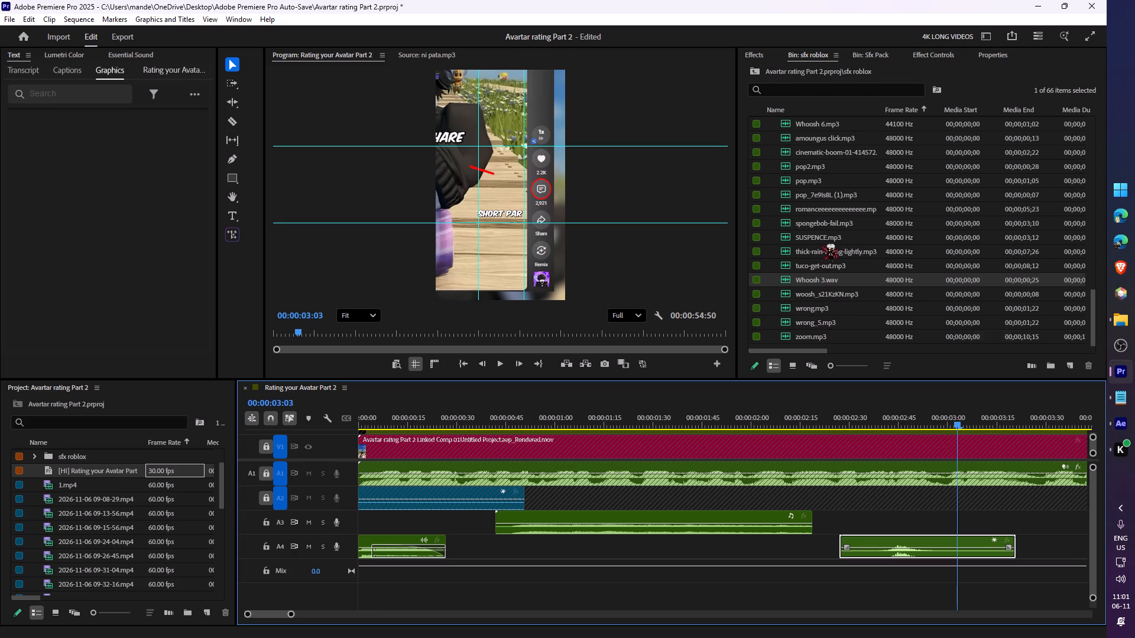
Look through the sfx roblox and Sfx Pack bins for the next sound effect.
scroll(821, 244, up, 20)
scroll(821, 244, up, 17)
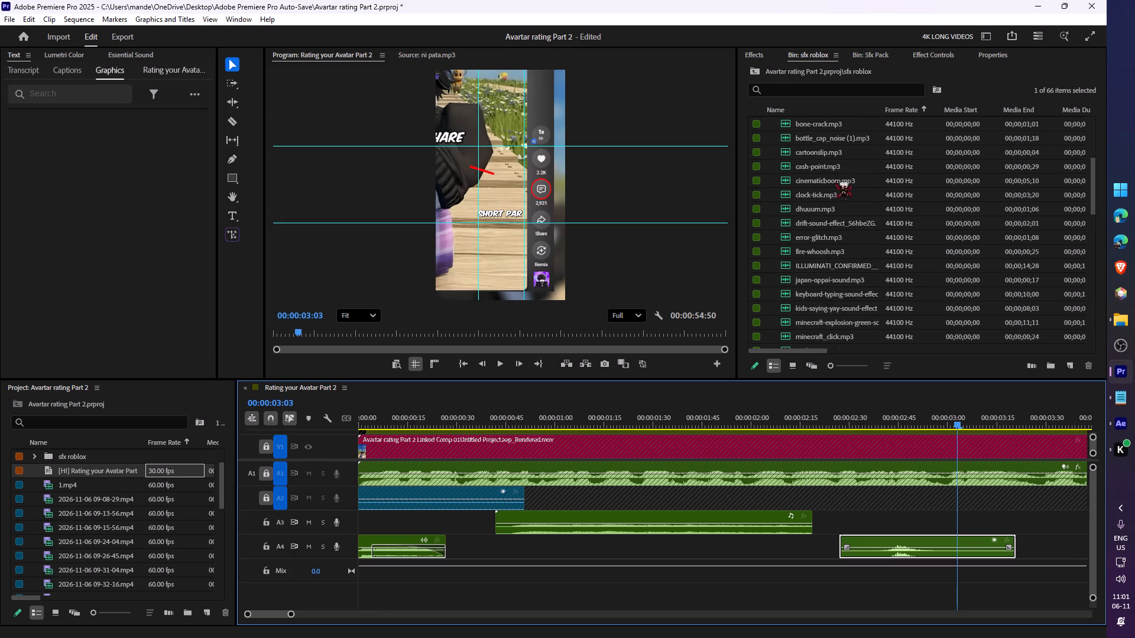
scroll(835, 183, up, 18)
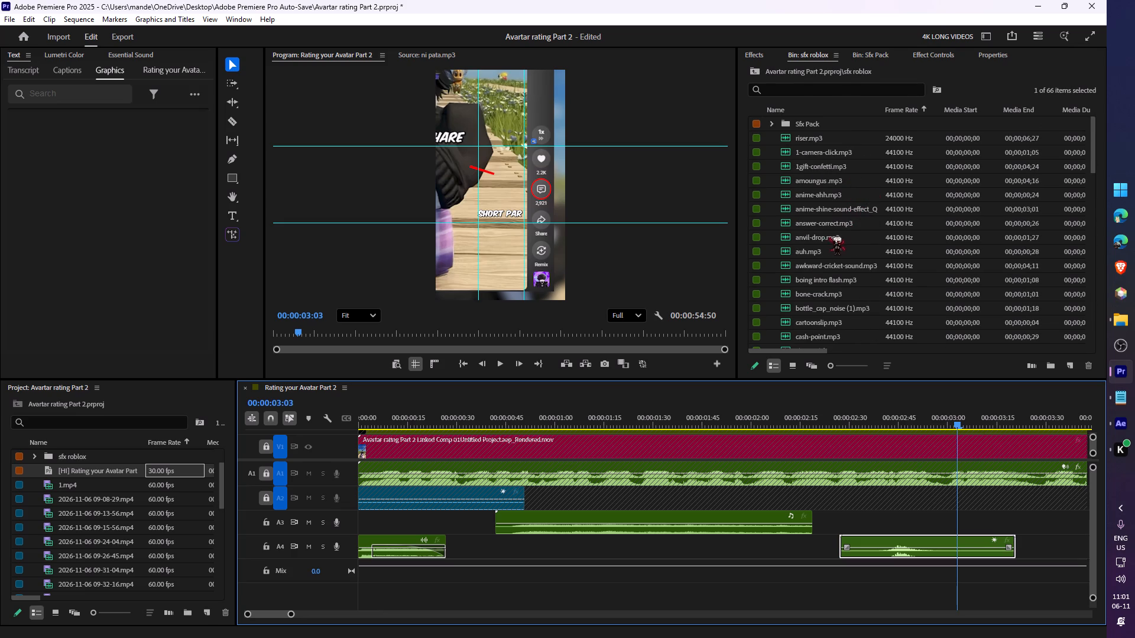
scroll(841, 317, down, 1)
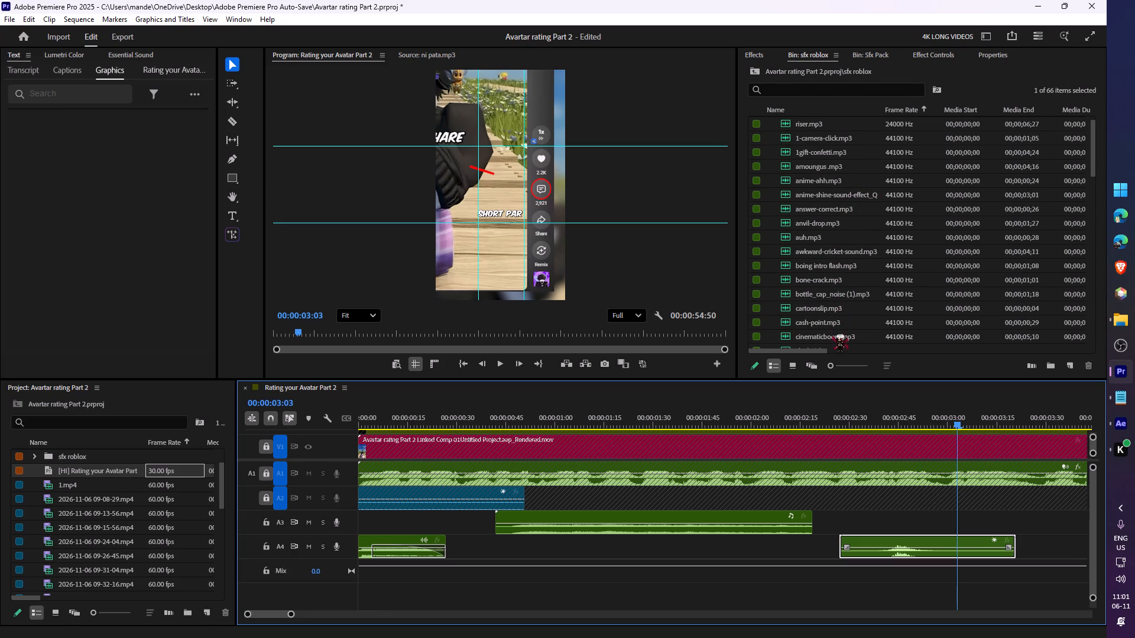
scroll(834, 334, down, 2)
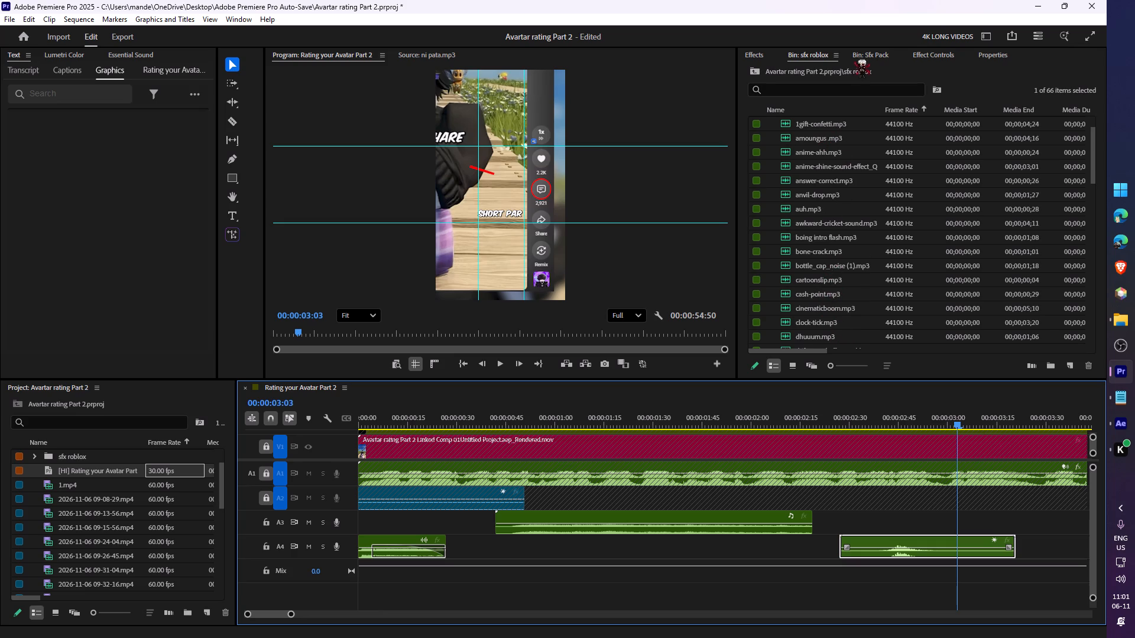
click(865, 51)
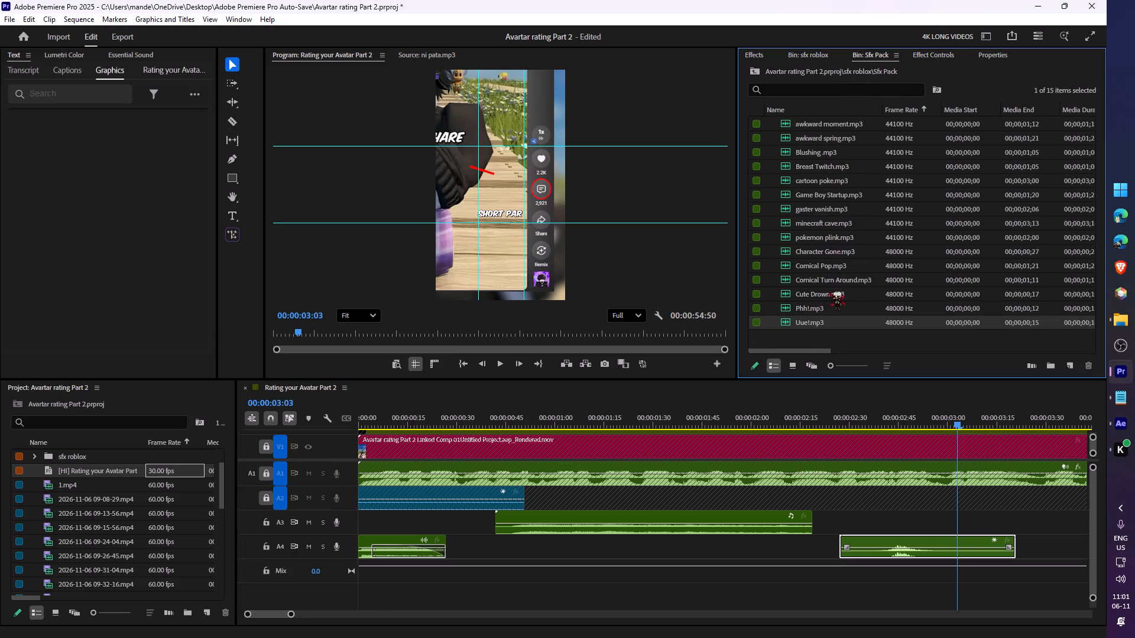
scroll(835, 269, down, 3)
click(823, 60)
drag(815, 50, 814, 56)
Search the sfx roblox bin for "con", place 1gift-confetti.mp3 on A3 at about 00:00:02:42, and play it.
click(797, 105)
click(803, 92)
key(c)
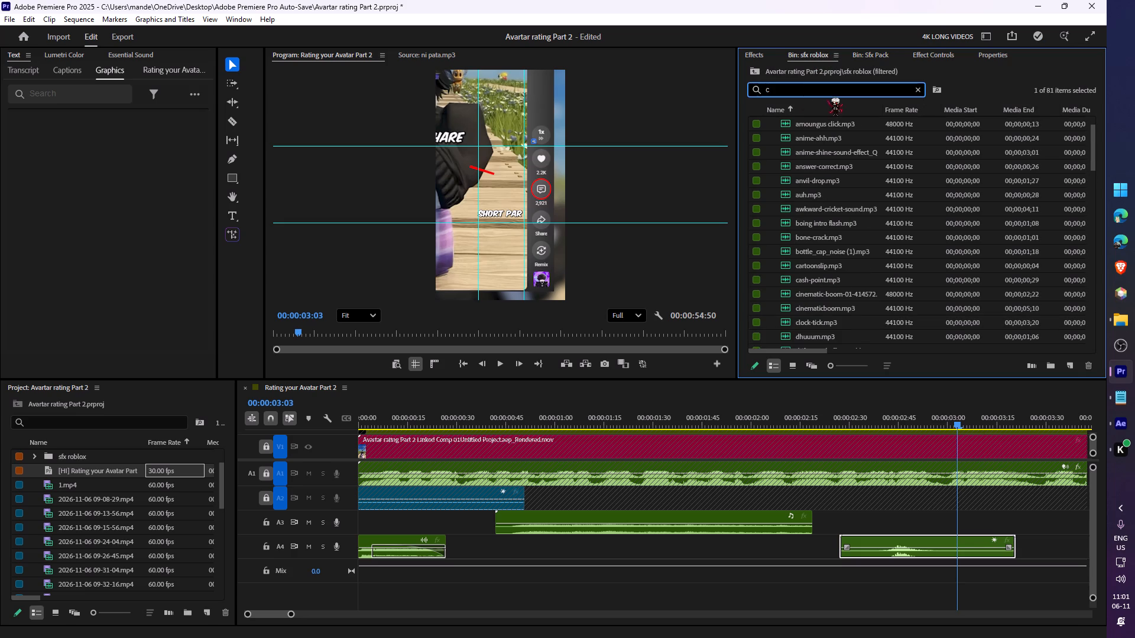
key(o)
key(n)
drag(819, 122, 880, 360)
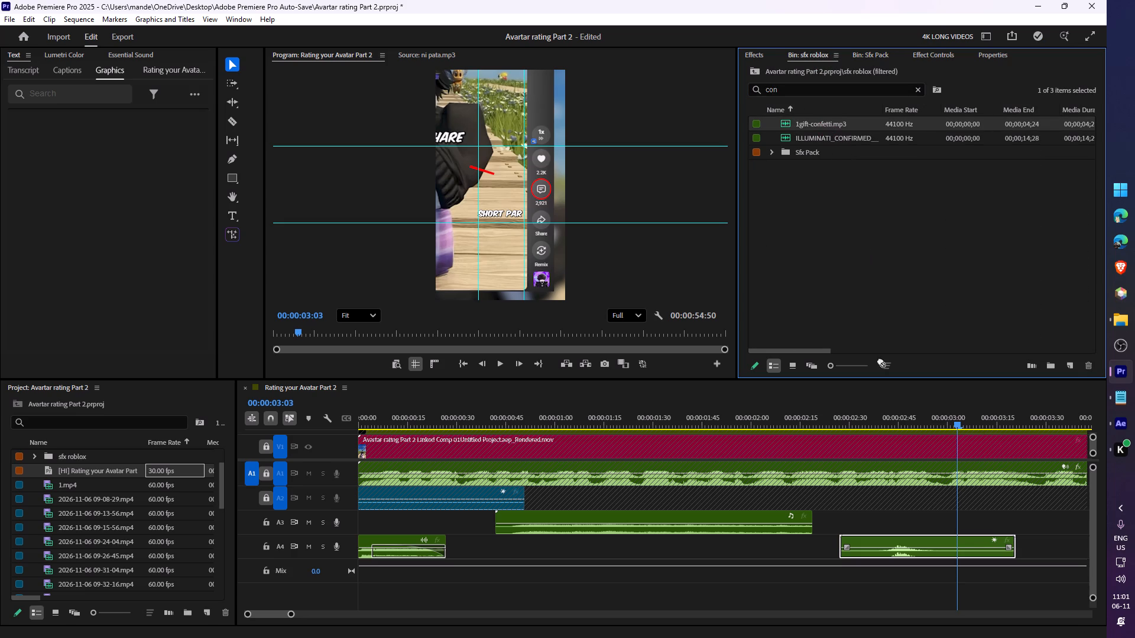
drag(880, 360, 890, 523)
click(877, 421)
key(space)
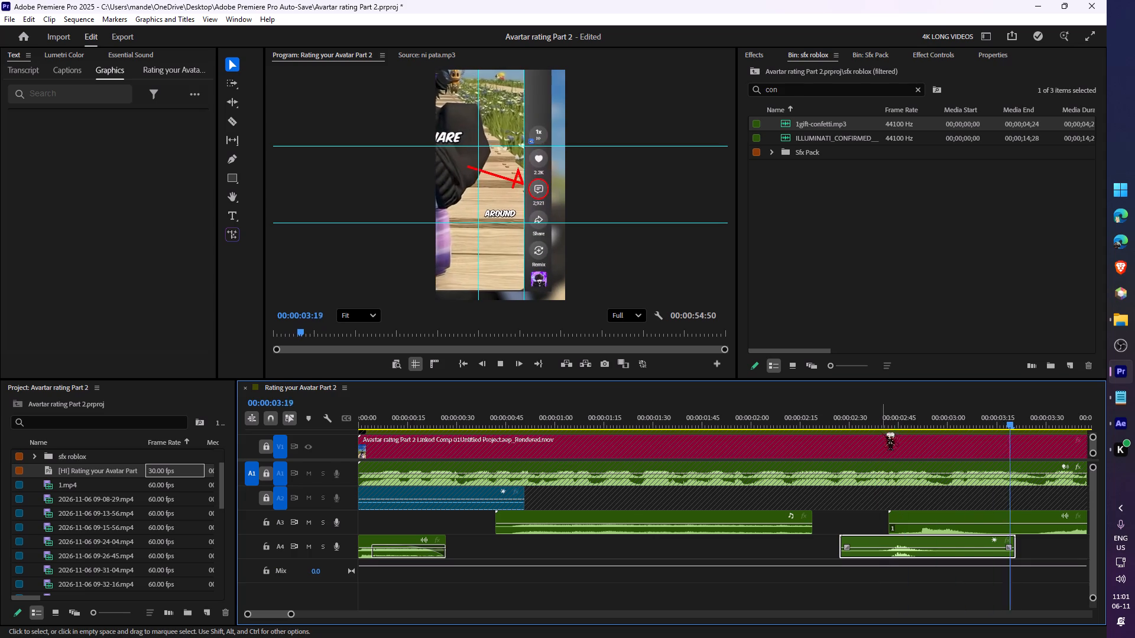
key(space)
key(c)
key(space)
key(space)
Move the confetti clip on A3 back to about 00:00:02:27, raise its volume, and play it.
drag(735, 518, 705, 522)
drag(673, 527, 673, 517)
click(674, 524)
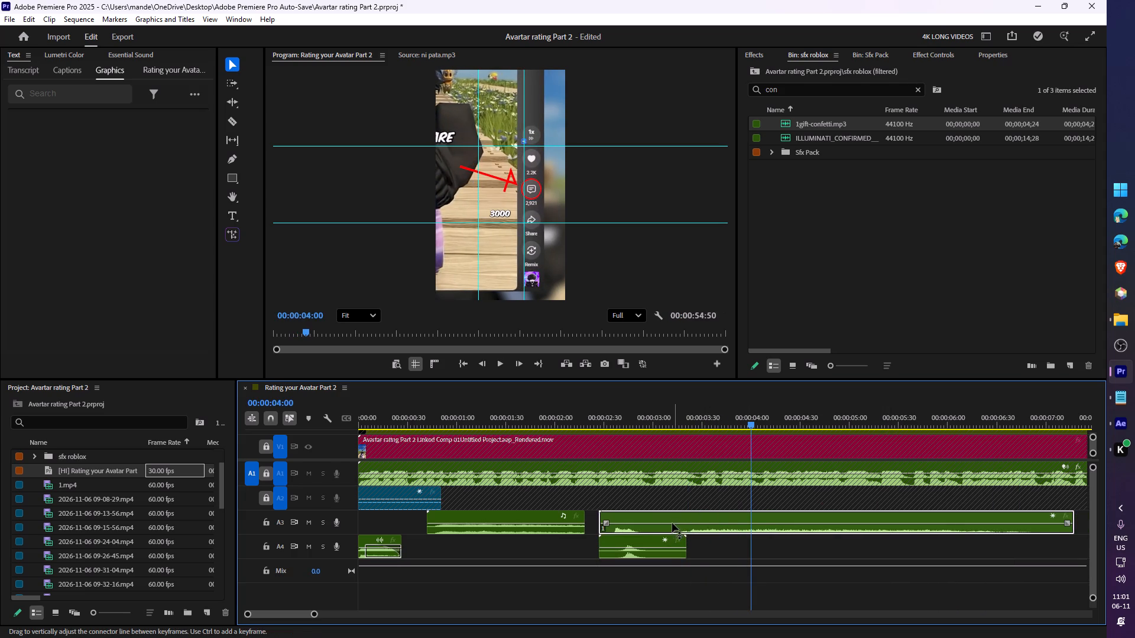
click(581, 418)
key(space)
key(space)
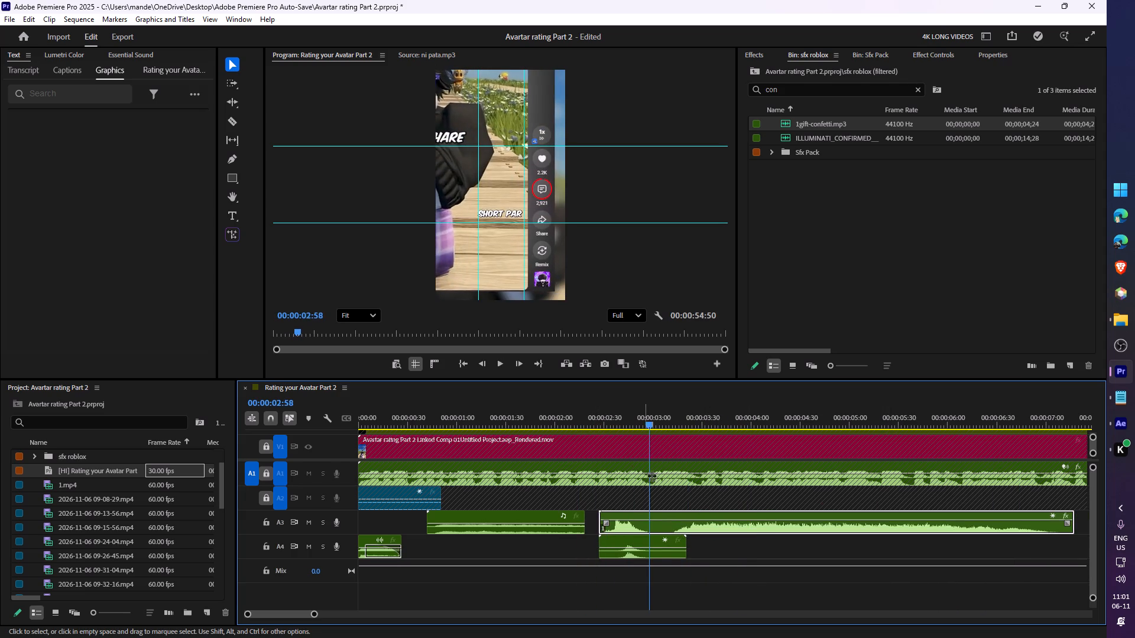
key(space)
key(space)
Split the confetti clip at 00:00:03:08, remove the part before the cut, and move the rest to about 00:00:03:21.
click(681, 512)
click(669, 419)
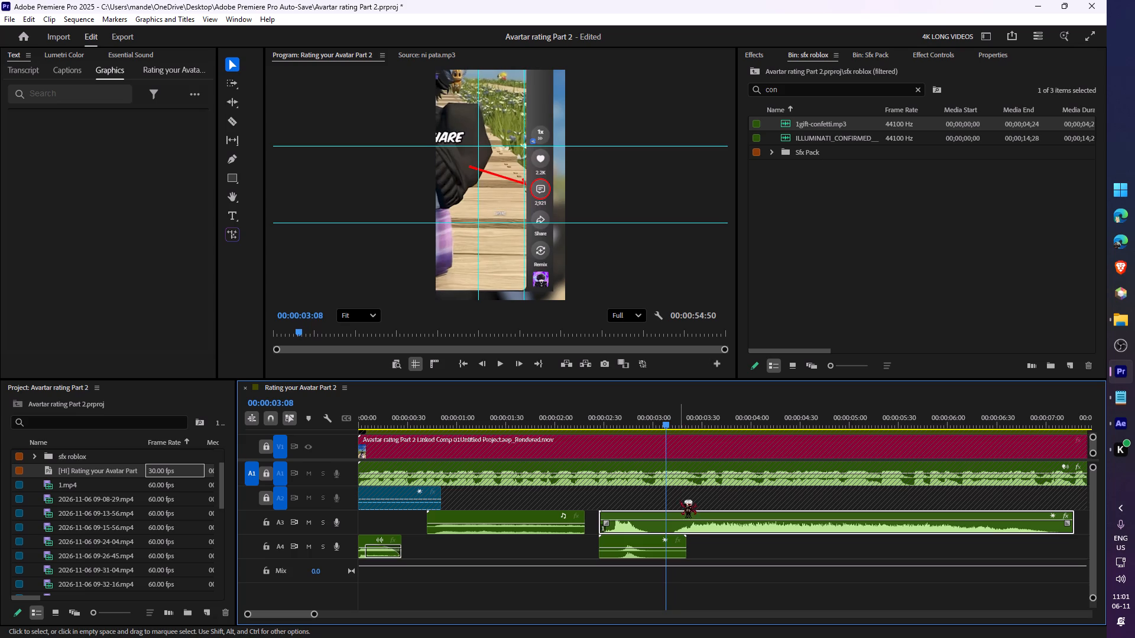
click(682, 513)
key(s)
key(ctrl+x)
drag(692, 516, 715, 518)
Adjust the volume of the remaining confetti clip on A3 and play it to check the level.
drag(730, 522, 729, 523)
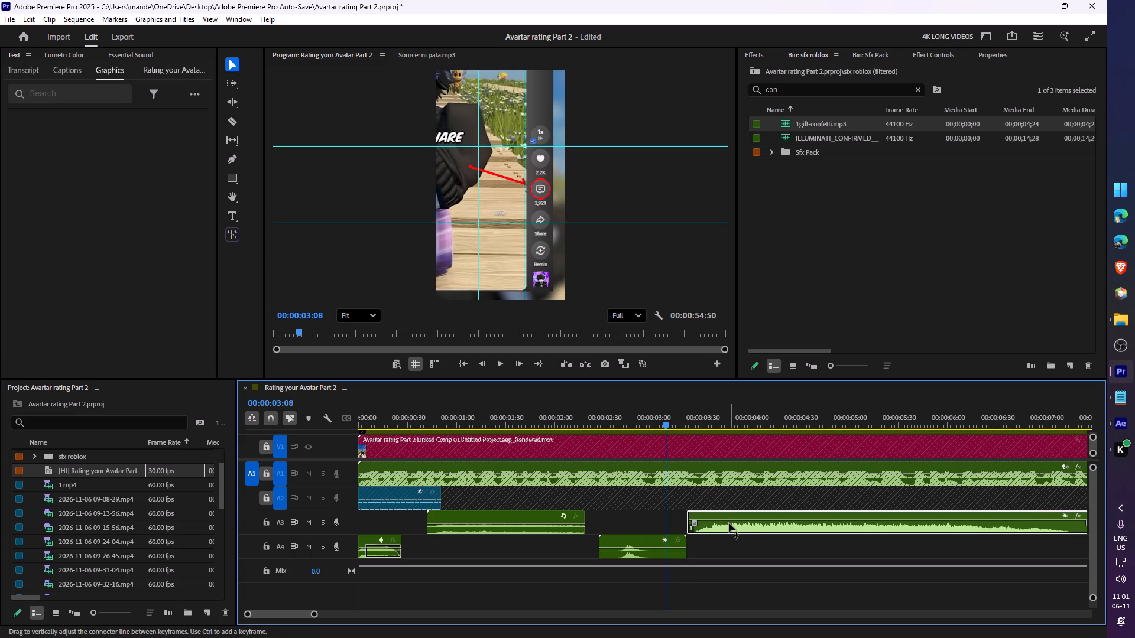
drag(729, 523, 723, 522)
key(space)
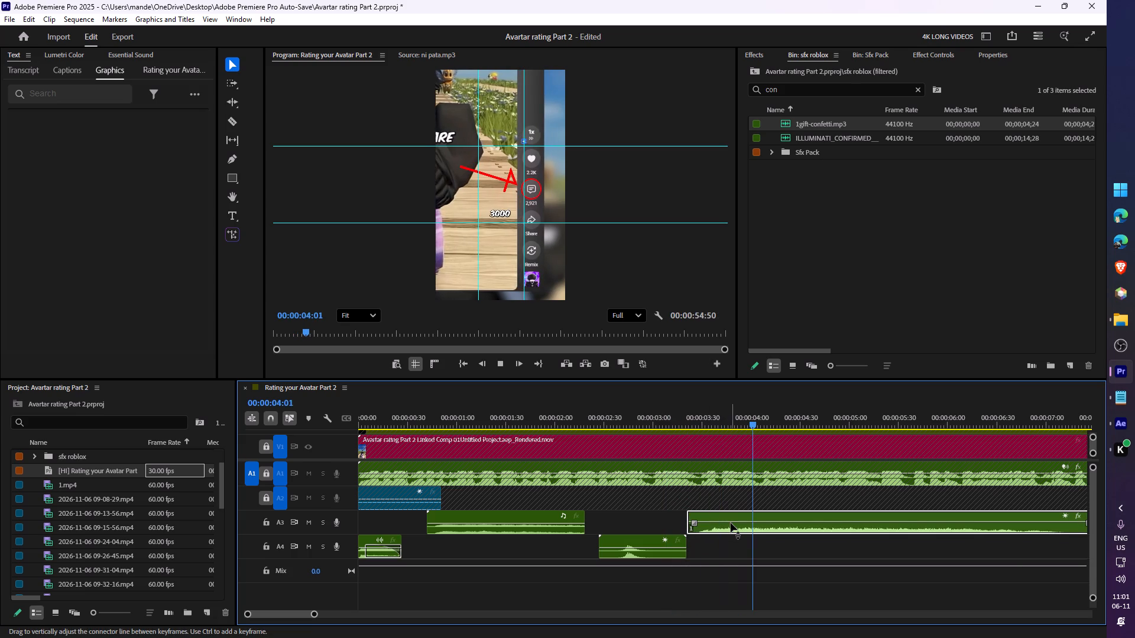
key(space)
click(731, 523)
click(682, 422)
key(space)
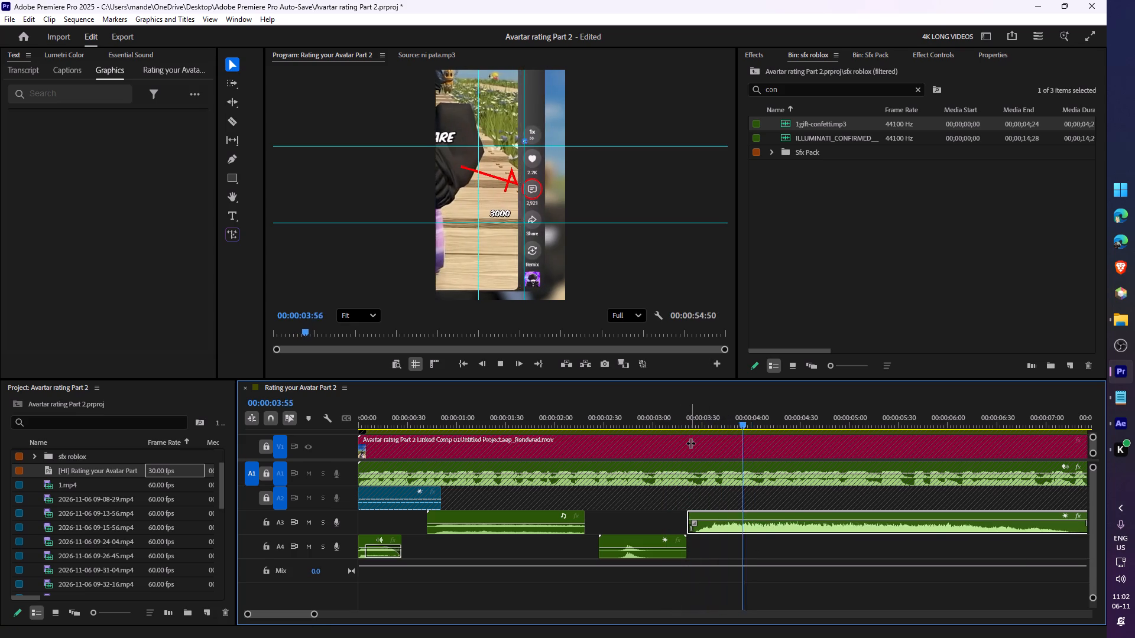
key(space)
Split the confetti clip on A3 at 00:00:04:50 and remove the part after the cut.
click(862, 520)
key(s)
click(864, 514)
key(ctrl+x)
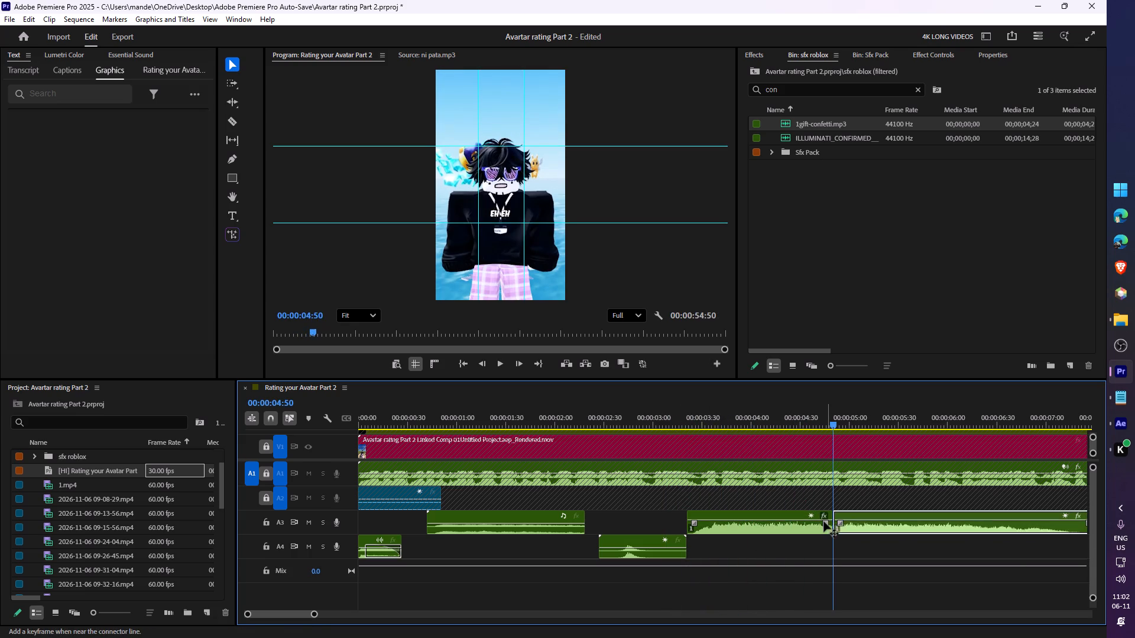
Fade out the confetti clip on A3 from about 00:00:03:36 to its end and play it.
drag(823, 521, 742, 520)
drag(693, 416, 687, 417)
key(space)
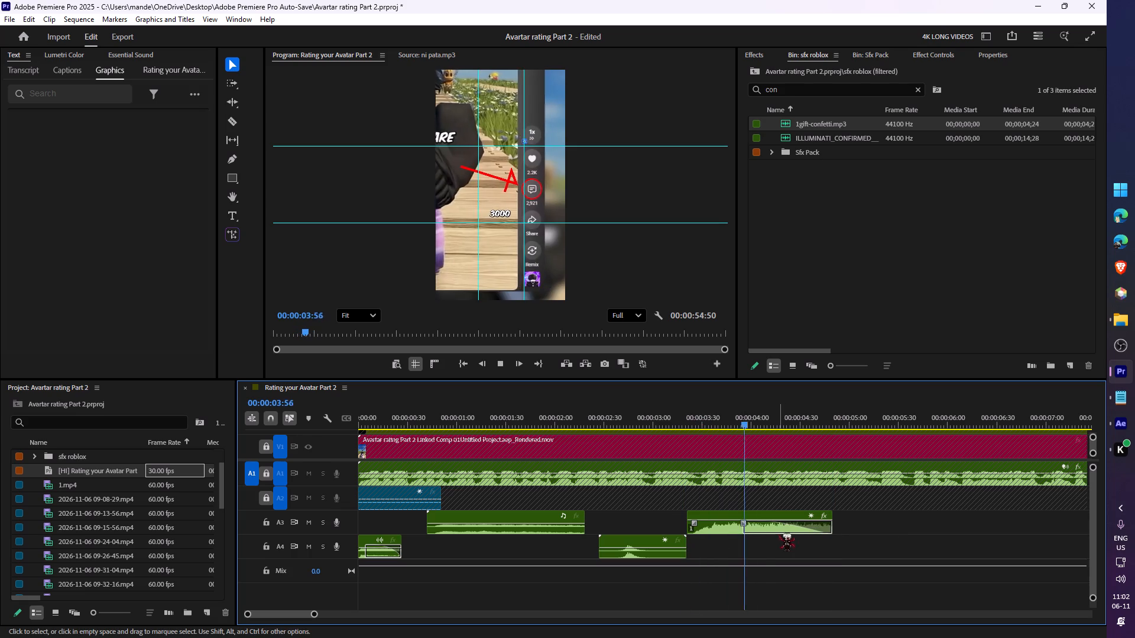
key(space)
drag(742, 523, 713, 528)
key(space)
key(space)
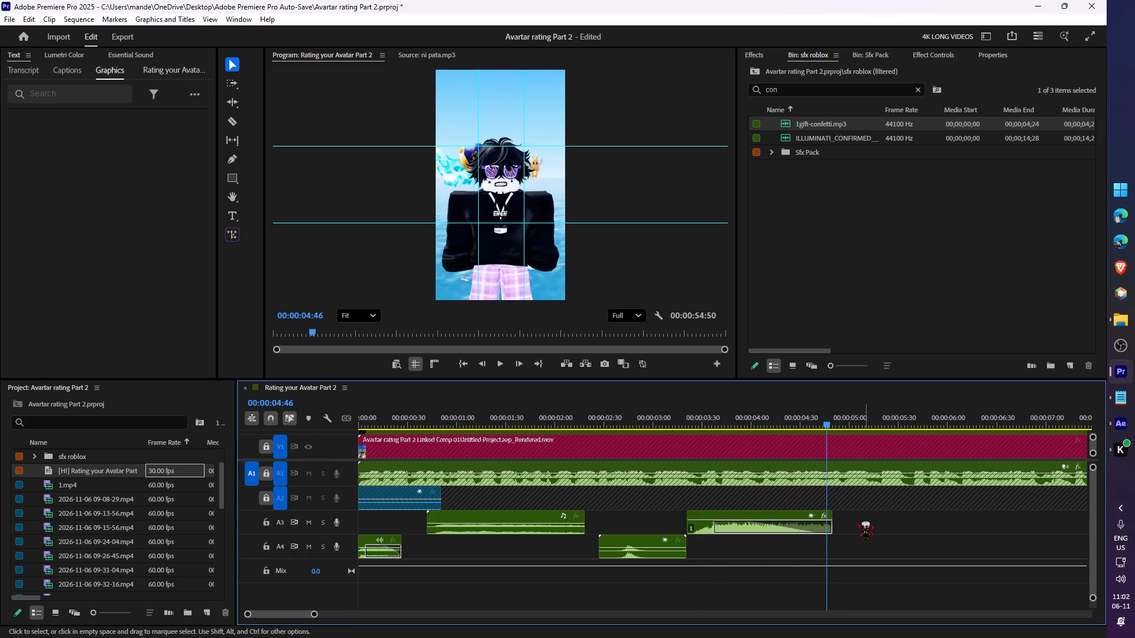
click(719, 425)
drag(670, 415, 651, 416)
key(space)
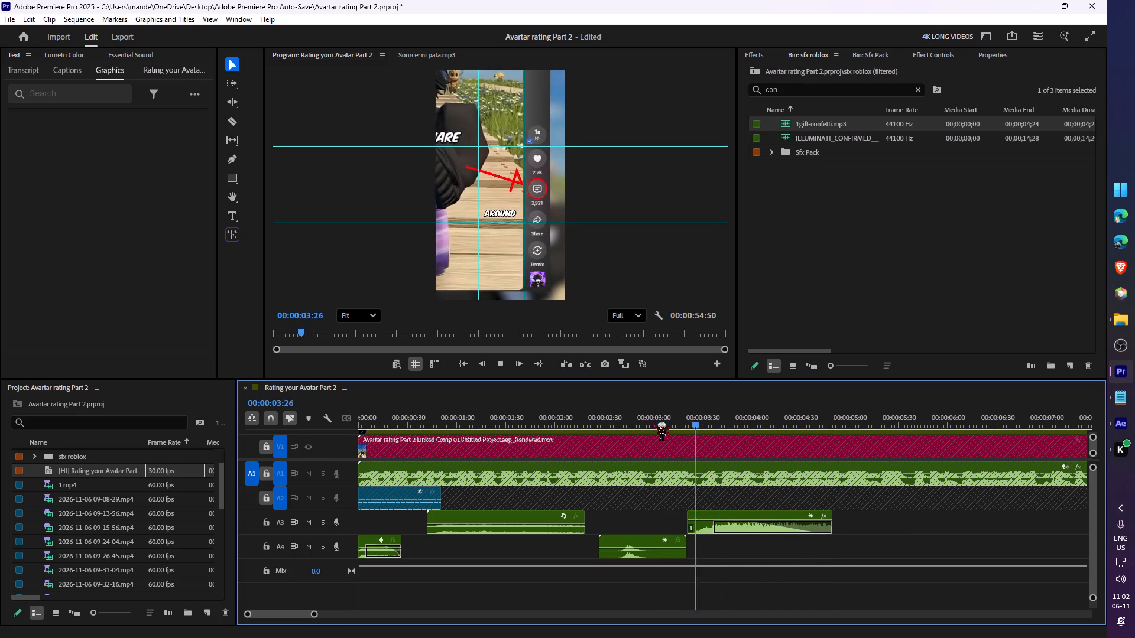
key(space)
Move the faded confetti clip on A3 to start at about 00:00:03:29 and play it.
drag(707, 517, 724, 518)
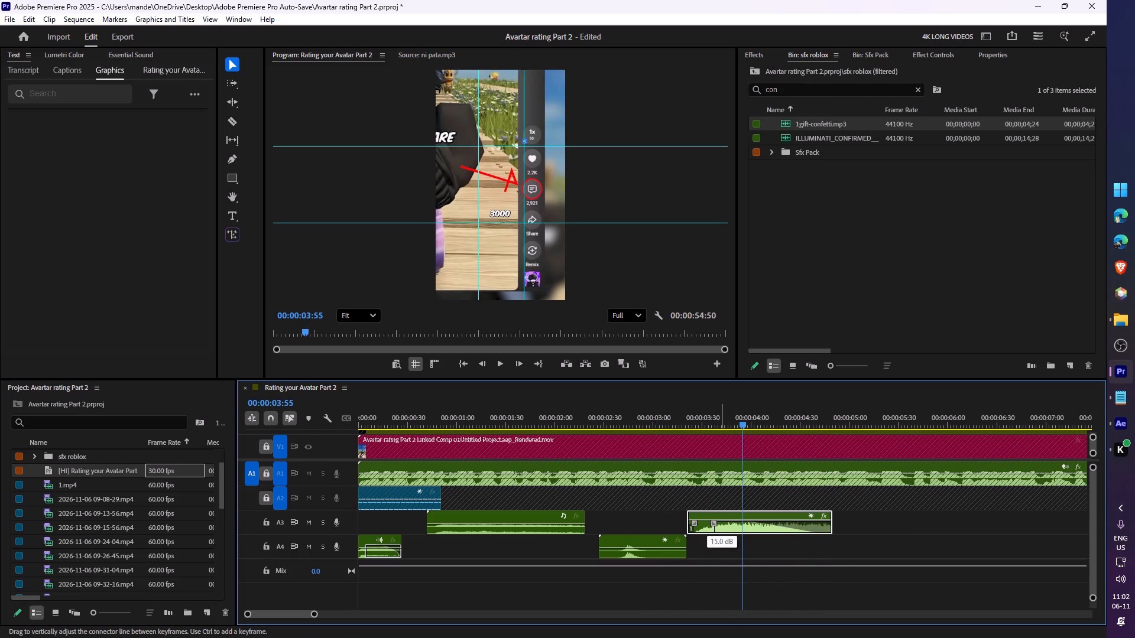
drag(724, 518, 727, 516)
drag(708, 515, 722, 512)
click(679, 418)
key(space)
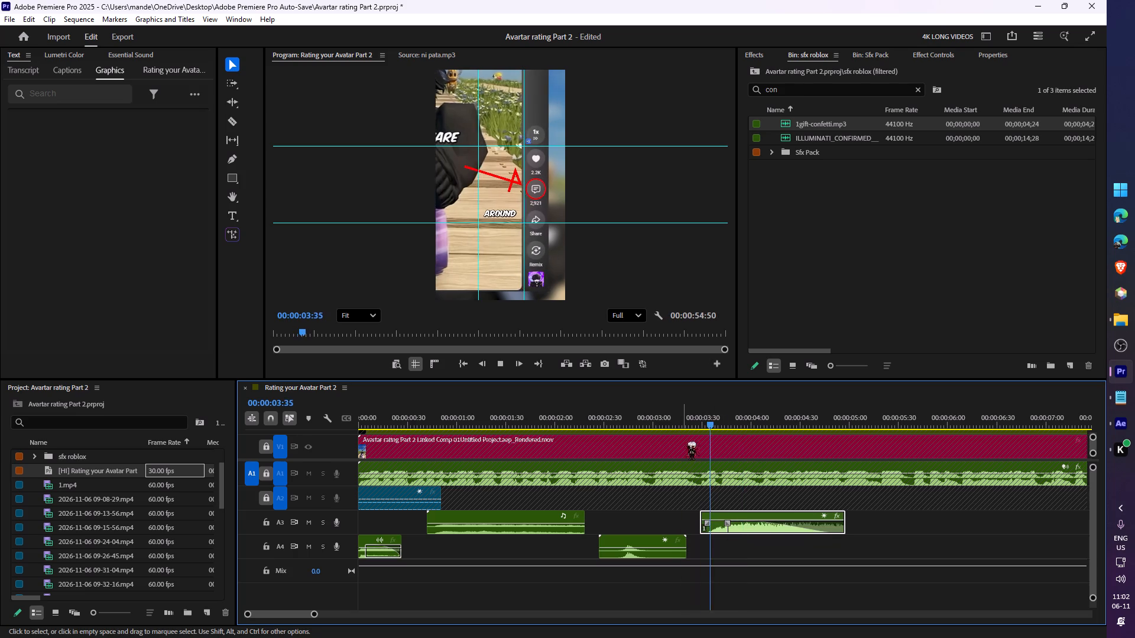
key(space)
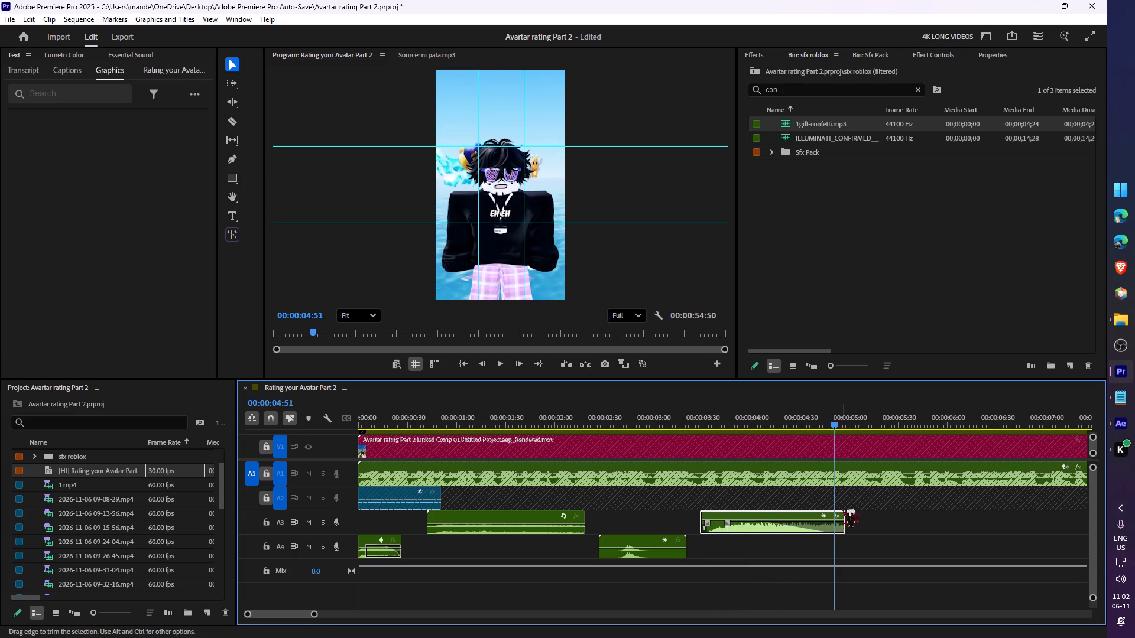
Clear the bin search and audition auh.mp3, dhuuum.mp3 and clock-tick.mp3 as candidates for the next sound effect.
click(920, 87)
scroll(813, 240, down, 3)
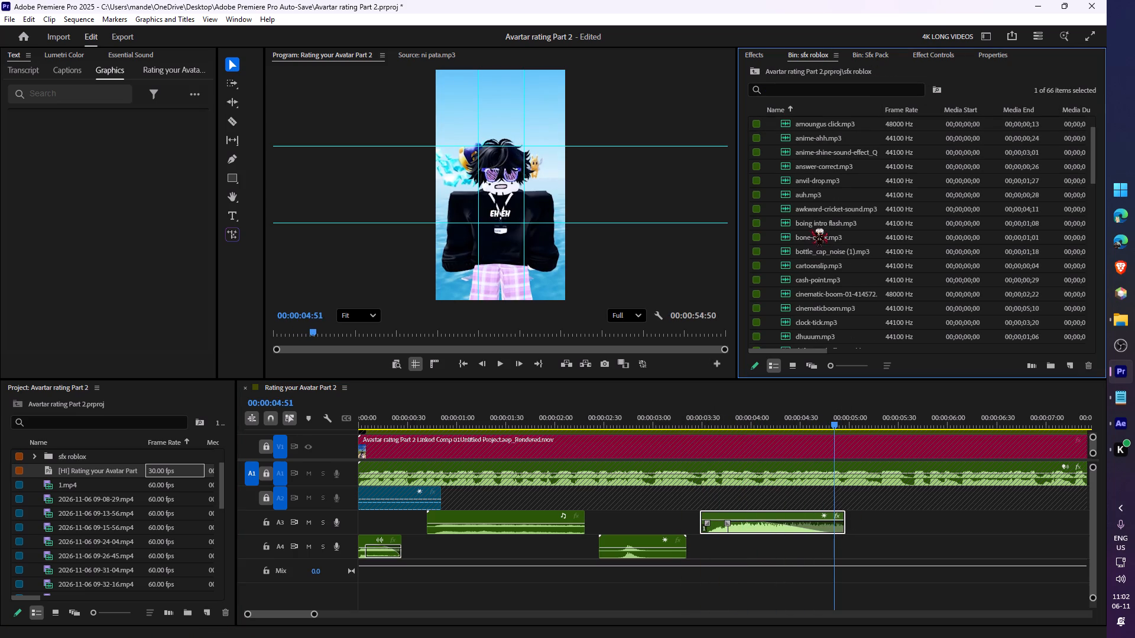
double_click(790, 195)
key(space)
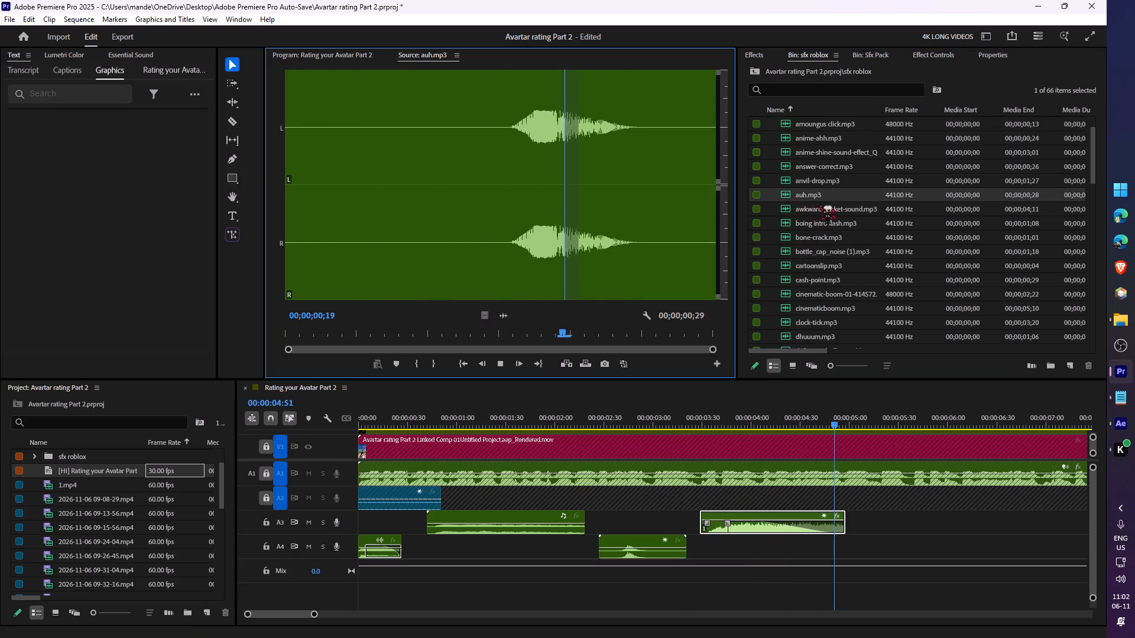
key(space)
scroll(795, 305, down, 6)
double_click(786, 248)
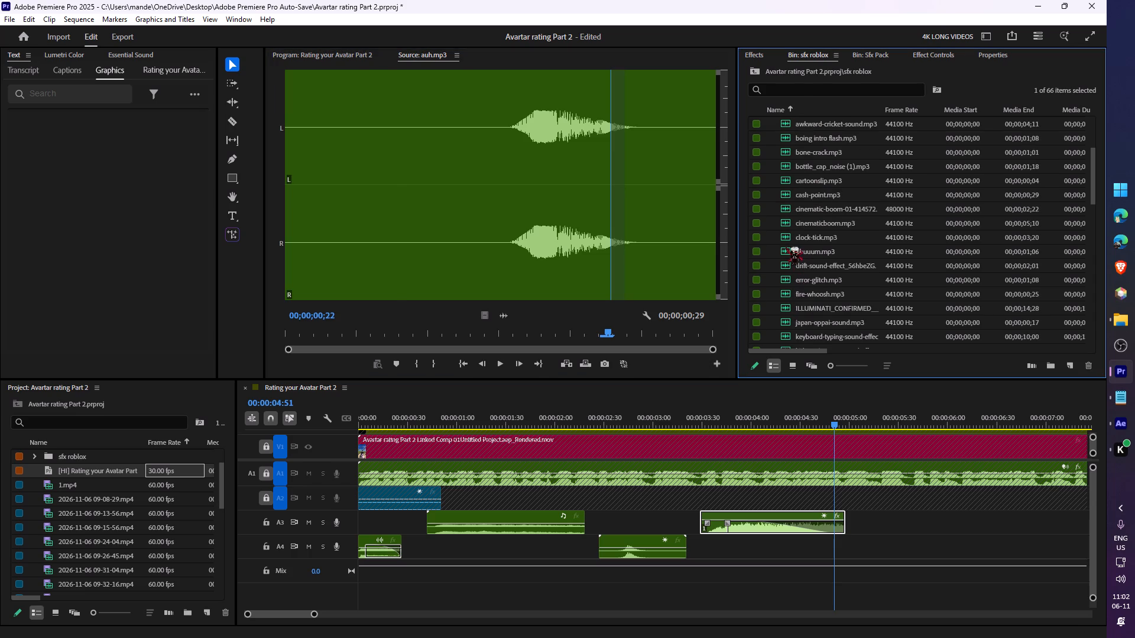
key(space)
key(space)
double_click(788, 240)
key(space)
key(space)
Audition cinematicboom.mp3, cash-point.mp3 and cartoonslip.mp3 from the sfx roblox bin.
double_click(784, 224)
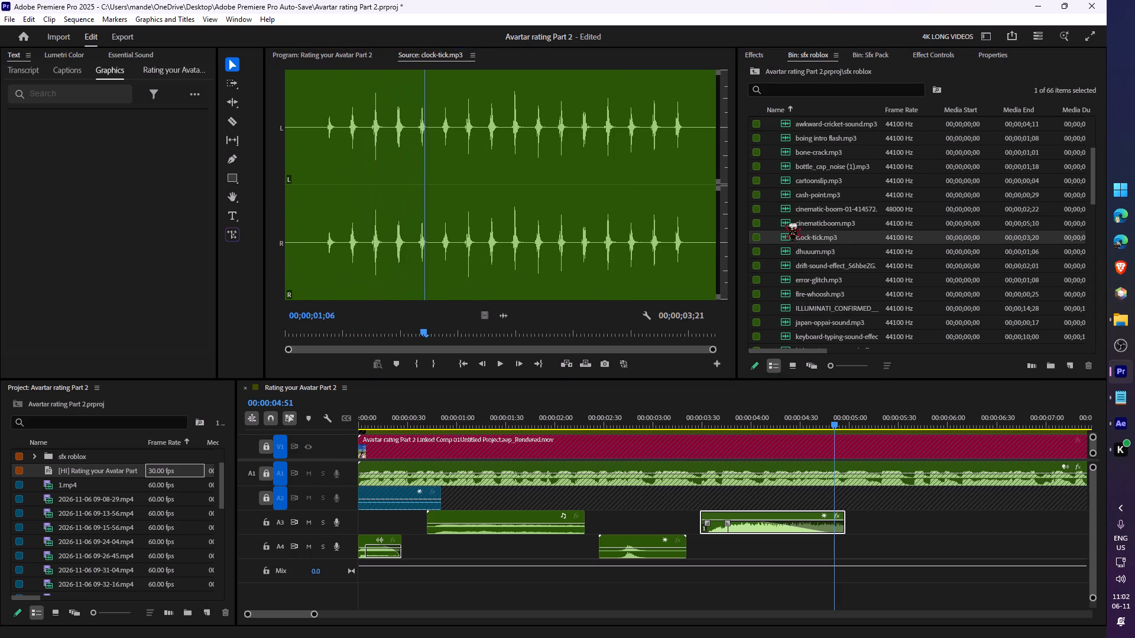
key(space)
key(space)
double_click(781, 193)
key(space)
key(space)
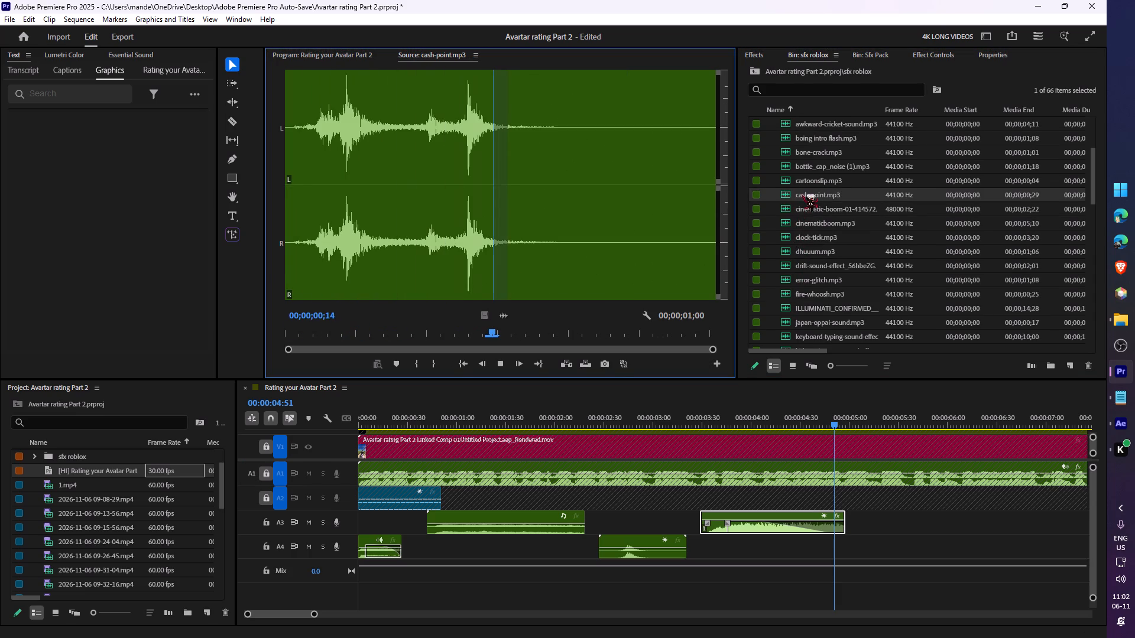
double_click(787, 180)
key(space)
key(space)
Place cartoonslip.mp3 on A4 at 00:00:04:51 and play the section around it.
scroll(813, 218, down, 4)
scroll(812, 179, up, 2)
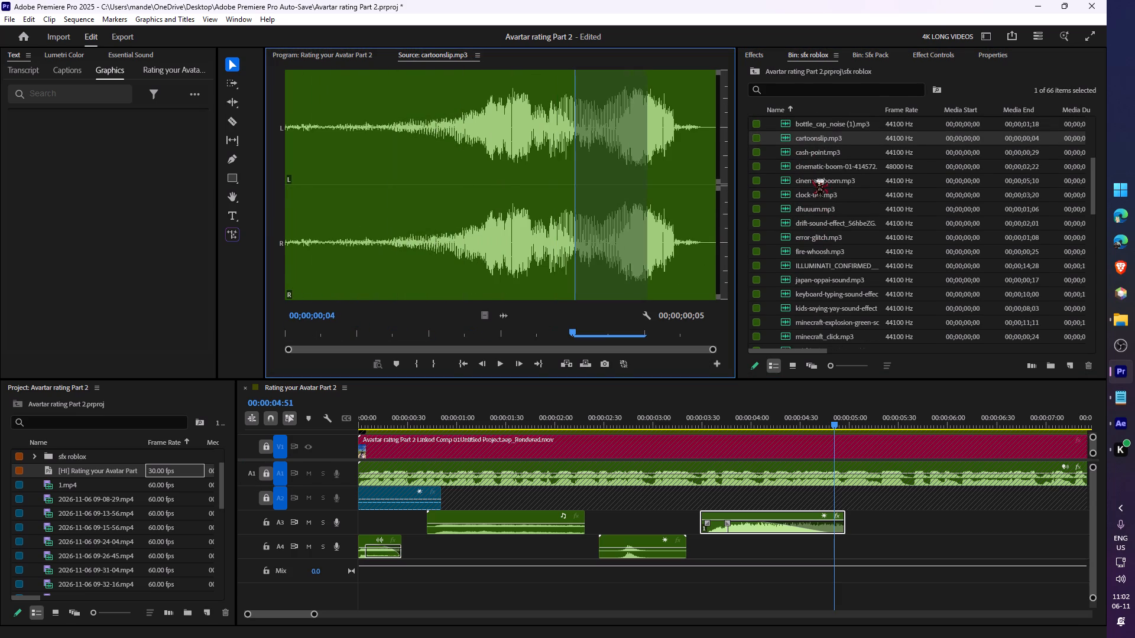
drag(809, 154, 839, 542)
key(space)
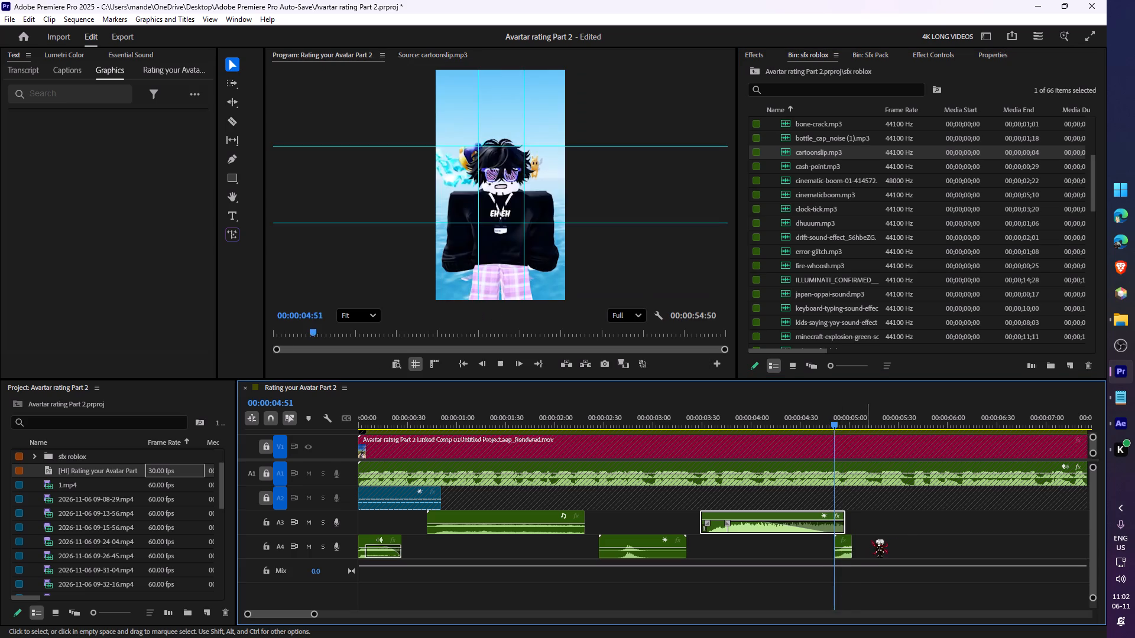
key(space)
key(z)
click(622, 410)
key(space)
key(space)
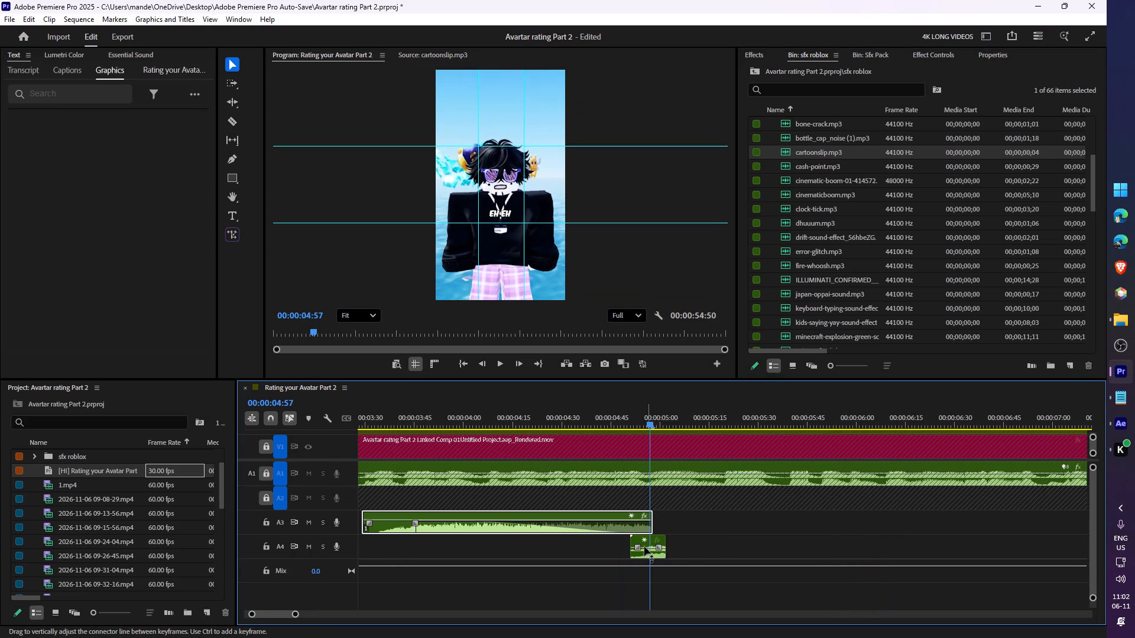
Move the cartoonslip.mp3 clip on A4 to start at 00:00:04:57 and play the section around it.
drag(638, 542, 655, 546)
key(space)
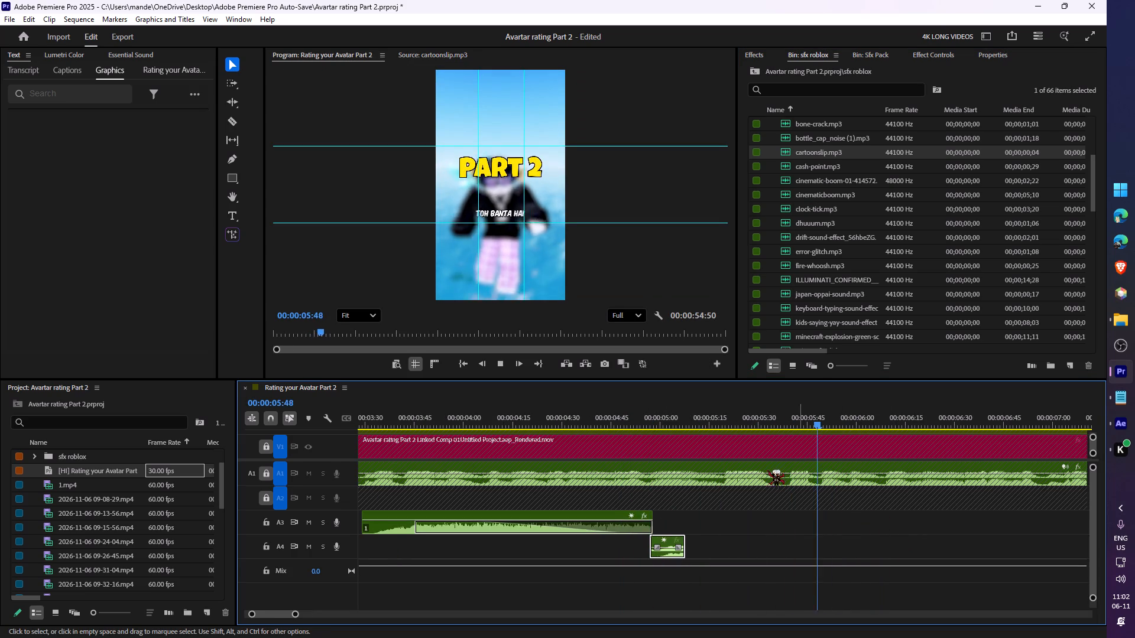
key(space)
click(664, 411)
key(space)
key(space)
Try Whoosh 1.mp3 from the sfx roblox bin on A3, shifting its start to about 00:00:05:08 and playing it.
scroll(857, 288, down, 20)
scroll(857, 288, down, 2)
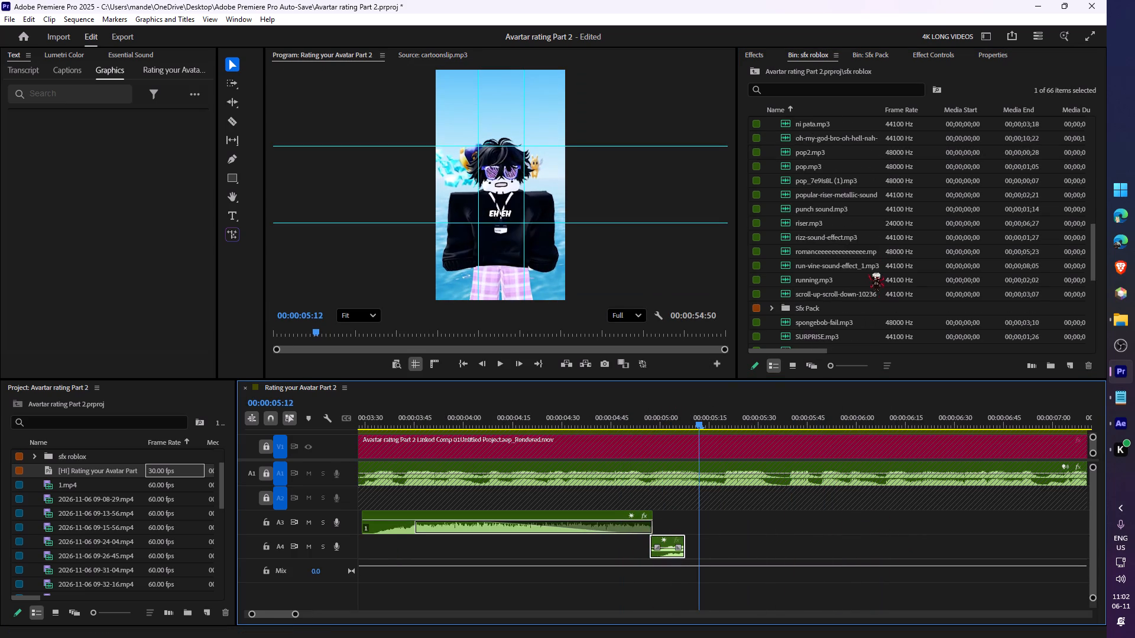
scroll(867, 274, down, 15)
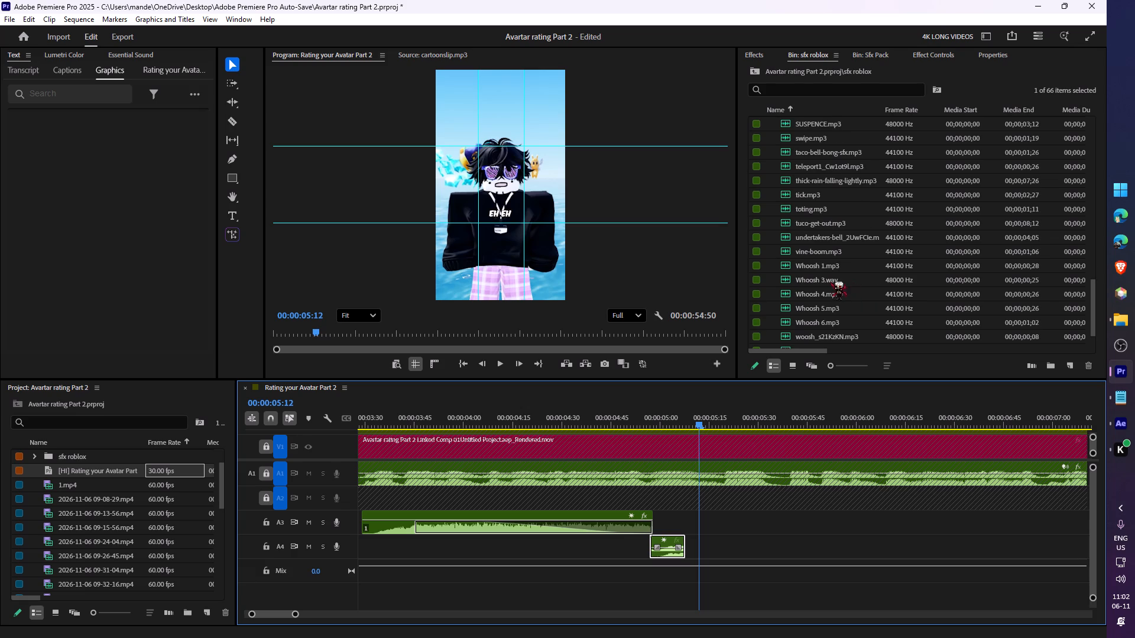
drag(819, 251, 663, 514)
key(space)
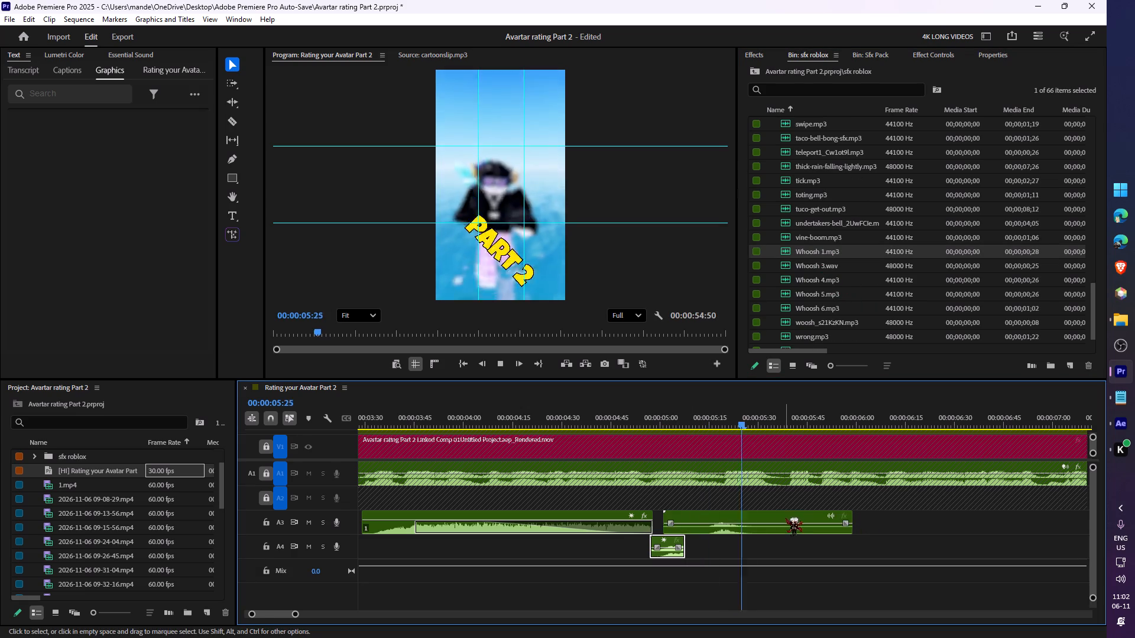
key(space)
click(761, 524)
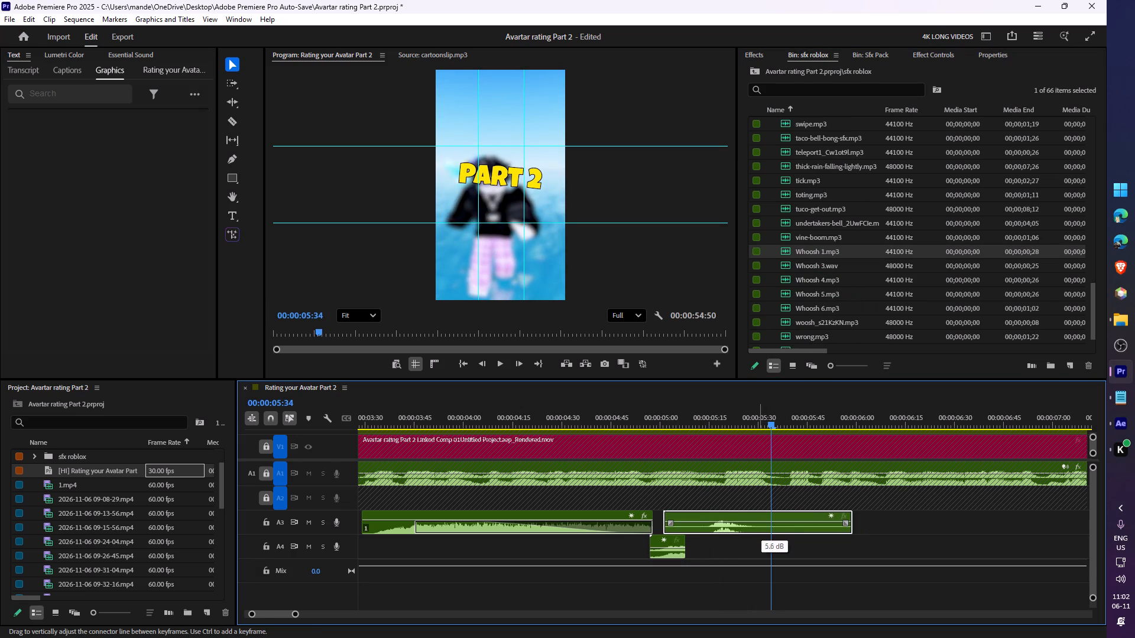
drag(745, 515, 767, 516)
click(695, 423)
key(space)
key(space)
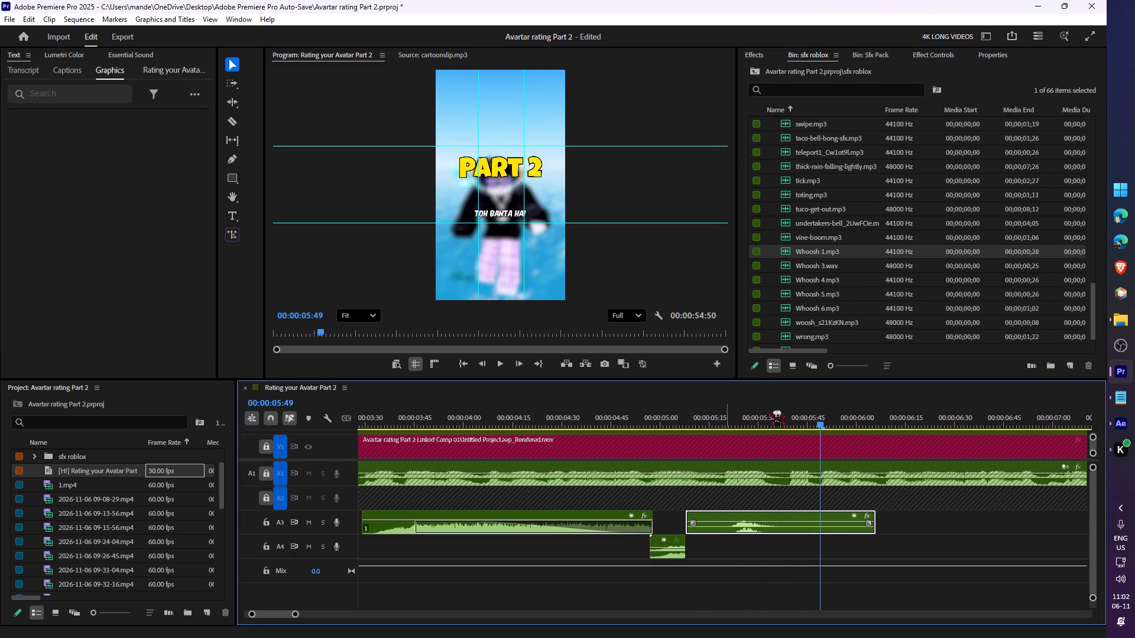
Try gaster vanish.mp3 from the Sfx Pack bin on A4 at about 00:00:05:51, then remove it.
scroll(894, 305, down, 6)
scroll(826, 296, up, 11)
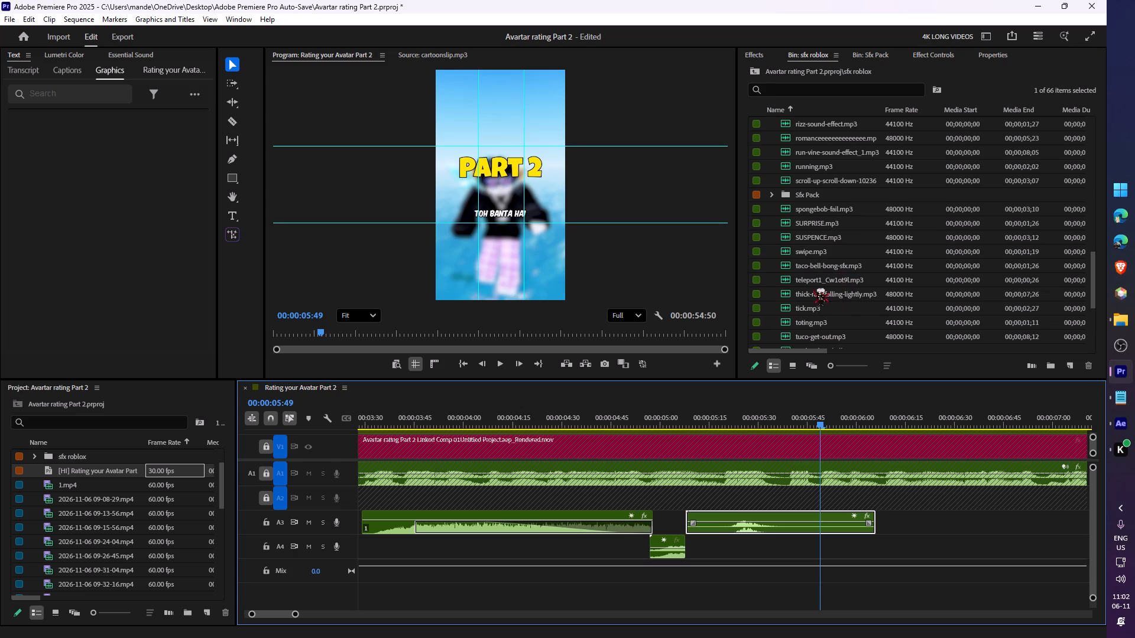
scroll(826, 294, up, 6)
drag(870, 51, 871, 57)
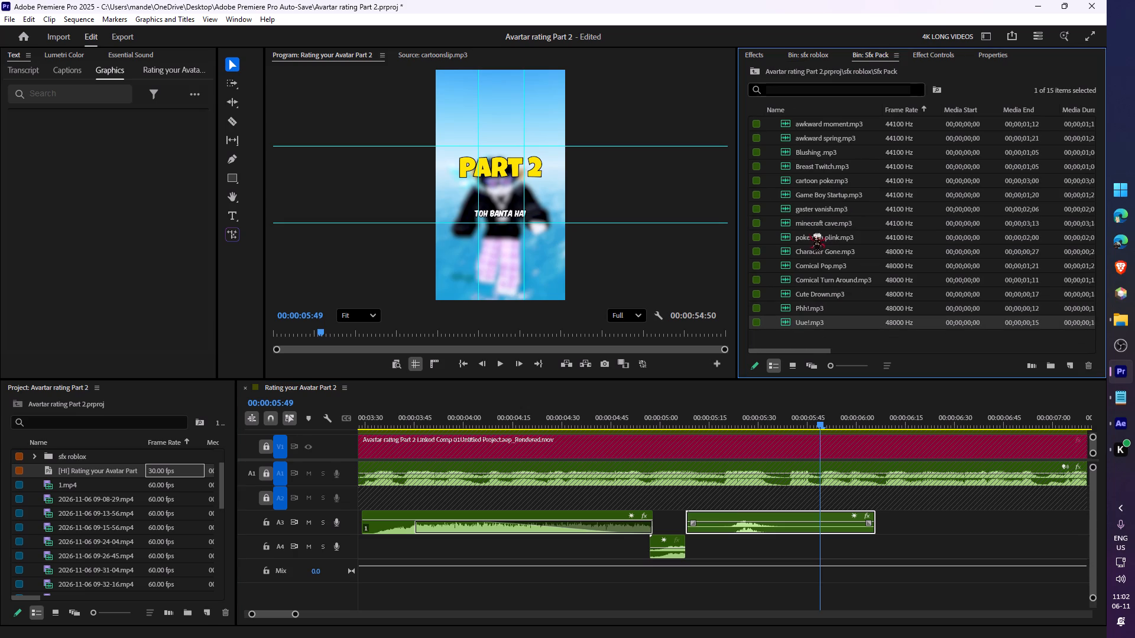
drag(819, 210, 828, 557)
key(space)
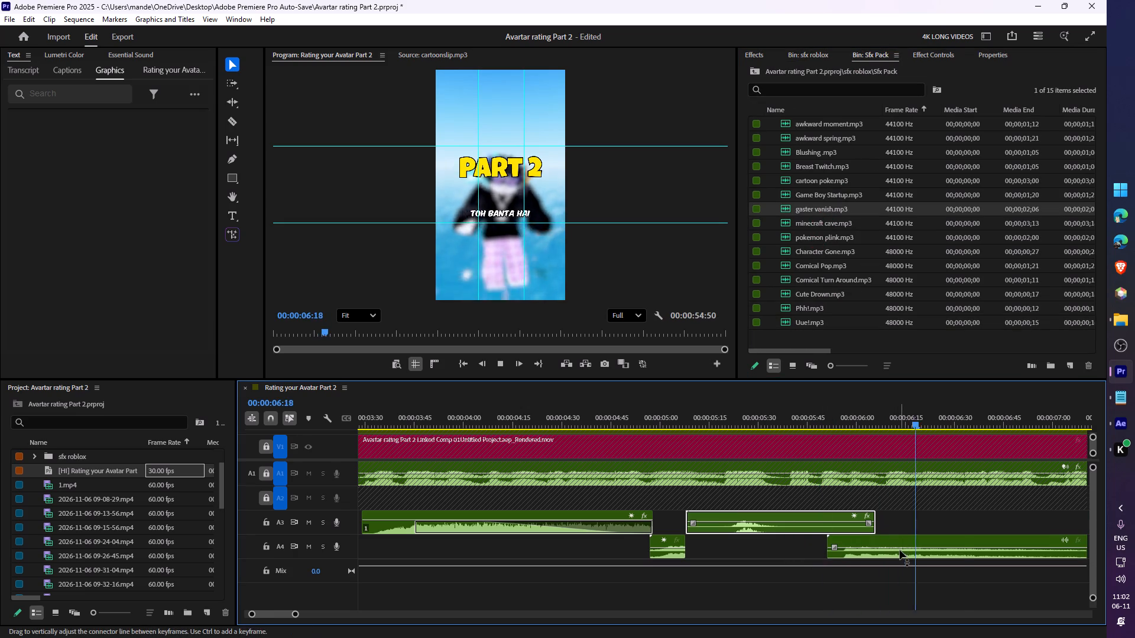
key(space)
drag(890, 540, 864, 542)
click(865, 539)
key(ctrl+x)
Audition Comical Turn Around.mp3 from the Sfx Pack bin.
double_click(823, 282)
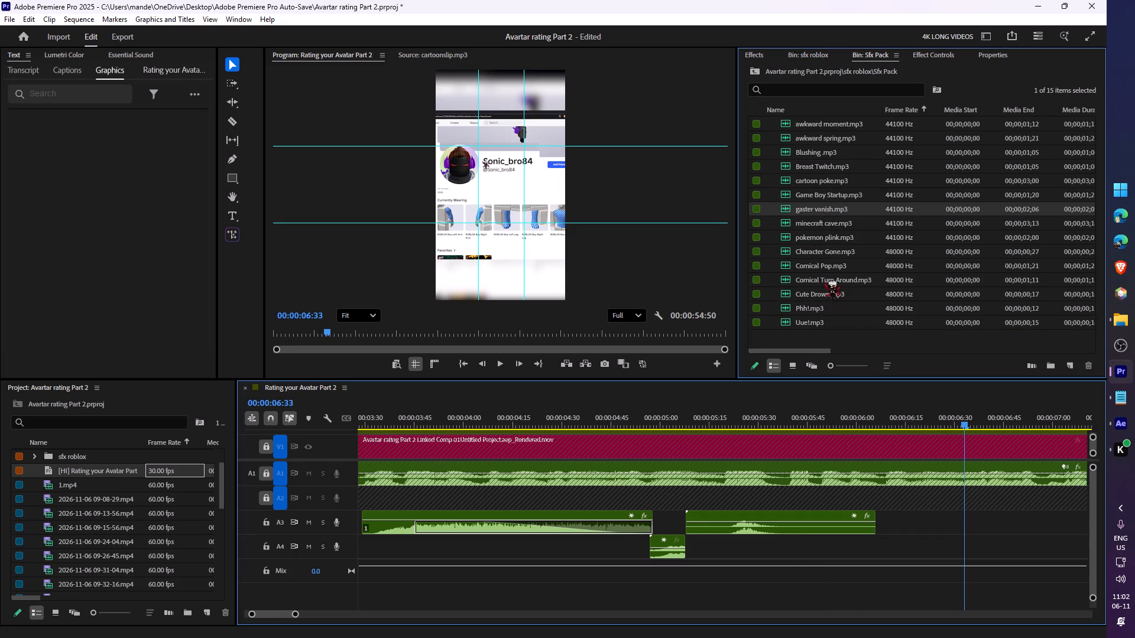
key(space)
key(space)
key(space)
key(space)
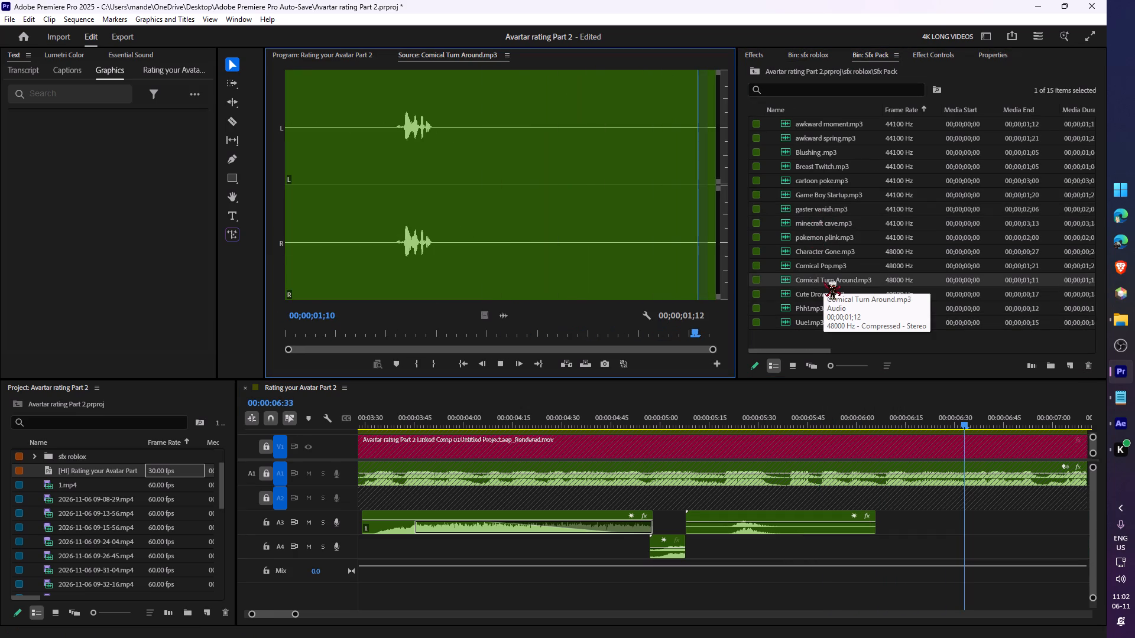
Place Comical Turn Around.mp3 on A4, play it, and shift it to start at about 00:00:05:14.
drag(823, 282, 800, 546)
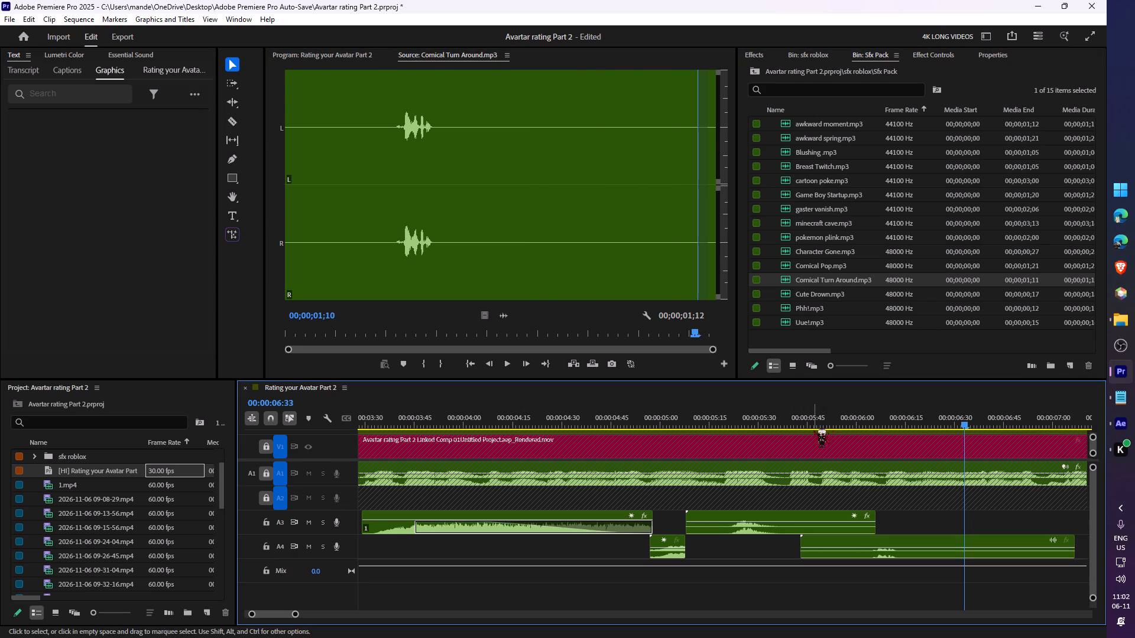
click(817, 427)
key(space)
key(space)
click(891, 548)
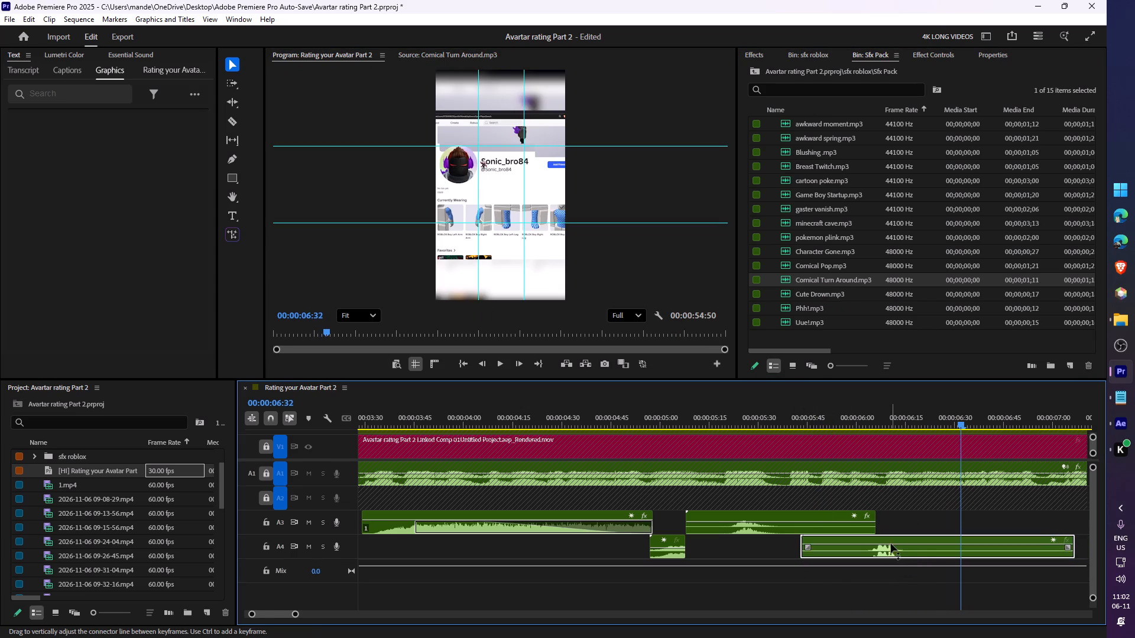
drag(894, 539, 800, 543)
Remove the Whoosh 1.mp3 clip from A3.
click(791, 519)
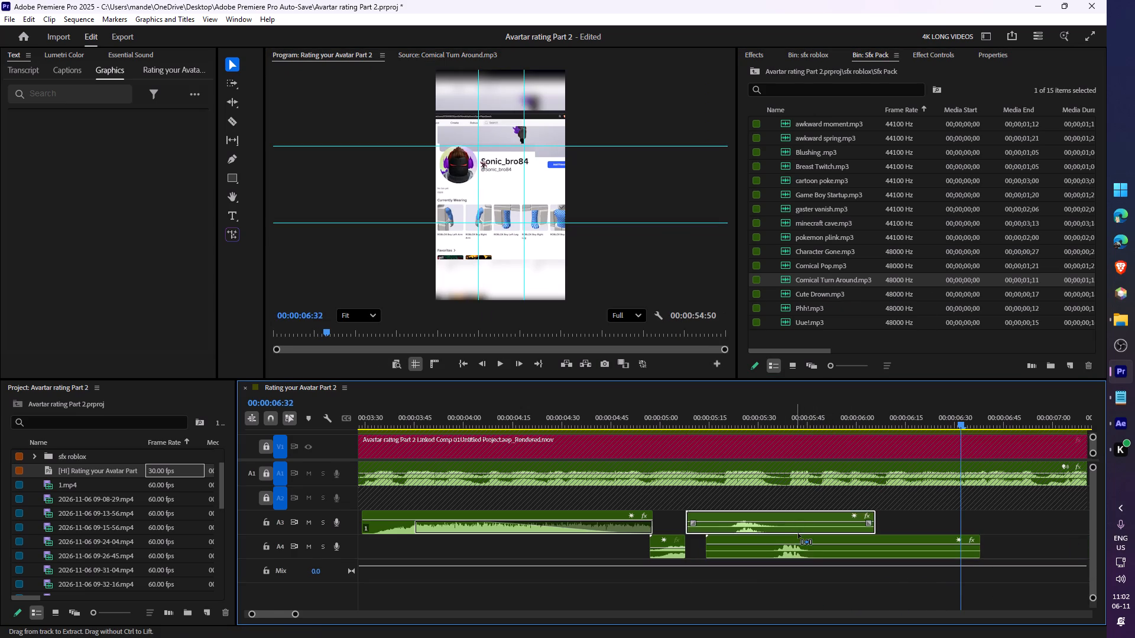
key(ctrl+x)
Move the Comical Turn Around.mp3 clip up to A3, starting at about 00:00:05:00, and play it.
drag(800, 541, 755, 522)
click(716, 421)
key(space)
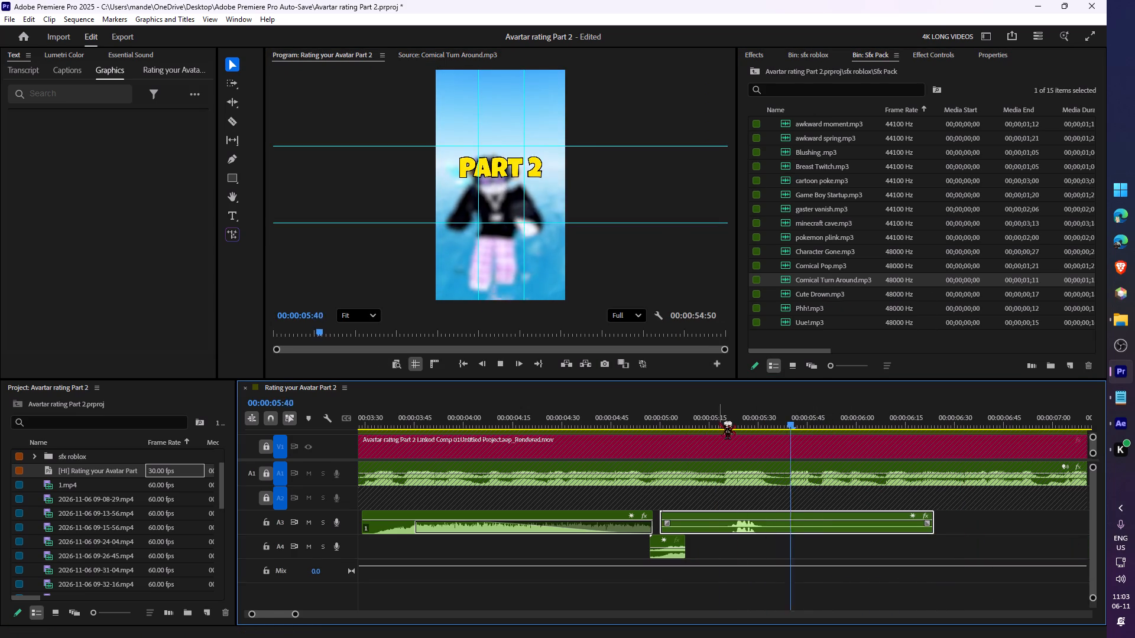
key(space)
Split the Comical Turn Around.mp3 clip on A3 at 00:00:05:51 and delete the part after the cut.
click(793, 512)
key(s)
click(858, 519)
key(ctrl+x)
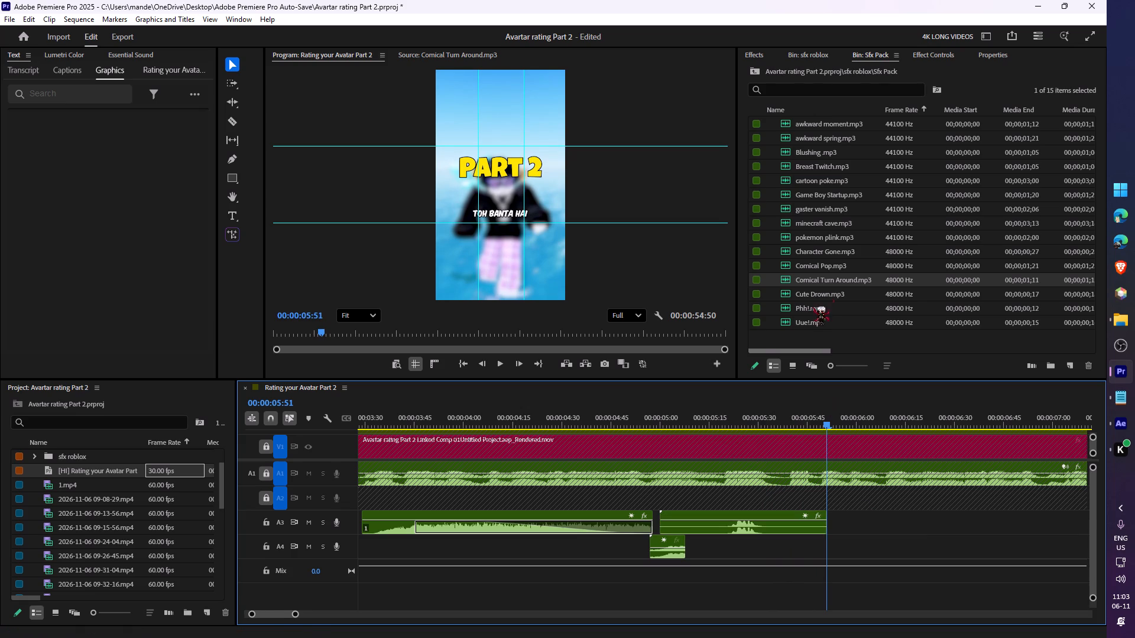
Audition Cute Drown.mp3 and cartoon poke.mp3 from the Sfx Pack bin as candidates for the next sound effect.
double_click(817, 297)
key(space)
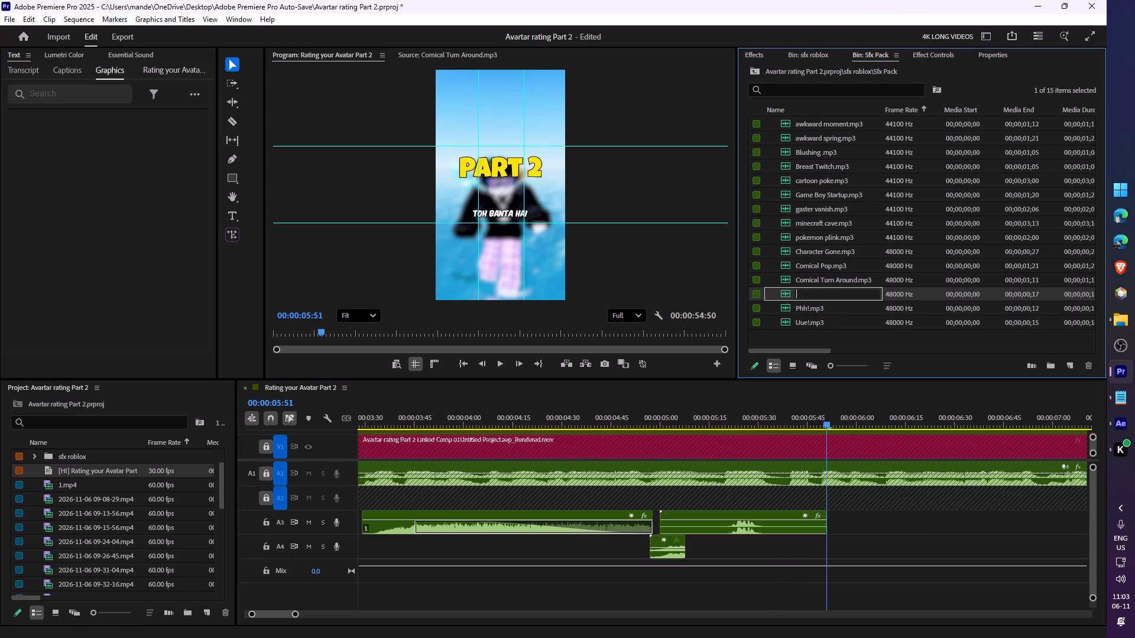
key(ctrl+z)
double_click(788, 296)
key(space)
key(space)
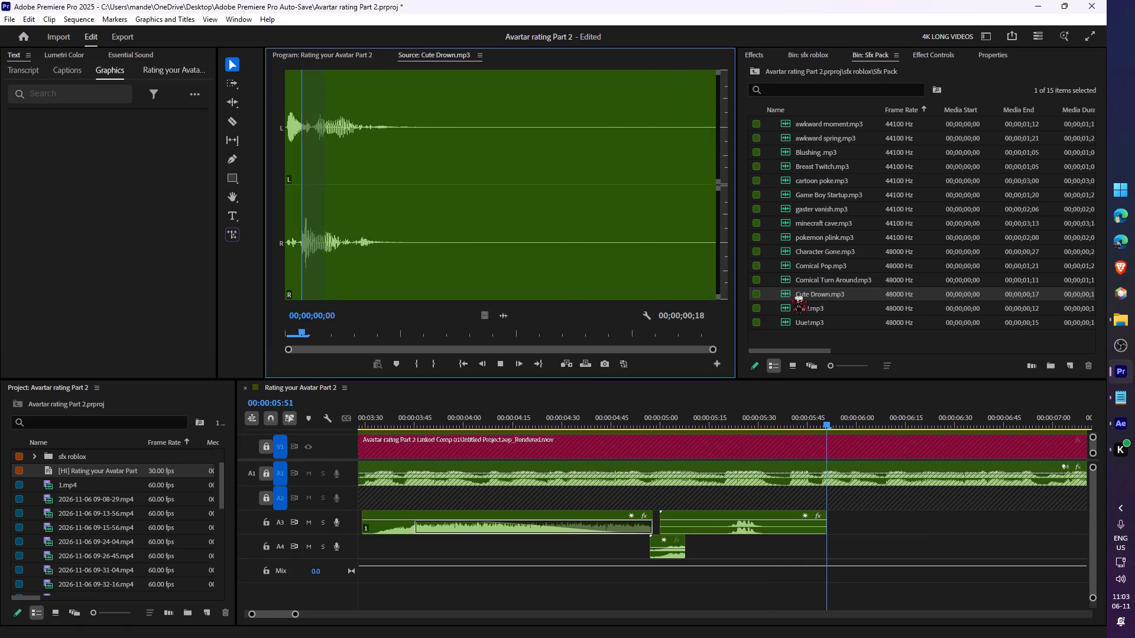
key(space)
click(781, 205)
double_click(780, 187)
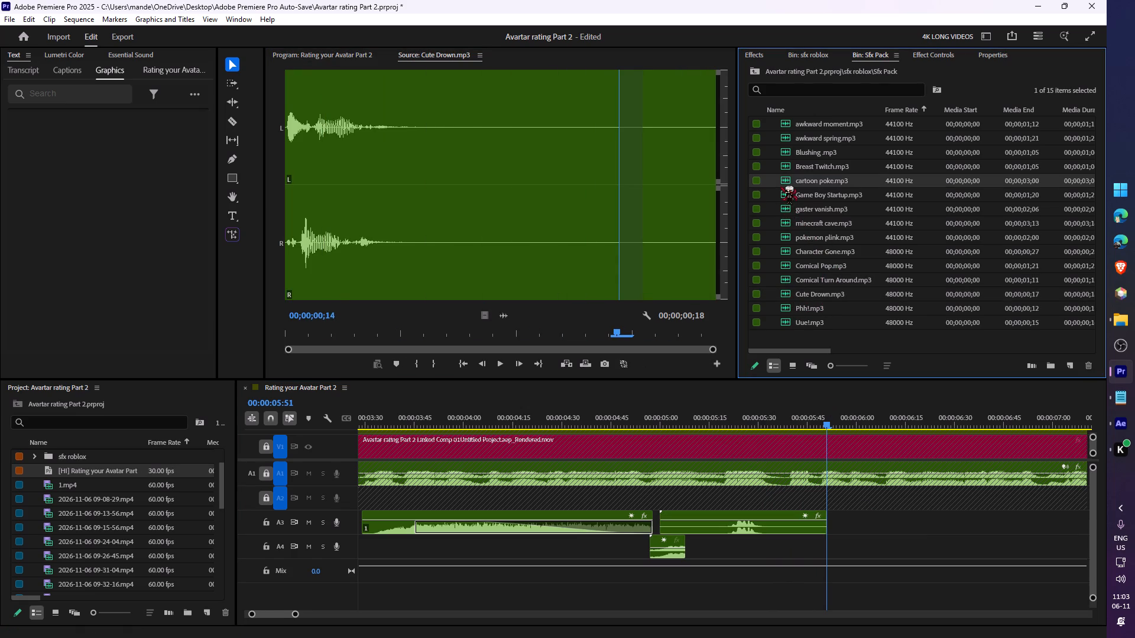
key(space)
key(space)
click(345, 135)
key(space)
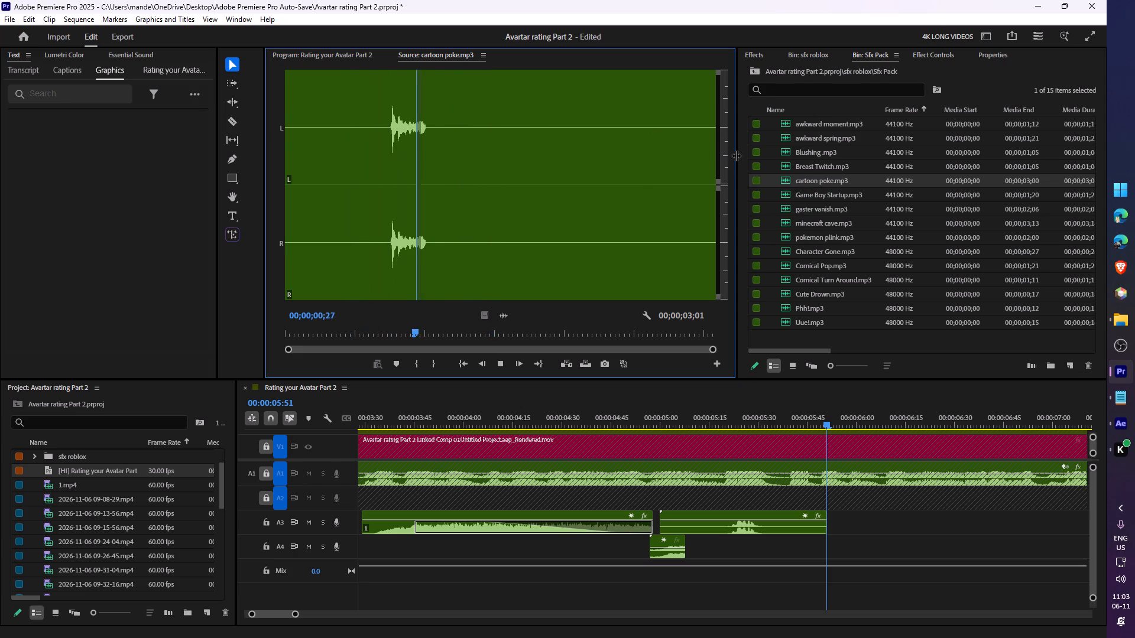
key(space)
Audition Breast Twitch.mp3 from the Sfx Pack bin.
double_click(786, 164)
key(space)
key(space)
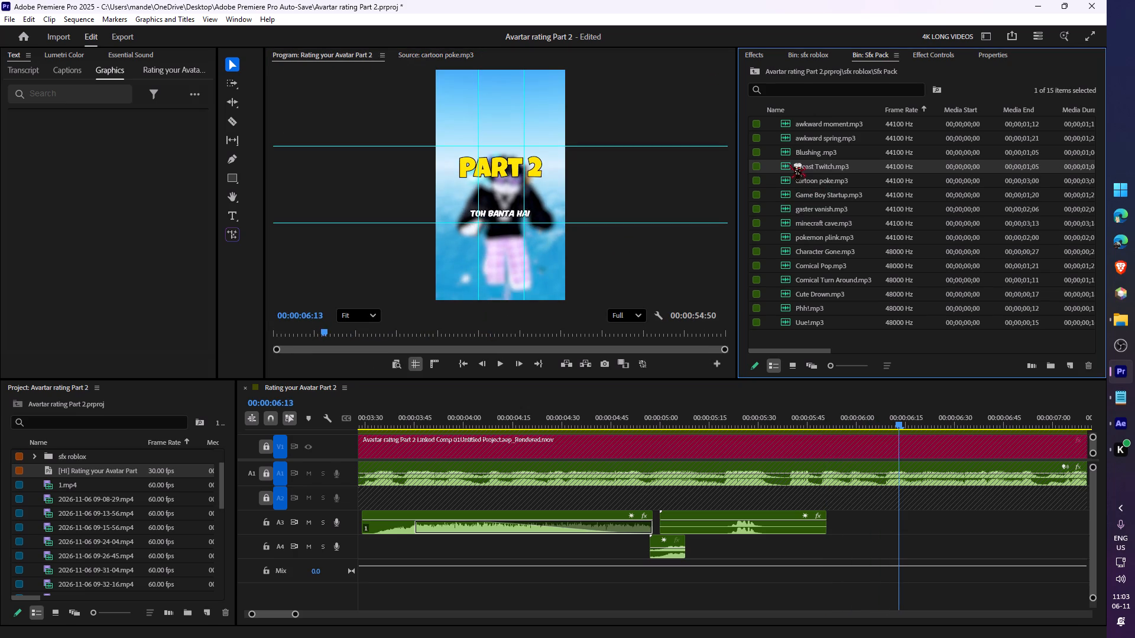
double_click(789, 164)
key(space)
key(space)
key(space)
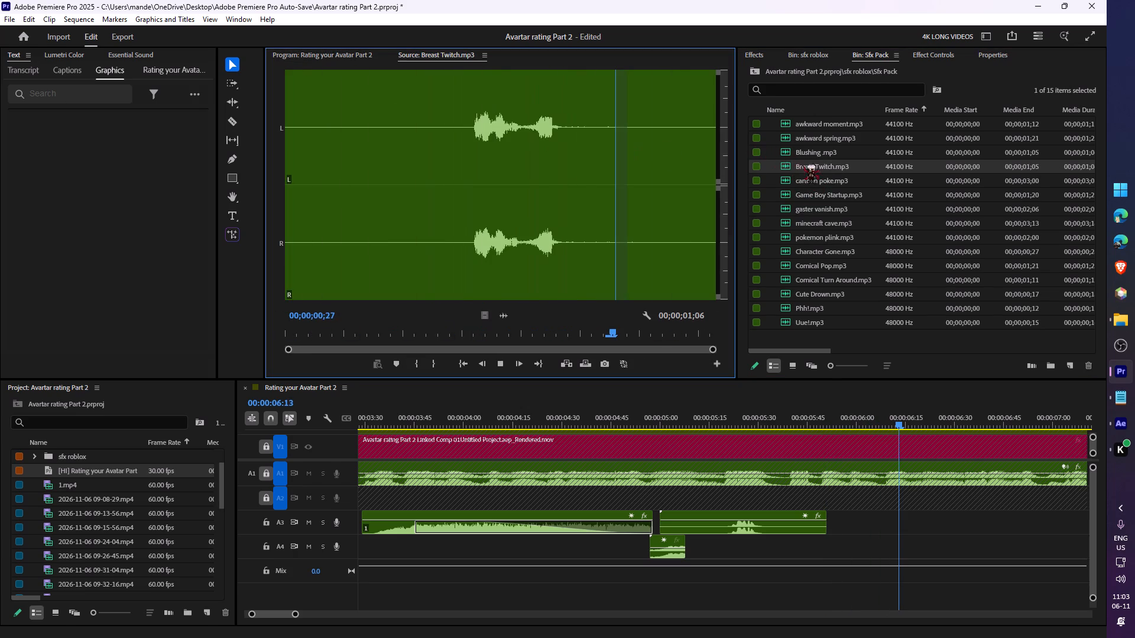
Place Breast Twitch.mp3 on A4 starting at about 00:00:05:28 and play the section around it.
drag(821, 169, 751, 542)
click(832, 416)
key(space)
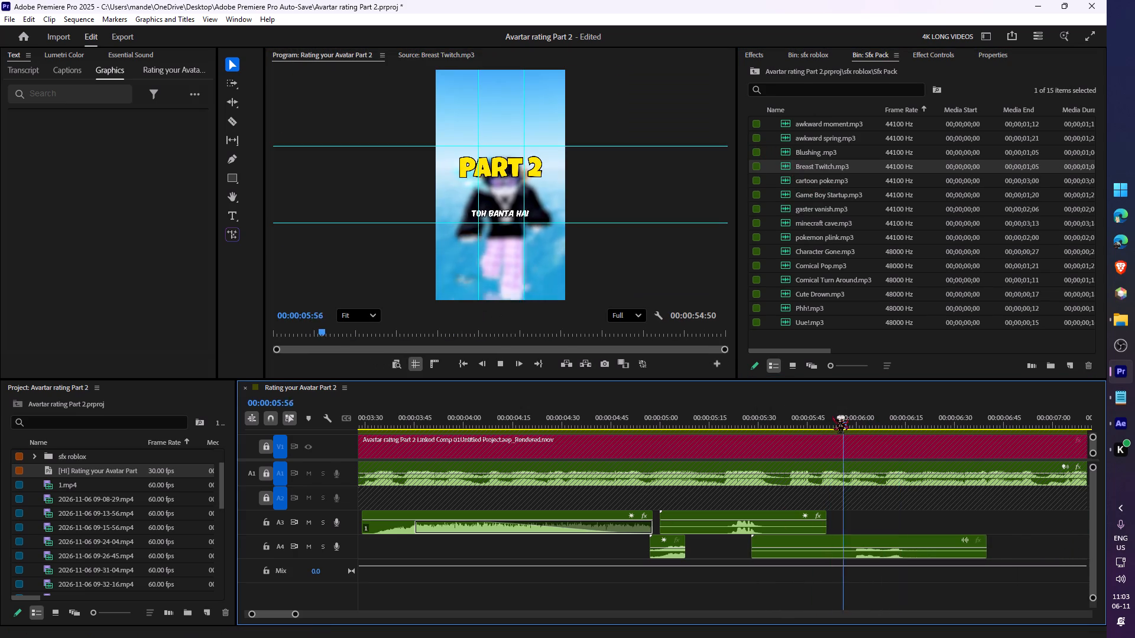
key(space)
click(762, 411)
key(space)
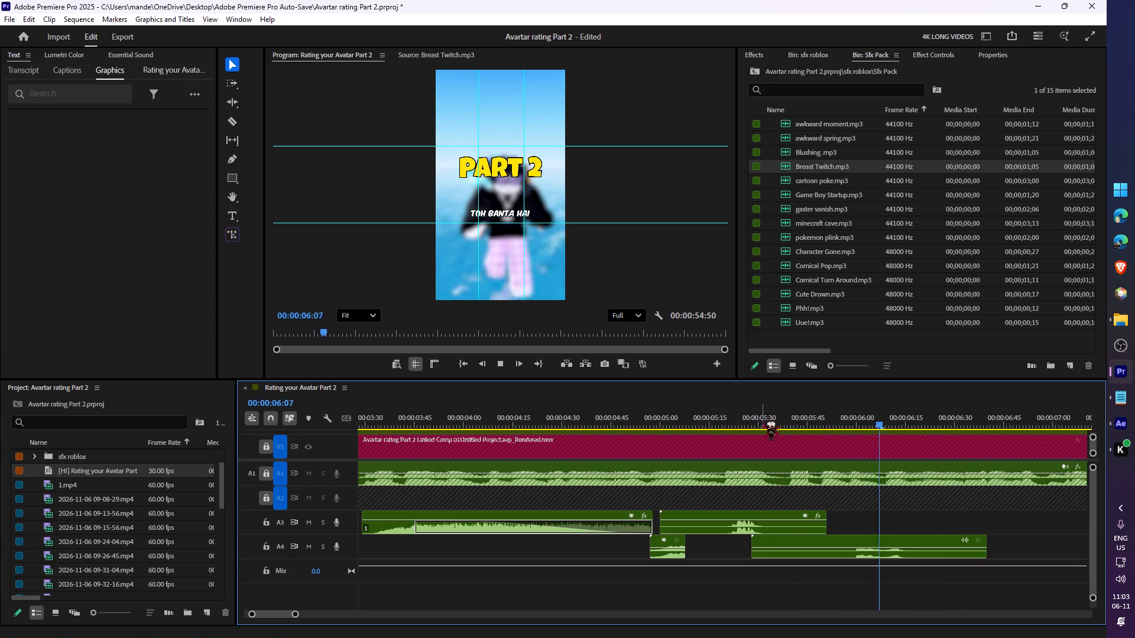
key(space)
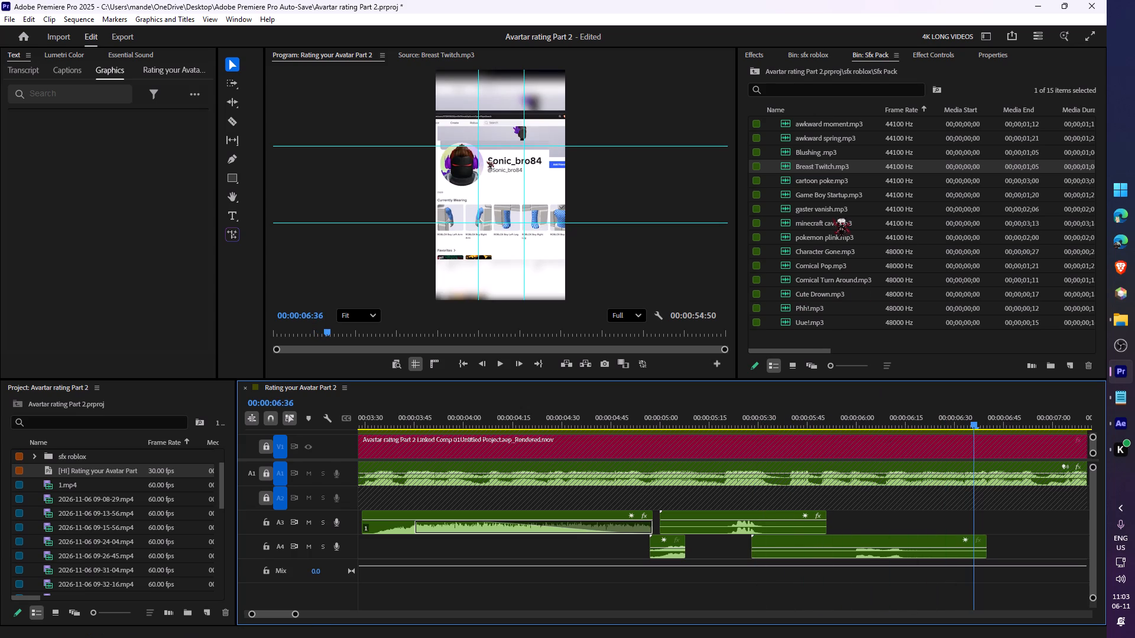
Place zoom.mp3 from the sfx roblox bin on A3, trim its beginning, and move it to start at about 00:00:06:05.
click(809, 56)
scroll(835, 254, down, 7)
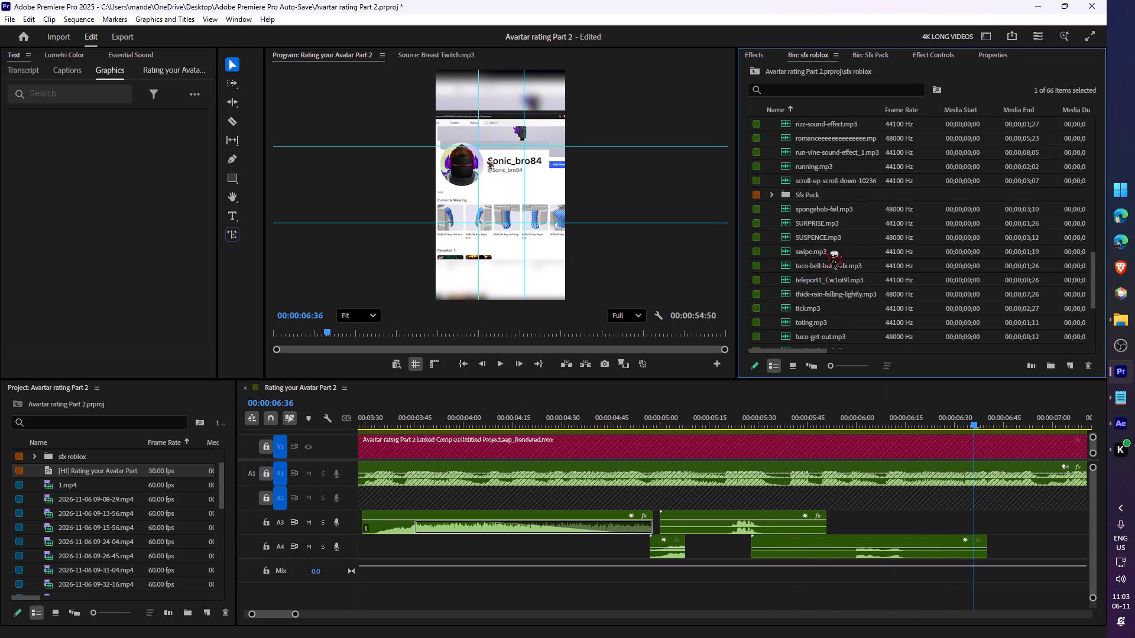
scroll(825, 252, down, 20)
scroll(825, 252, down, 2)
drag(819, 336, 939, 461)
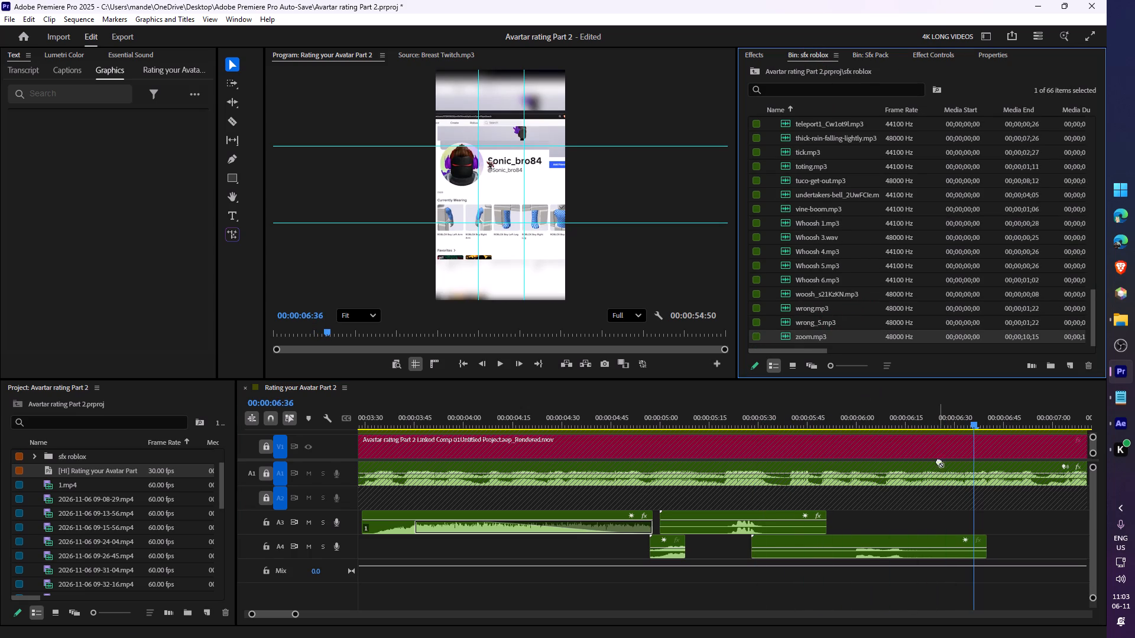
drag(939, 461, 874, 517)
drag(873, 516, 1022, 516)
drag(1049, 516, 934, 526)
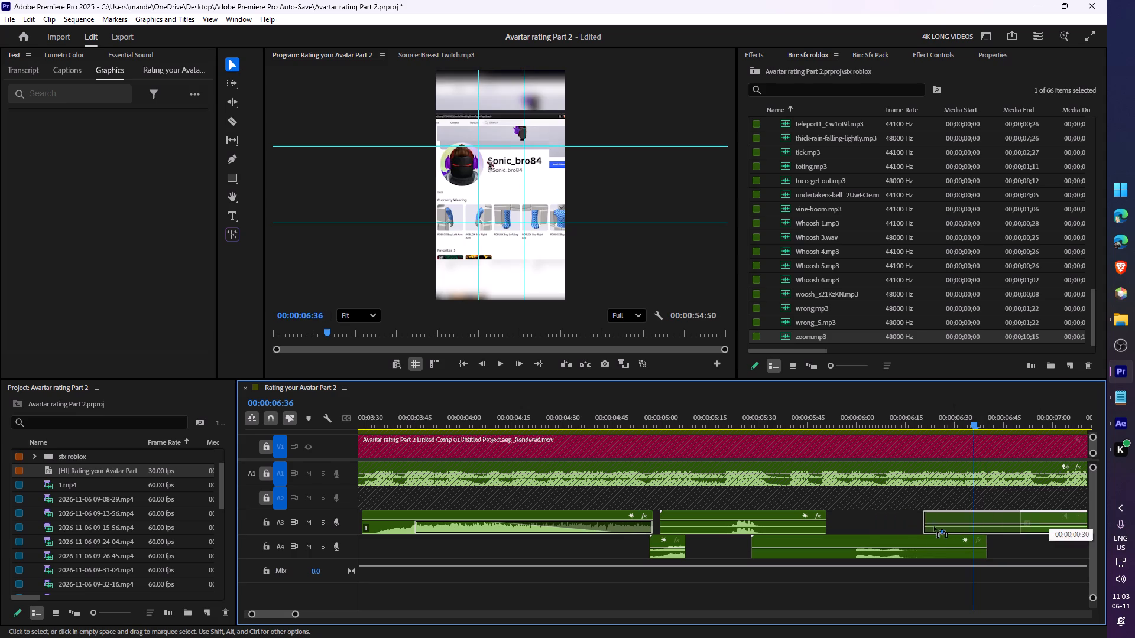
drag(934, 526, 883, 533)
drag(854, 522, 864, 520)
key(ctrl+z)
drag(853, 519, 983, 510)
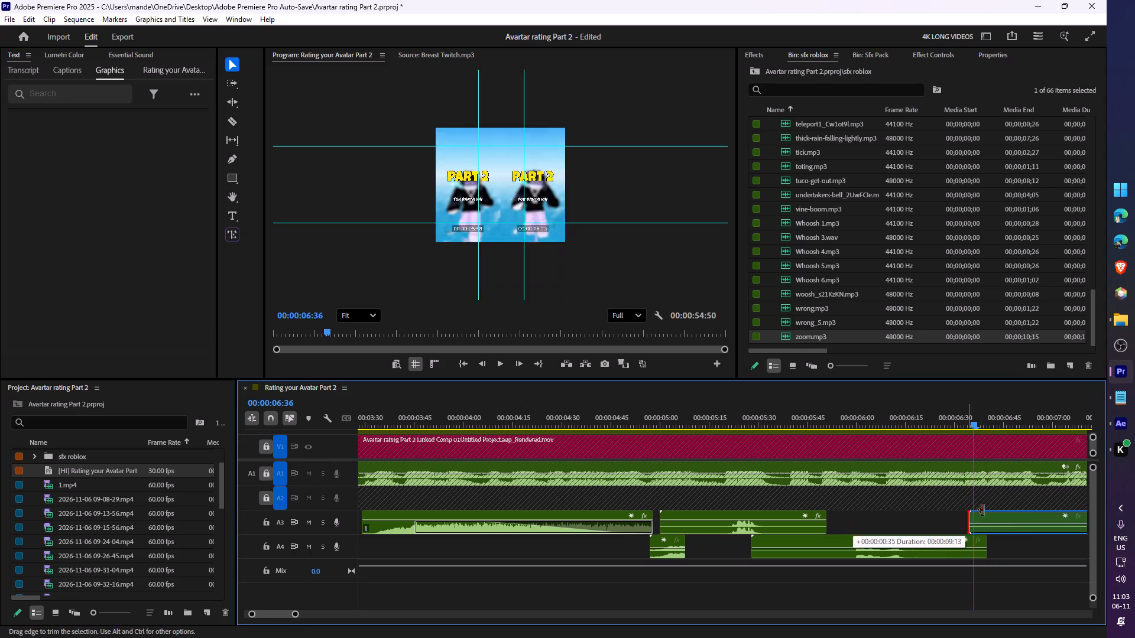
drag(983, 510, 1029, 510)
drag(1048, 510, 886, 524)
Split the zoom.mp3 clip at 00:00:07:17, delete its opening part, and move the remainder to about 00:00:06:10 for playback.
key(c)
click(916, 411)
key(s)
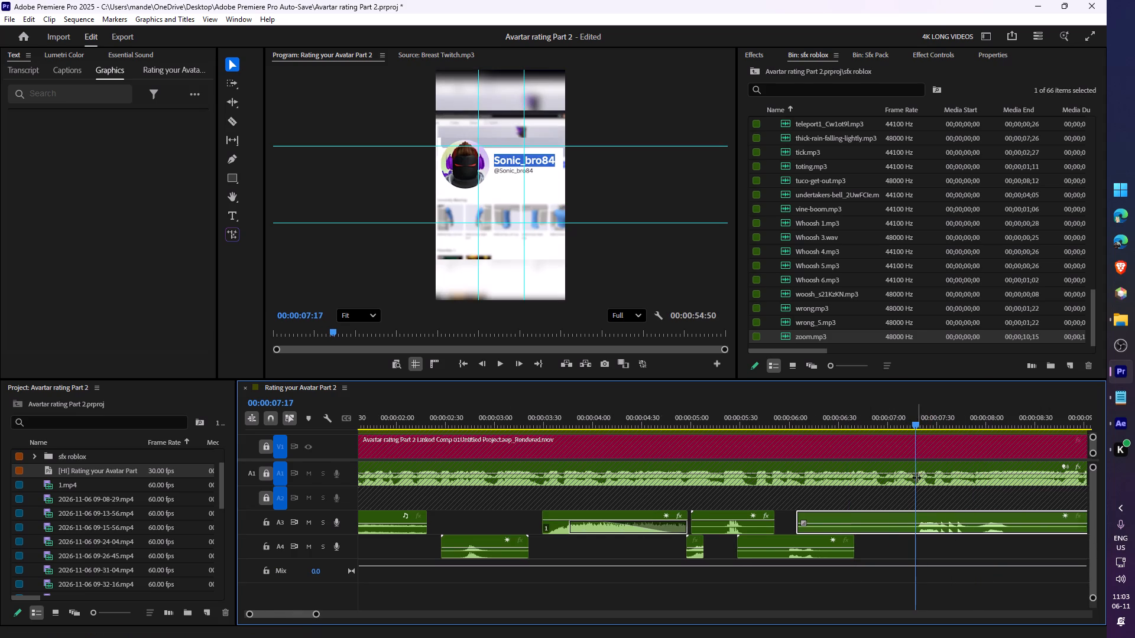
key(ctrl+x)
drag(932, 517, 822, 526)
click(808, 430)
click(801, 417)
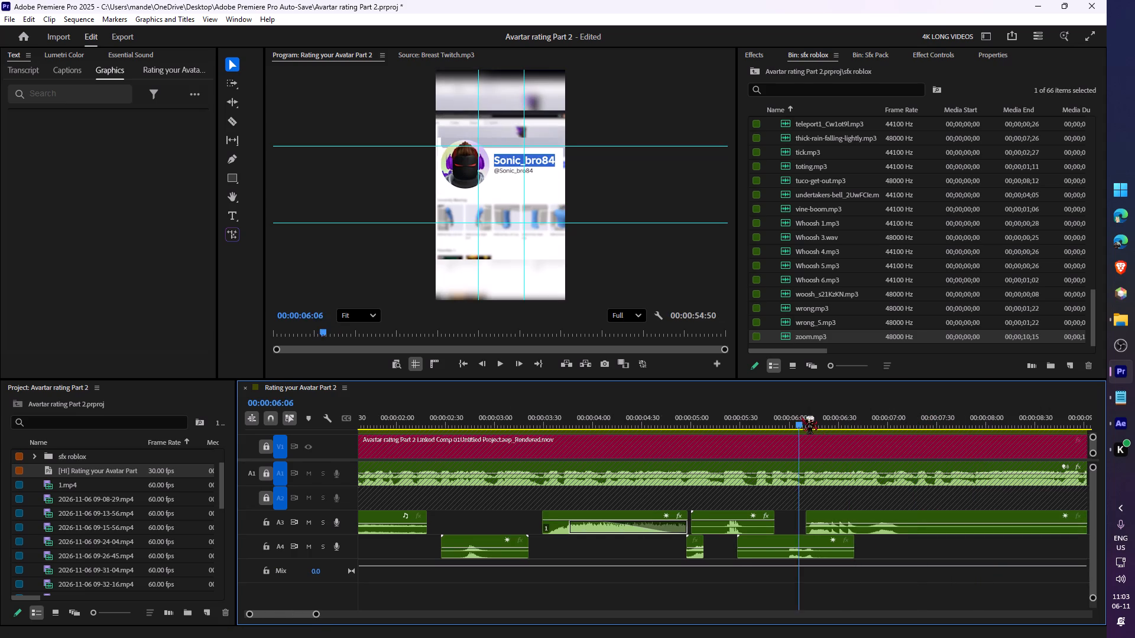
key(space)
key(space)
Move the zoom.mp3 clip on A3 to start at about 00:00:06:34 and play it.
drag(864, 516, 903, 513)
key(space)
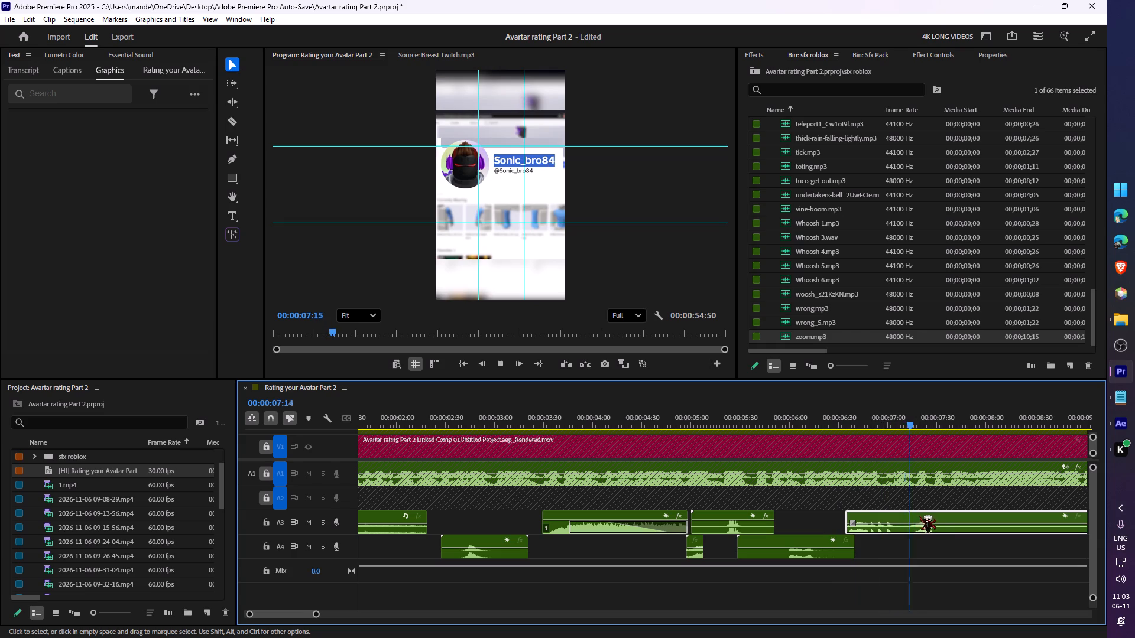
key(space)
key(space)
key(space)
click(904, 415)
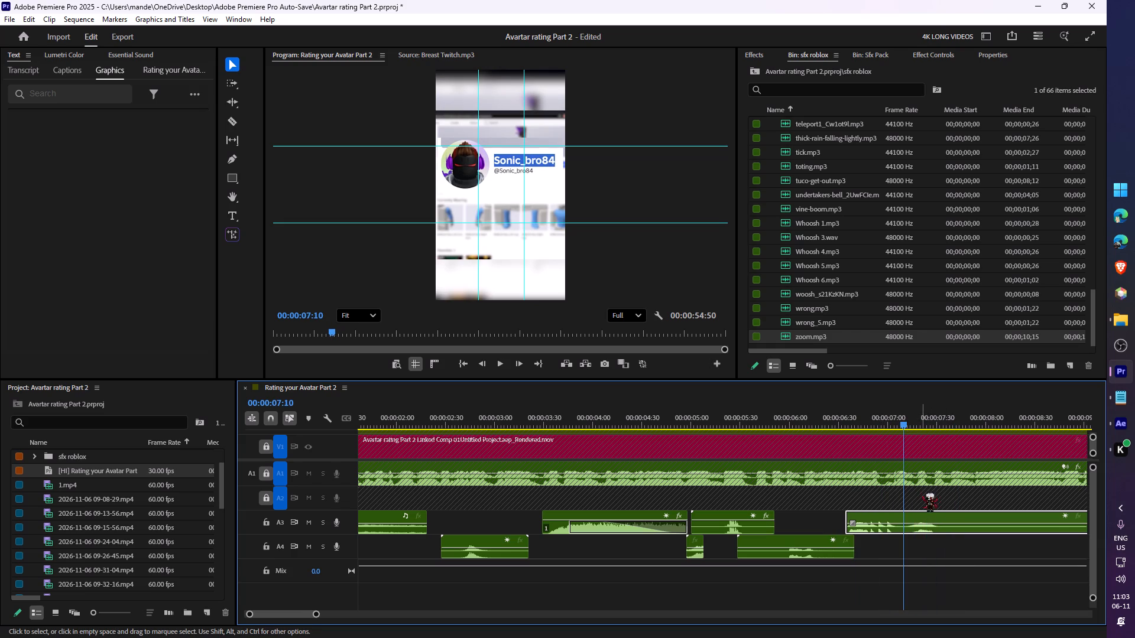
Split the zoom.mp3 clip at 00:00:10:51, delete the part before the cut, and move the remainder to about 00:00:06:27.
click(922, 508)
key(c)
drag(873, 427, 892, 426)
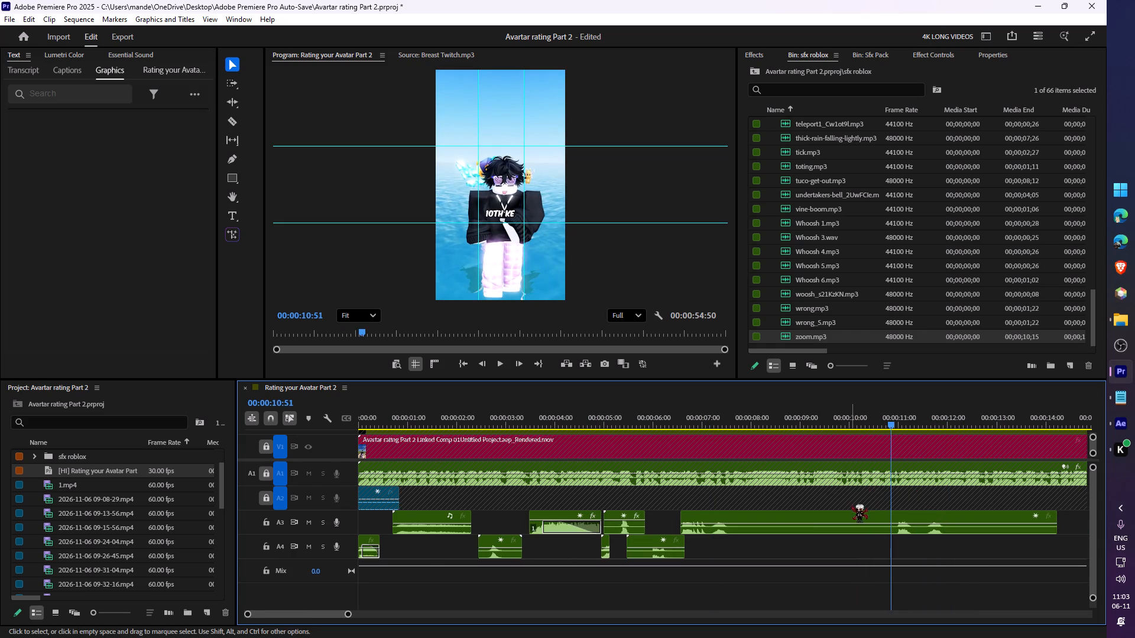
click(851, 505)
click(849, 511)
key(s)
key(ctrl+x)
drag(917, 515, 702, 520)
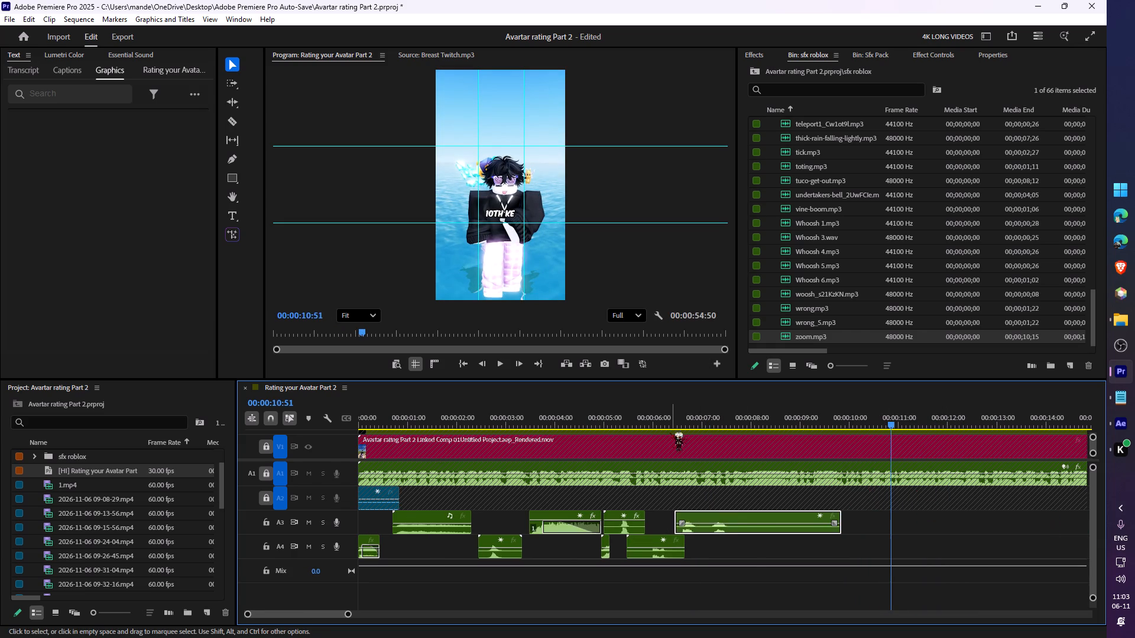
Fine-tune the zoom.mp3 clip on A3 to start at about 00:00:06:32 and play it against the video.
click(669, 415)
key(z)
key(space)
key(space)
drag(817, 519, 834, 517)
drag(751, 421, 746, 421)
key(space)
key(space)
drag(787, 518, 774, 517)
click(753, 419)
key(space)
key(space)
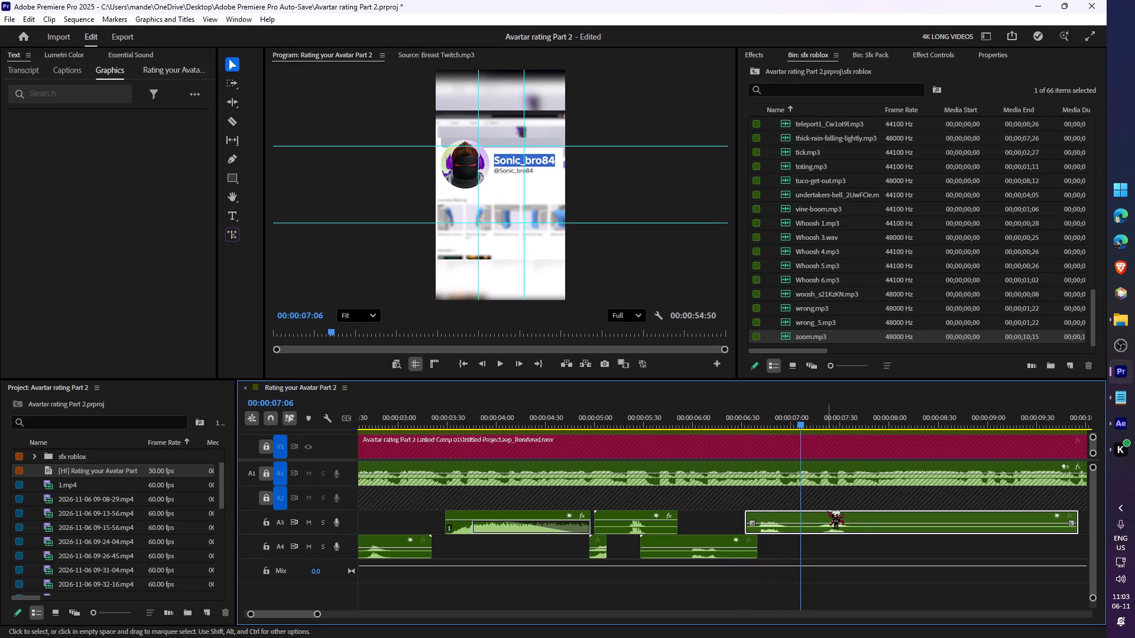
Split the zoom.mp3 clip at about 00:00:07:50, delete the part after the cut, and play on.
key(space)
key(space)
click(877, 516)
key(s)
click(943, 517)
key(ctrl+x)
key(space)
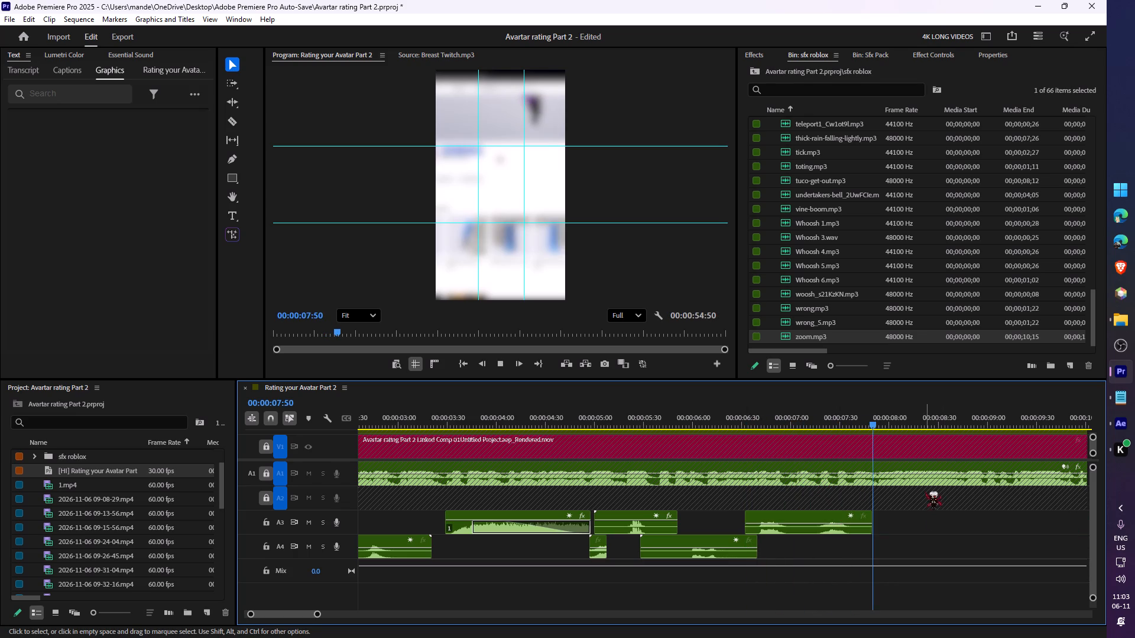
key(space)
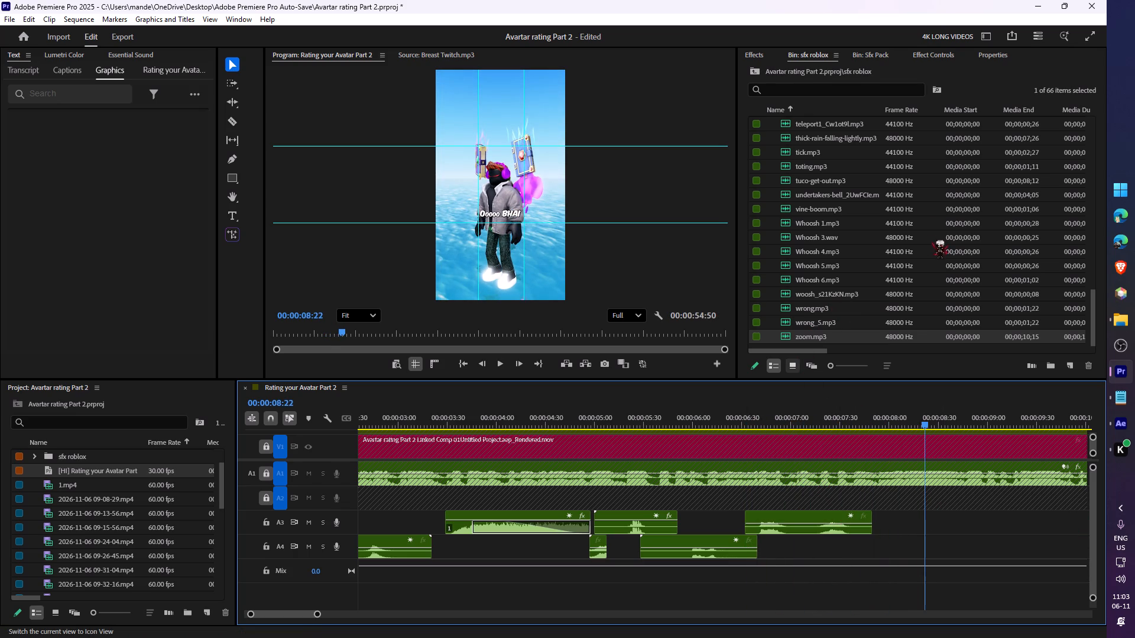
Search the sfx roblox bin for "wow", check the Sfx Pack bin, and clear the search.
click(787, 59)
click(783, 90)
text(wo)
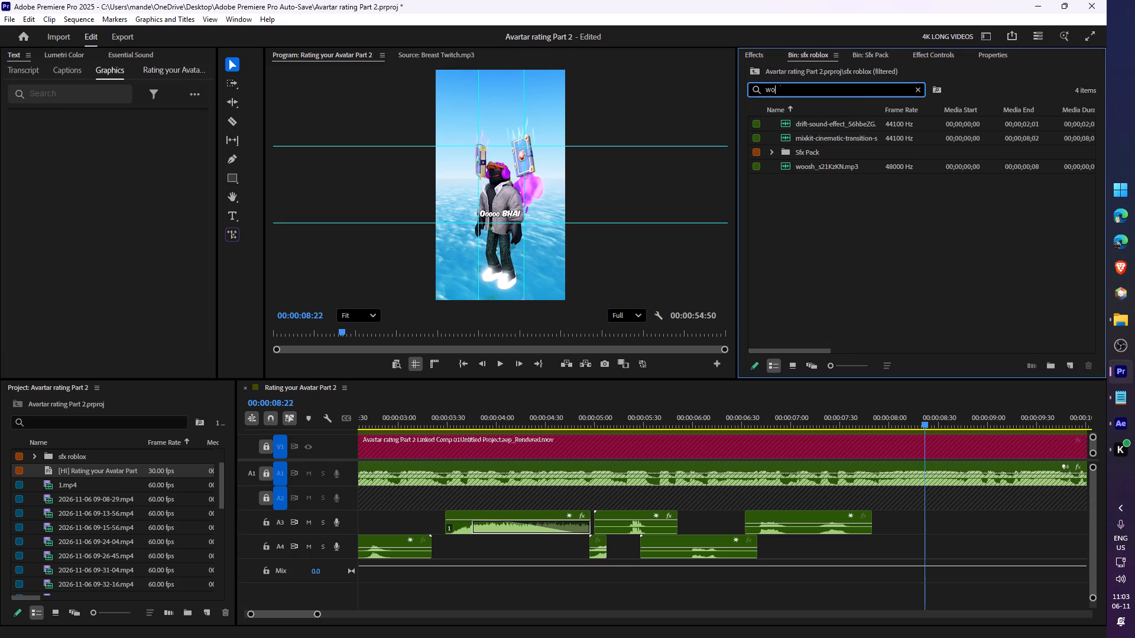
key(w)
click(885, 47)
click(874, 56)
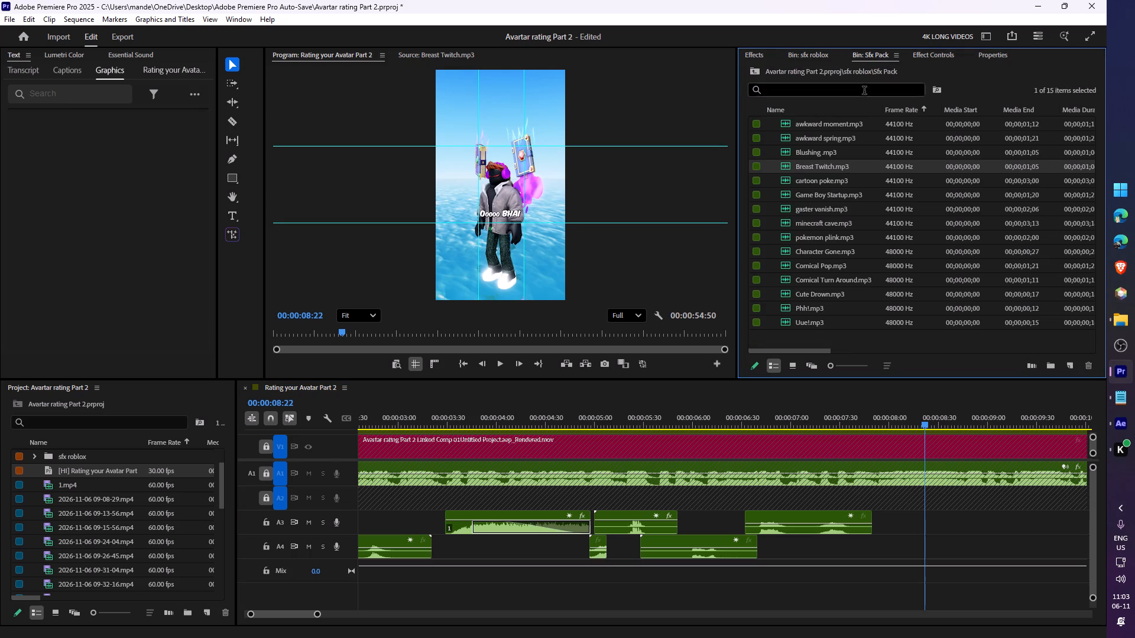
click(803, 52)
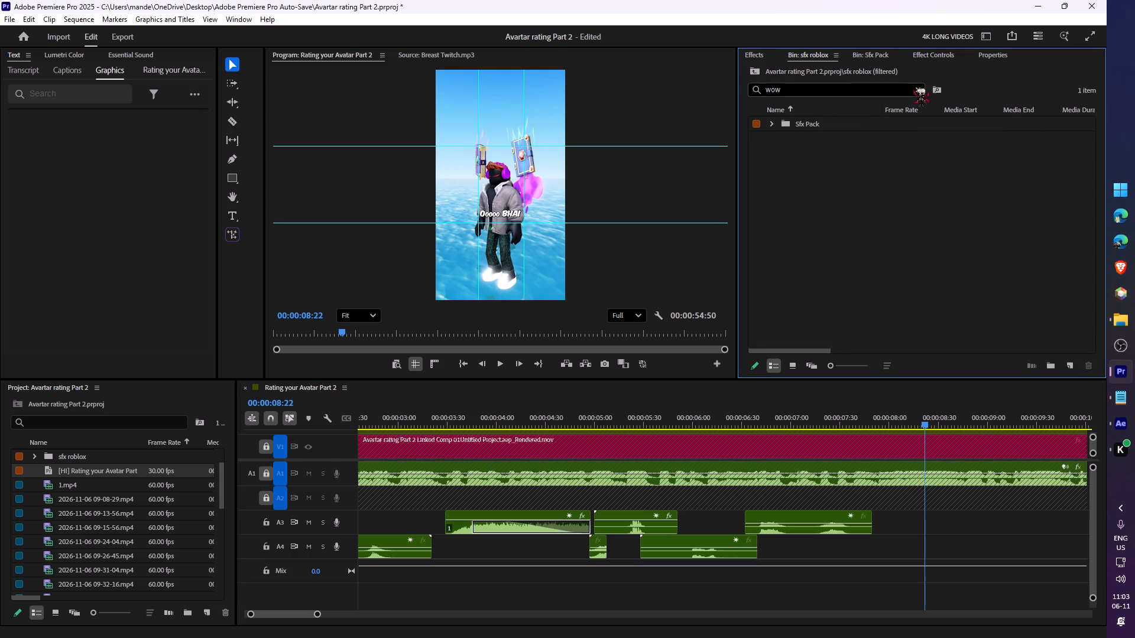
click(912, 89)
Audition the sfx roblox sounds from amoungus .mp3 through answer-correct.mp3.
click(813, 135)
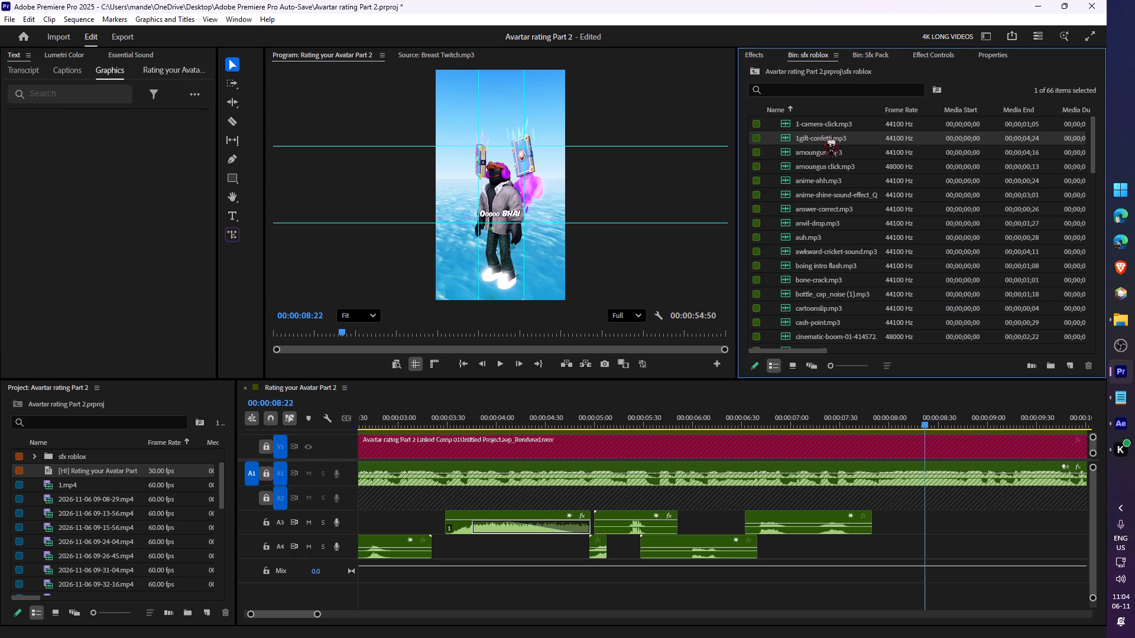
double_click(825, 154)
key(space)
key(space)
double_click(826, 162)
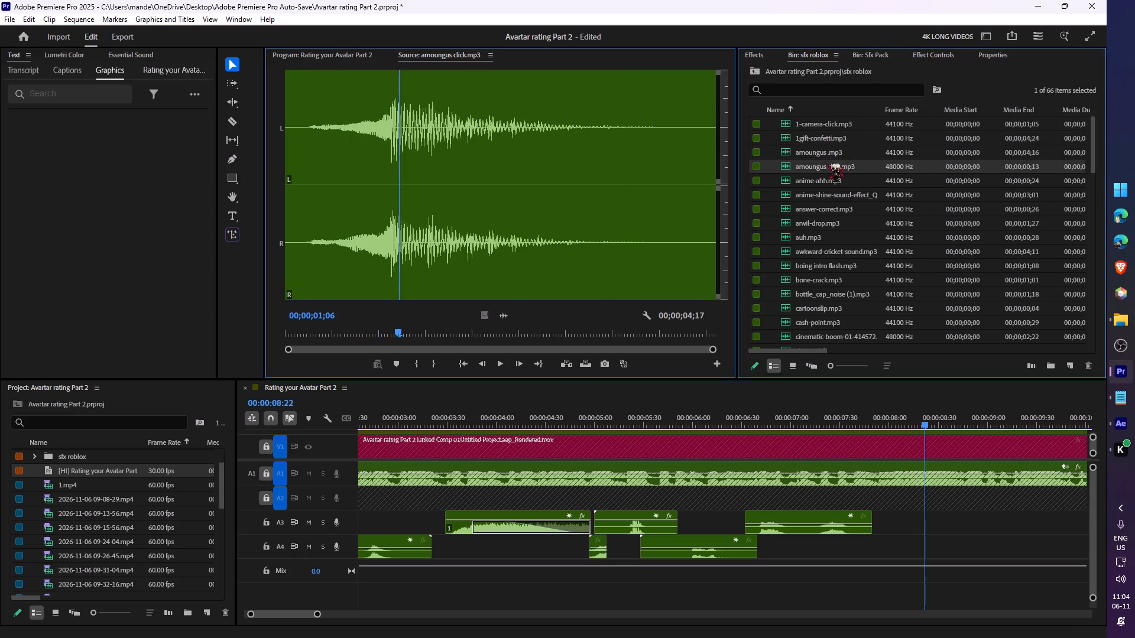
key(space)
double_click(826, 174)
key(space)
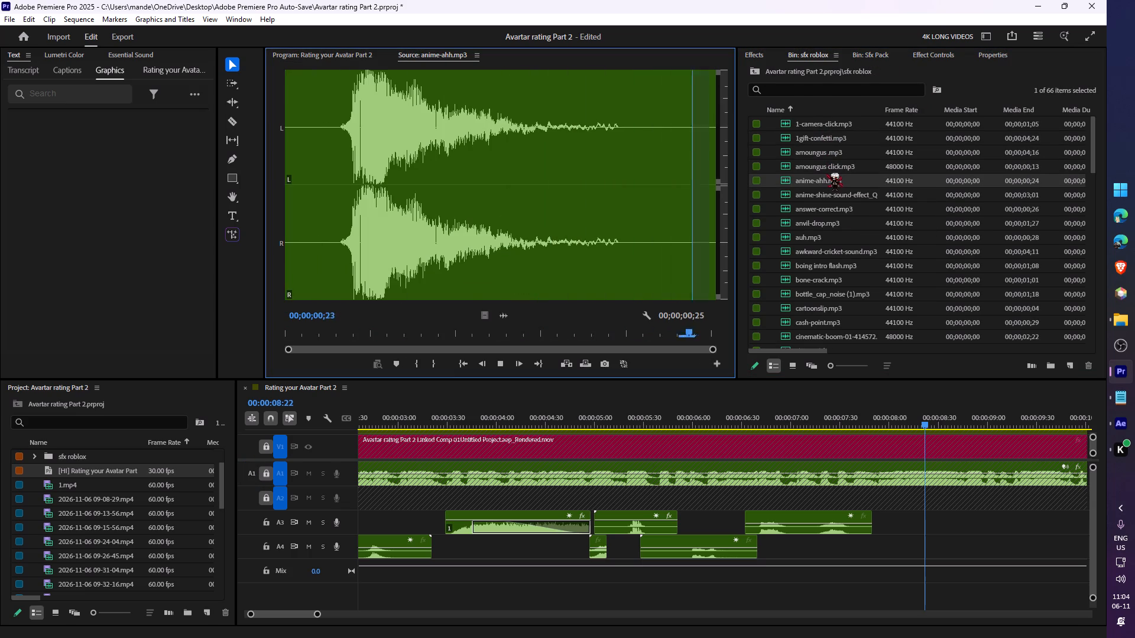
key(space)
key(space)
double_click(825, 190)
key(space)
key(space)
double_click(828, 212)
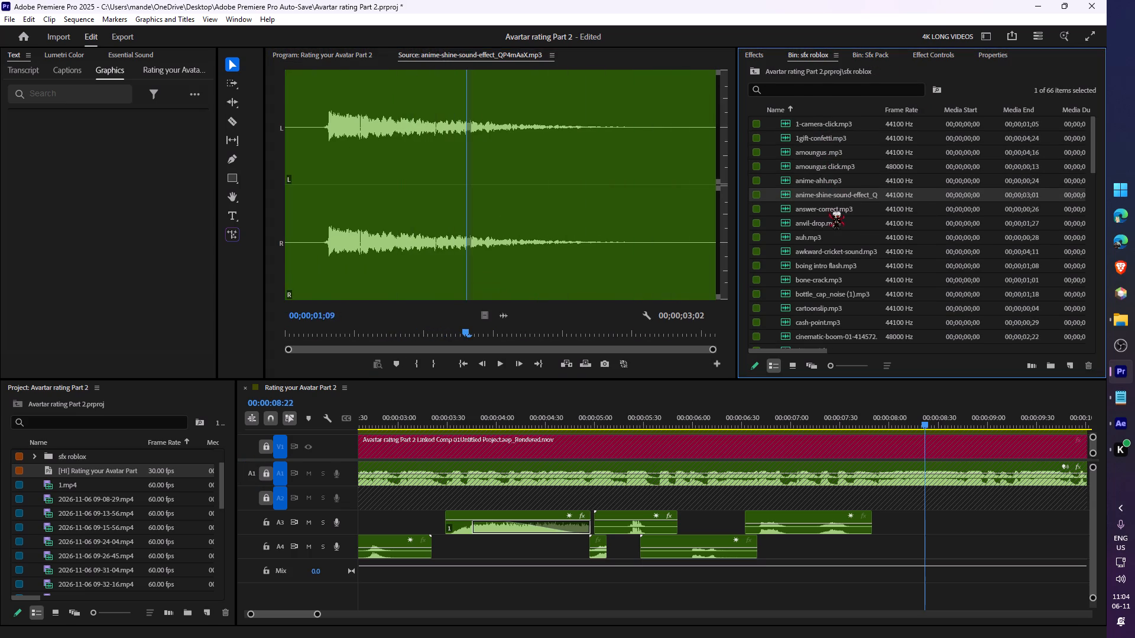
key(space)
key(space)
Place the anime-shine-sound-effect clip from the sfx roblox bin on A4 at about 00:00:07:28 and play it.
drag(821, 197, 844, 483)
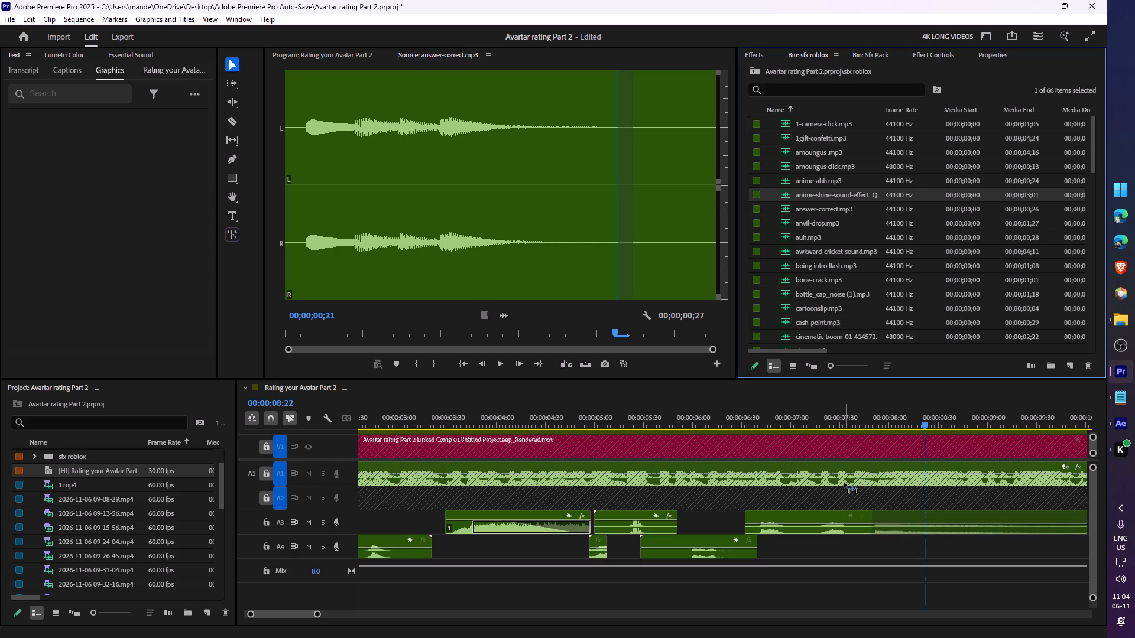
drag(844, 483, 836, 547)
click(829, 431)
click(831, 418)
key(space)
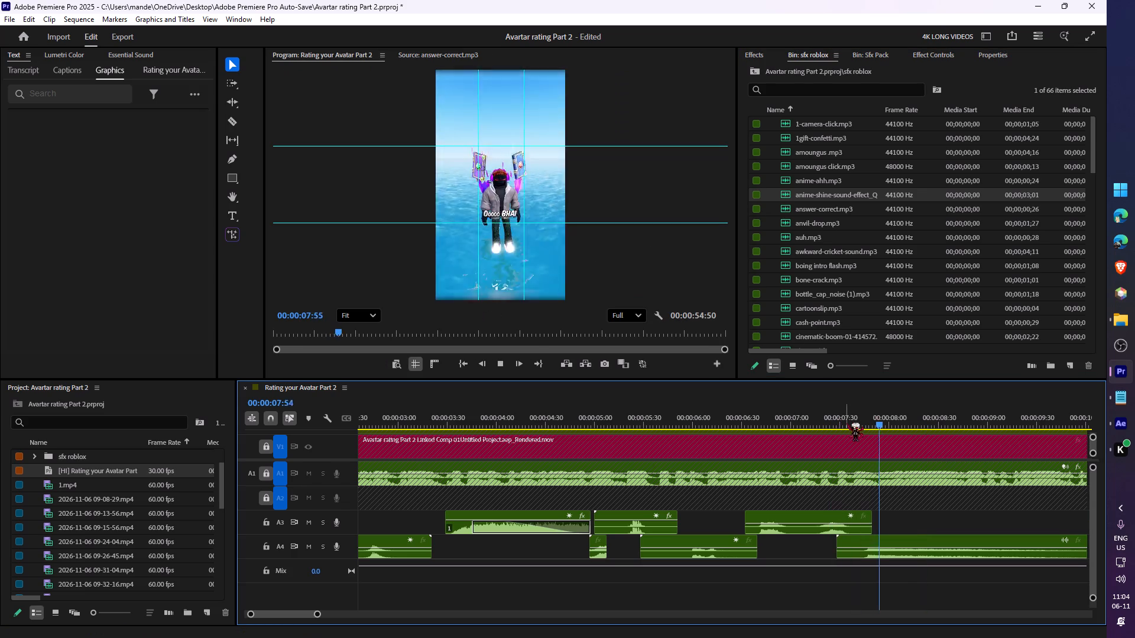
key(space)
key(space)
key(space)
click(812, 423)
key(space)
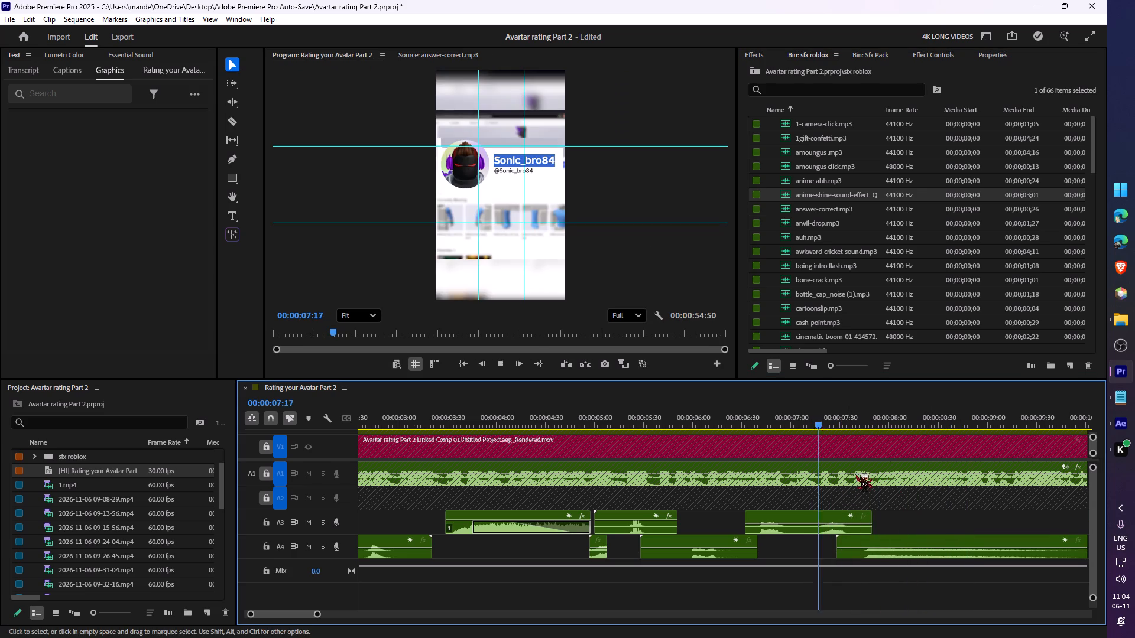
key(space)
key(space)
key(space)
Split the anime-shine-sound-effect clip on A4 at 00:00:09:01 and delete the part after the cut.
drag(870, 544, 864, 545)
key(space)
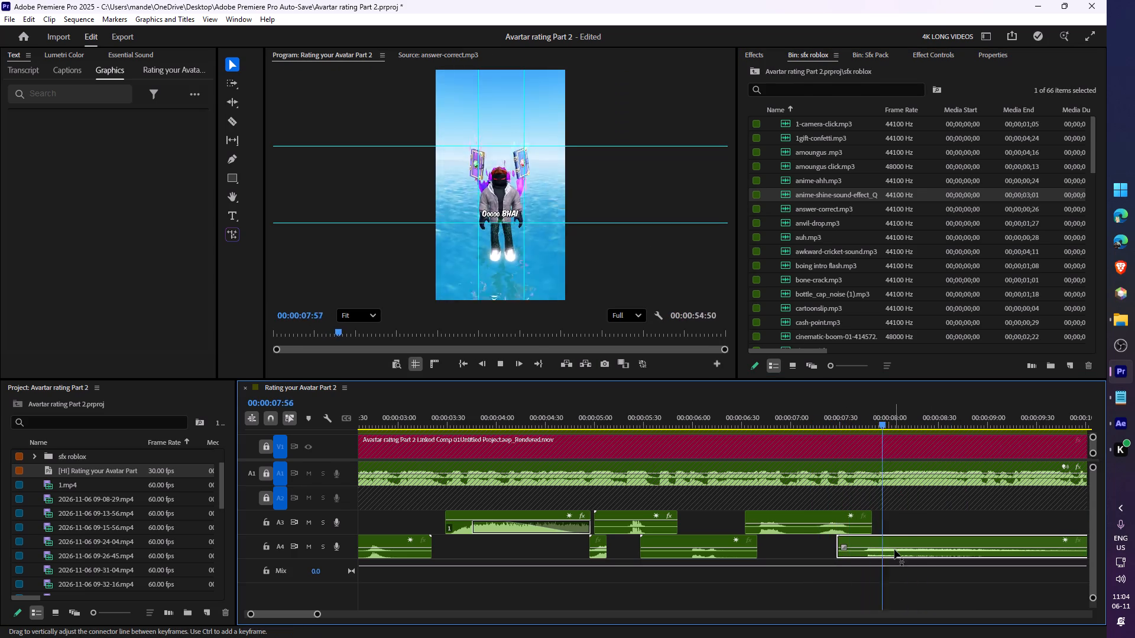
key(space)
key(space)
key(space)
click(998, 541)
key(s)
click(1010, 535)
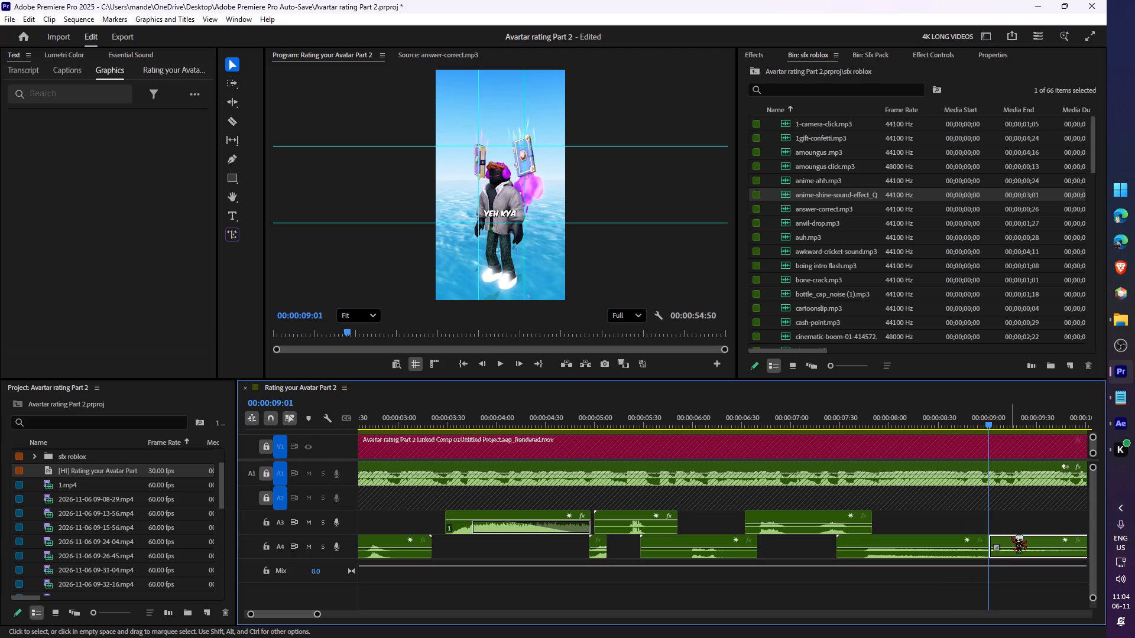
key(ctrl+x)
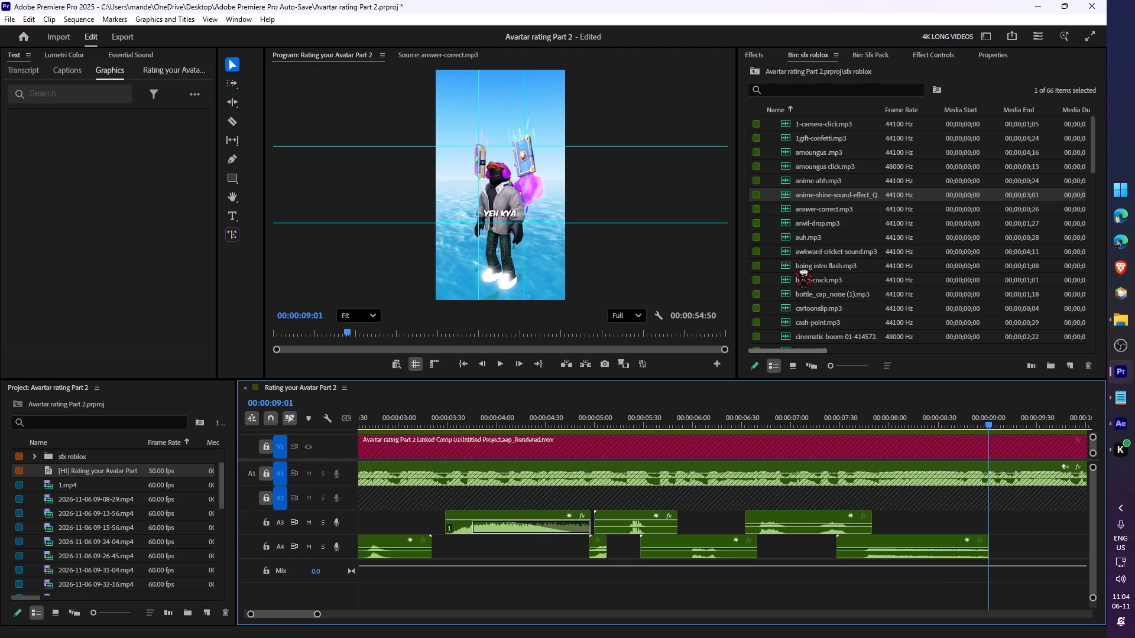
Audition boing intro flash.mp3, place it on A4 at about 00:00:07:07, and delete the leftover anime-shine clip behind it.
double_click(784, 270)
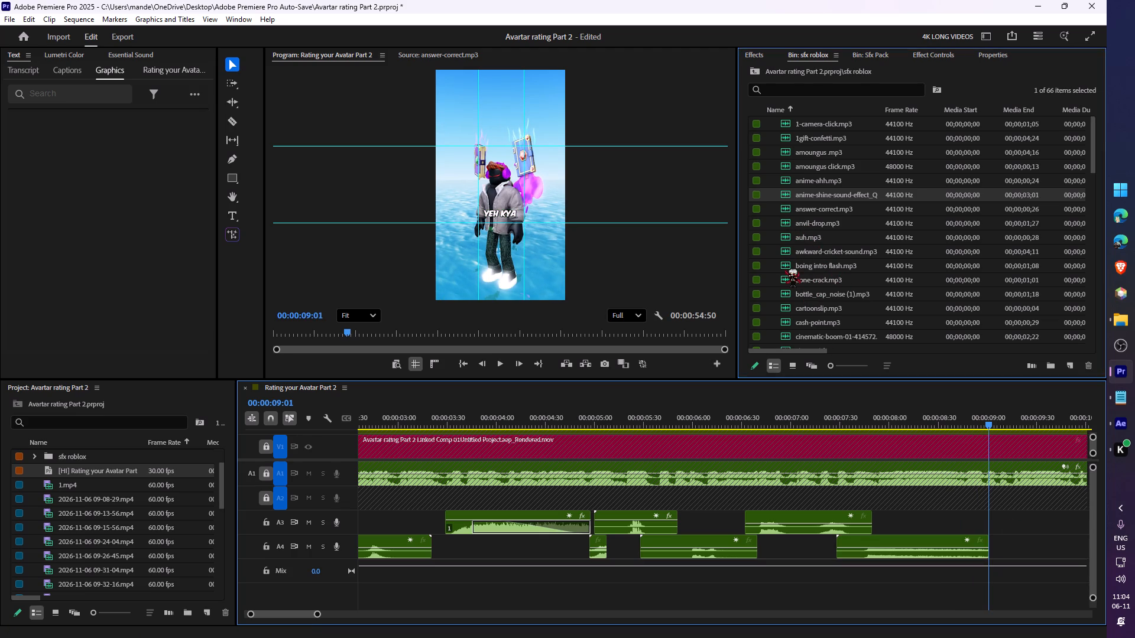
key(space)
key(space)
key(space)
key(space)
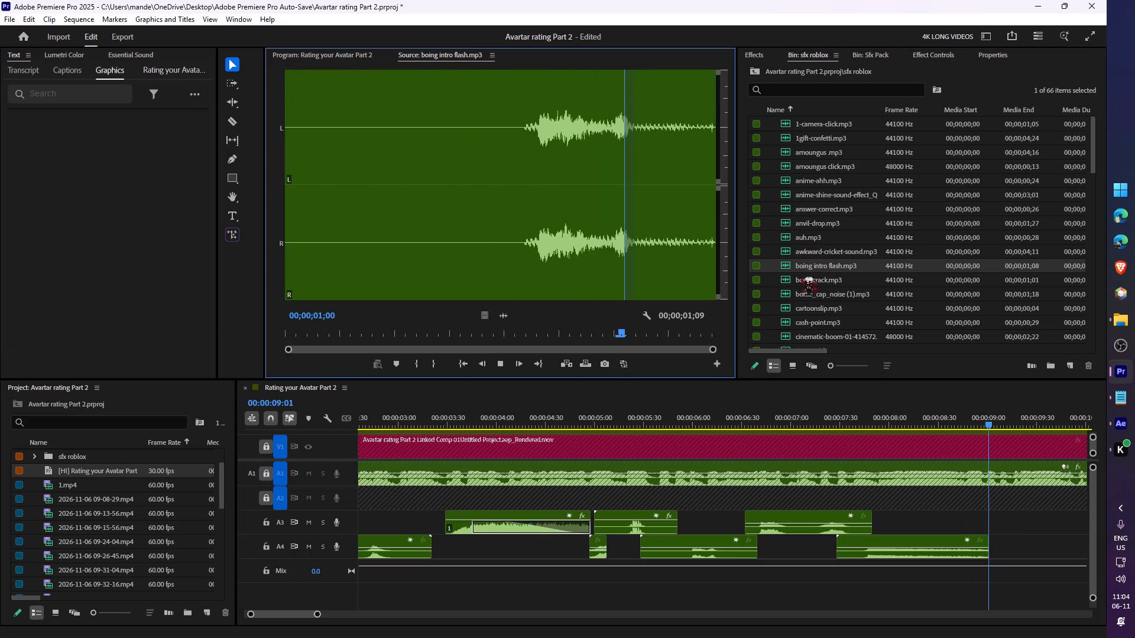
drag(809, 268, 802, 544)
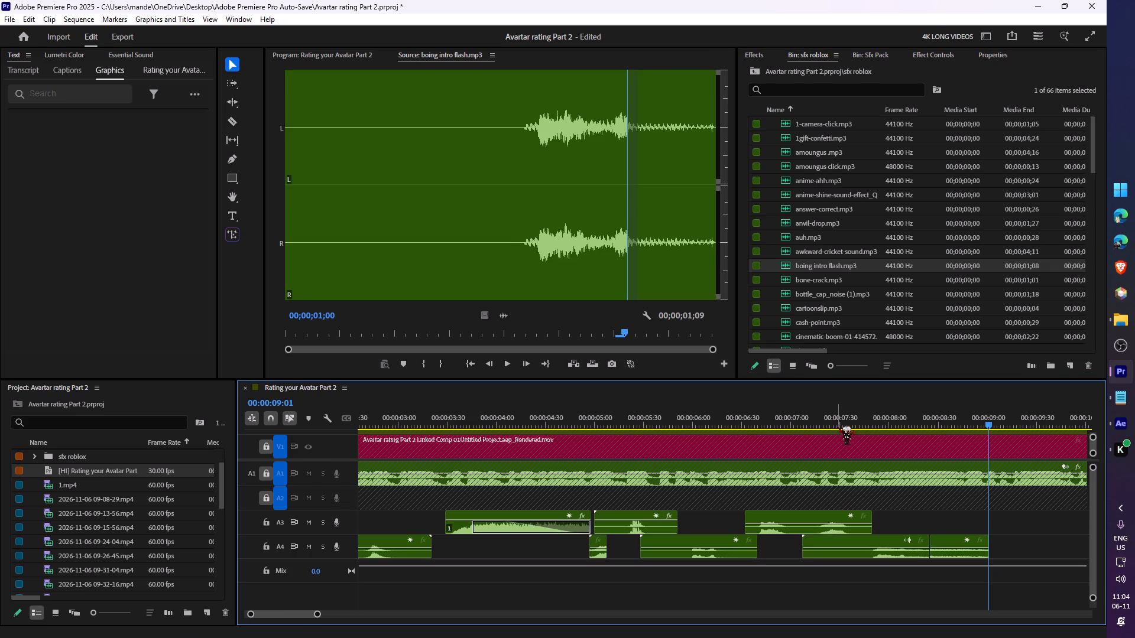
click(836, 417)
key(space)
key(space)
click(948, 539)
key(ctrl+x)
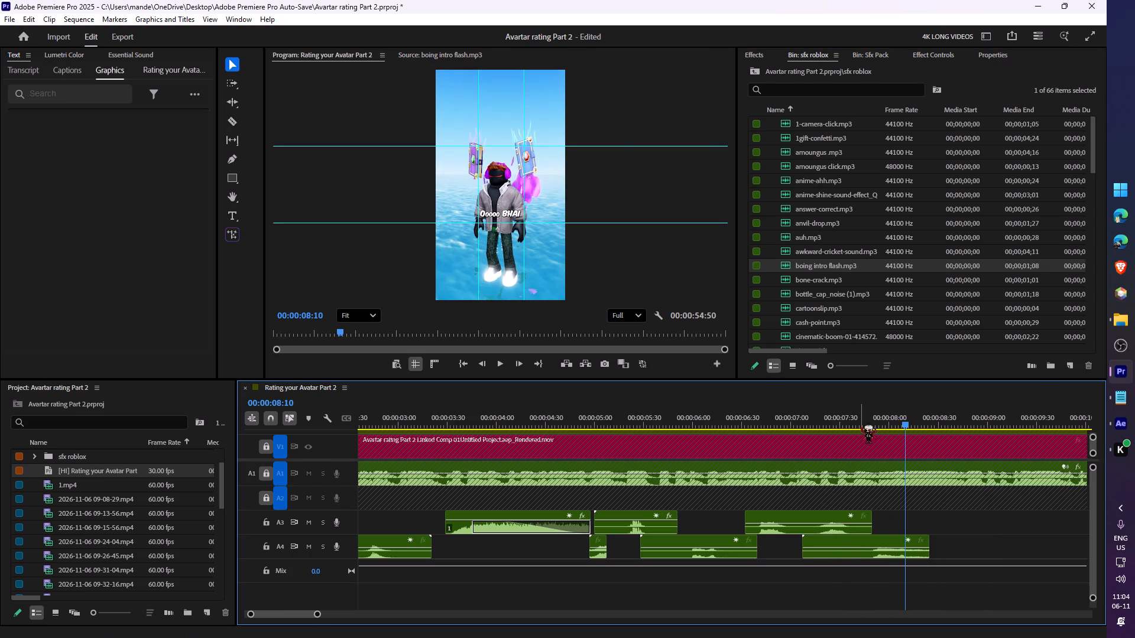
Move the boing intro flash.mp3 clip on A4 to start at about 00:00:07:02 and play it.
drag(855, 424, 849, 424)
key(space)
key(space)
drag(891, 538, 883, 538)
click(842, 423)
key(space)
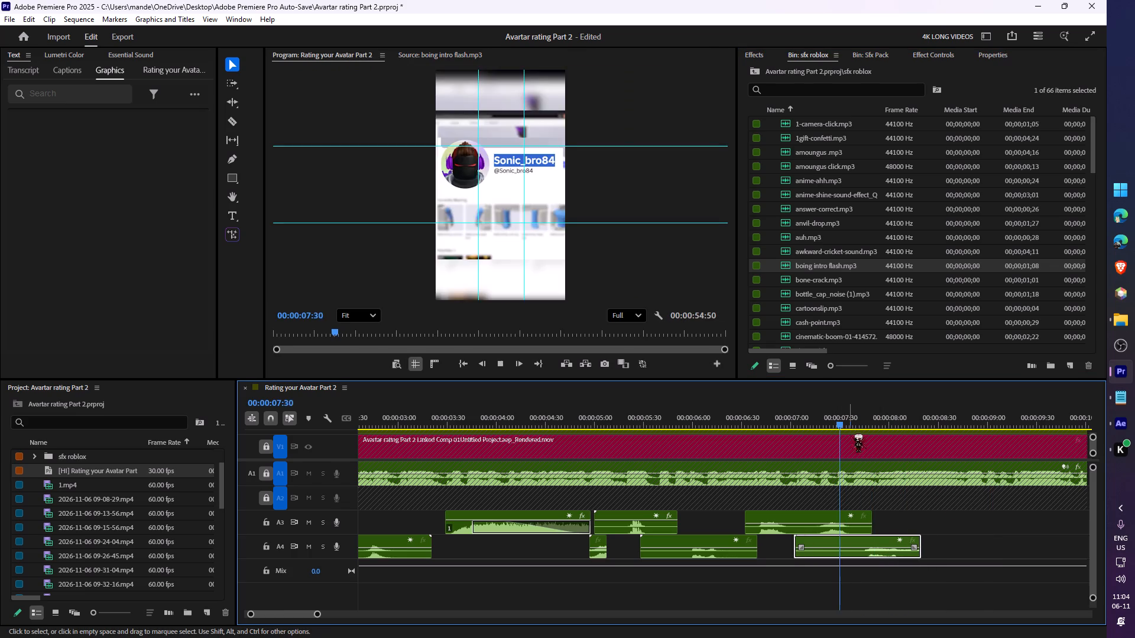
key(space)
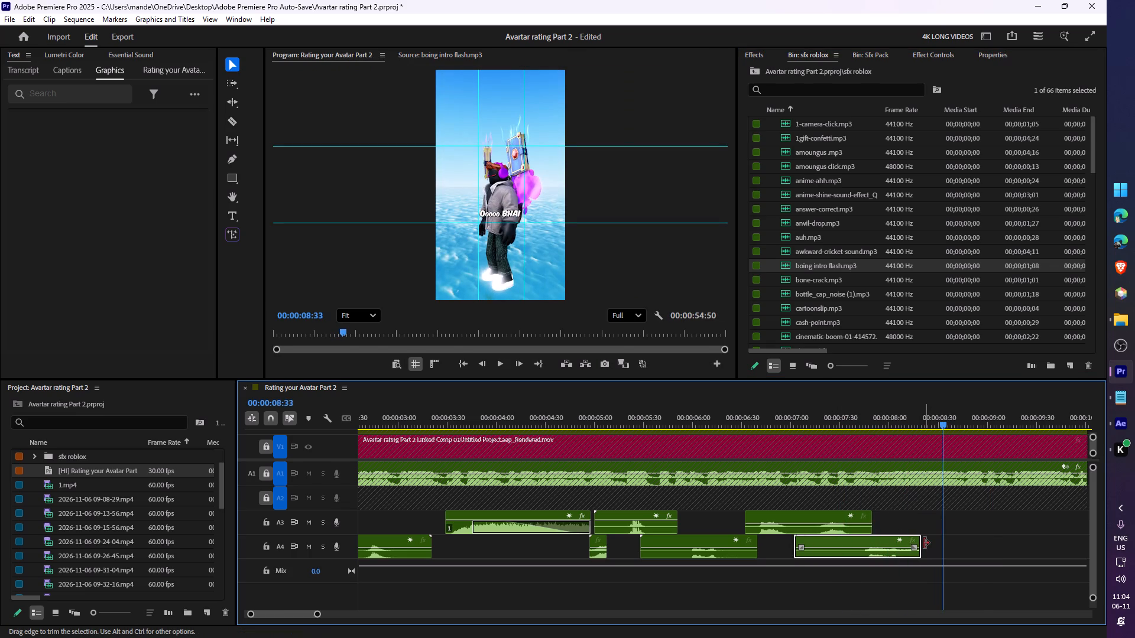
key(space)
key(space)
Place cartoonslip.mp3 from the sfx roblox bin on A3 at about 00:00:08:51.
drag(828, 308, 933, 507)
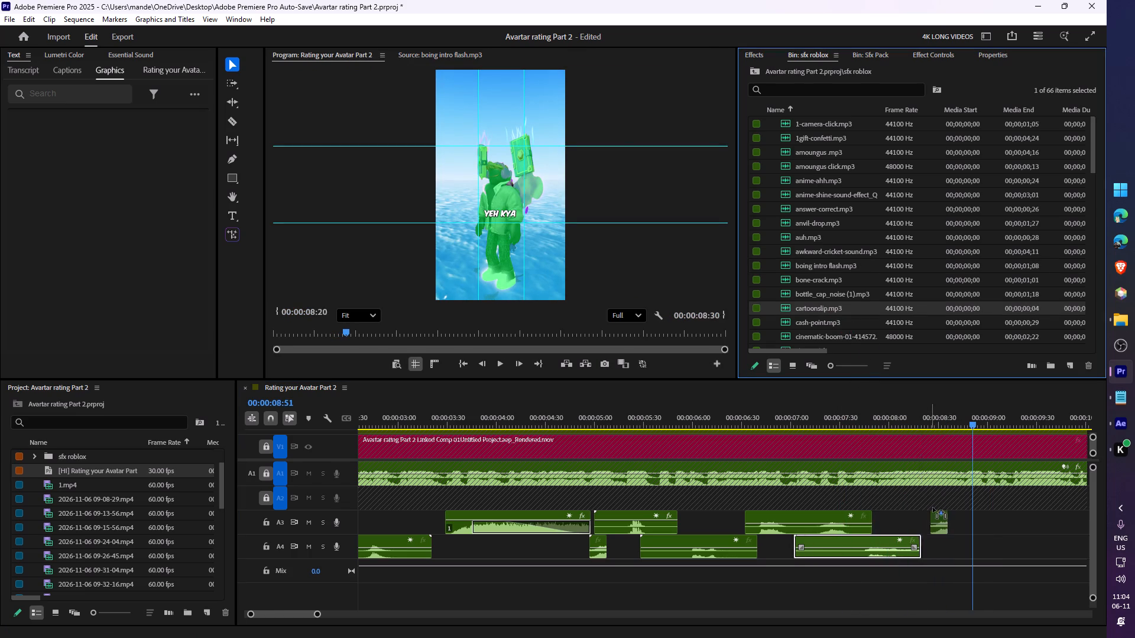
drag(933, 507, 972, 516)
key(space)
key(space)
key(z)
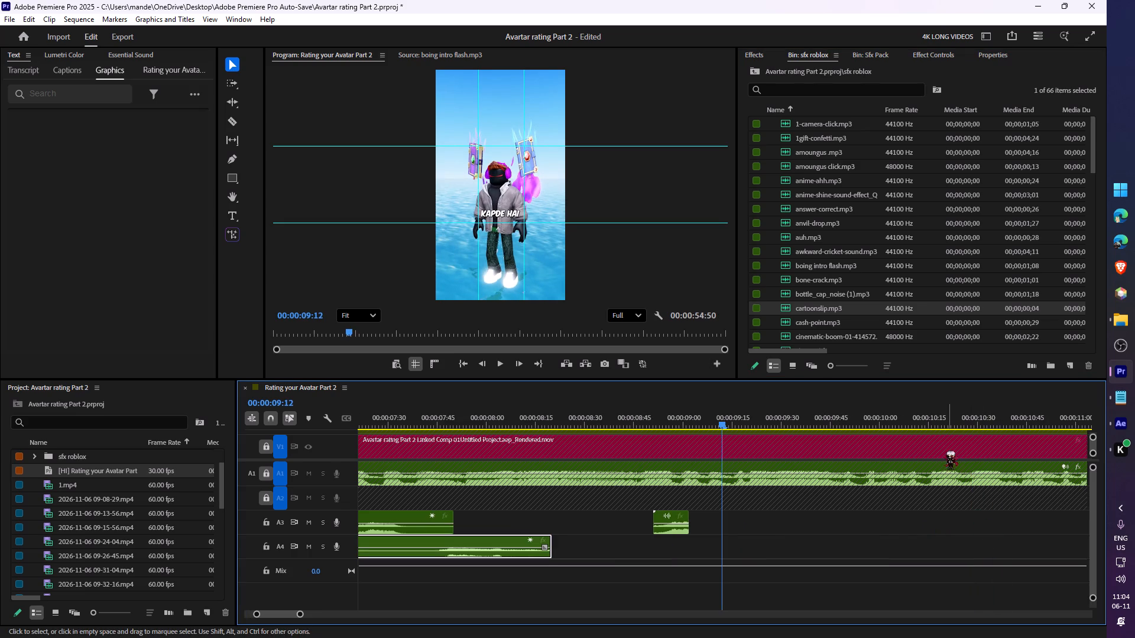
Trim the beginning of the cartoonslip.mp3 clip slightly and move it to start at about 00:00:08:42 for playback.
drag(633, 410, 613, 420)
key(space)
key(space)
drag(657, 517, 626, 519)
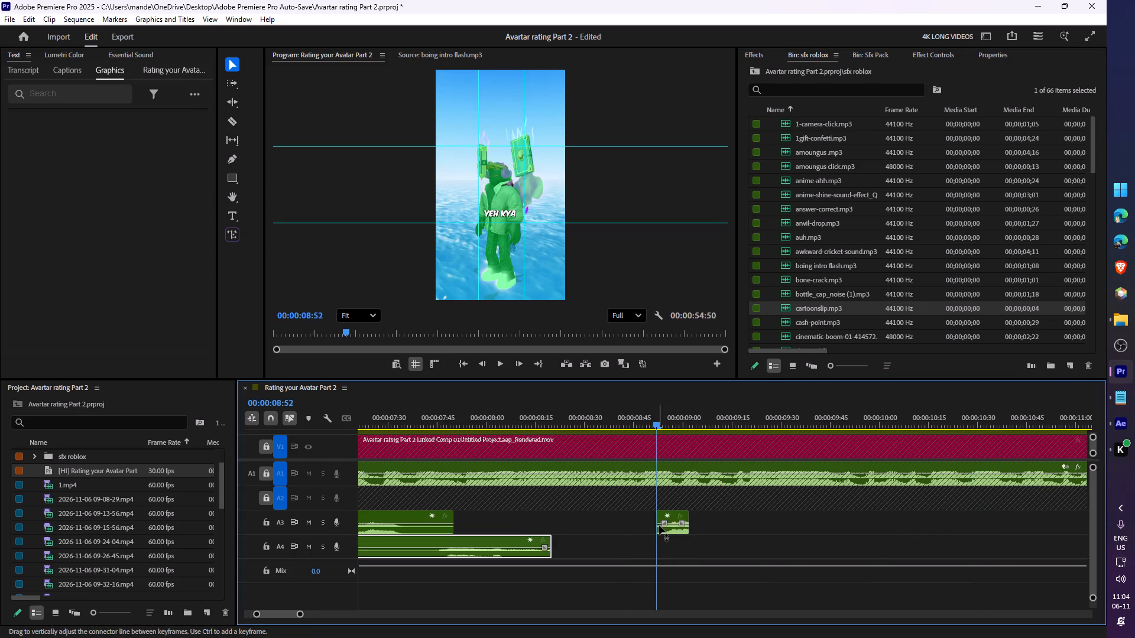
drag(673, 515, 637, 513)
click(607, 424)
key(space)
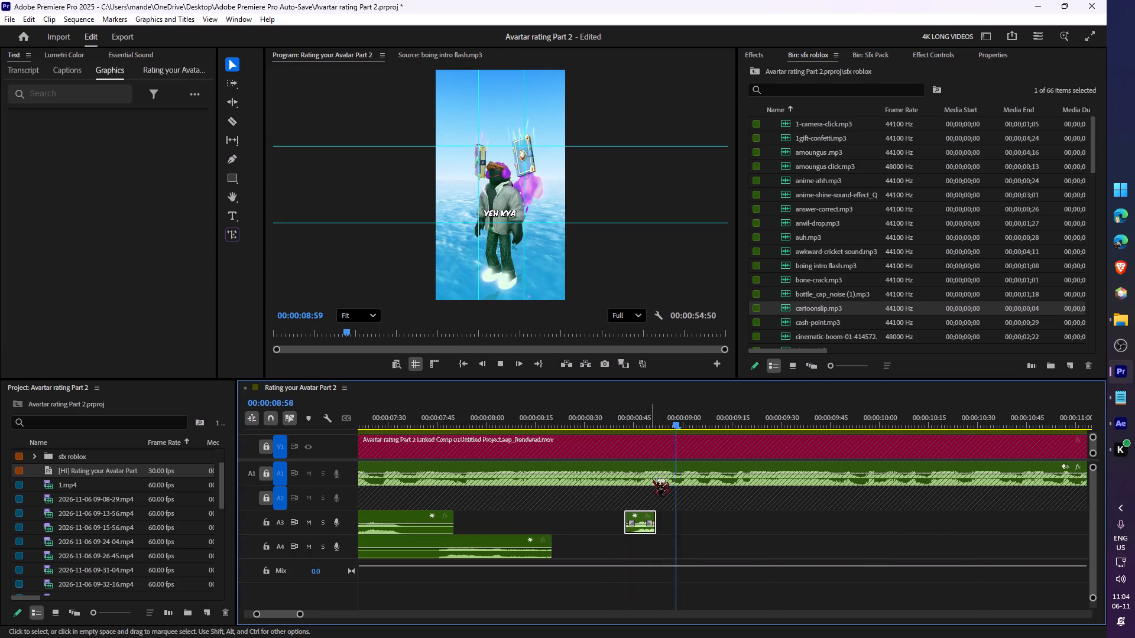
key(space)
Move the cartoonslip.mp3 clip on A3 earlier to start at about 00:00:08:37, checking its timing by playback.
drag(645, 520, 635, 520)
click(607, 424)
key(space)
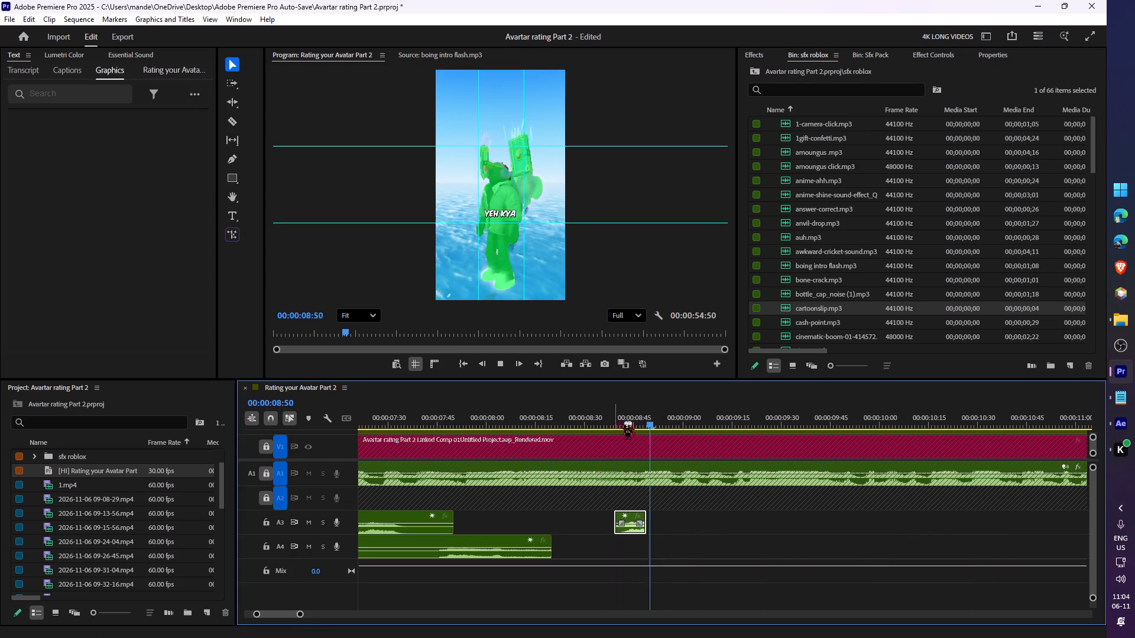
key(space)
drag(589, 419, 579, 420)
key(space)
key(space)
drag(635, 517, 622, 516)
key(space)
key(space)
Audition sfx roblox sounds including japan-oppai-sound, kids-saying-yay, minecraft-explosion, minecraft_click and the two mixkit effects.
scroll(805, 322, down, 6)
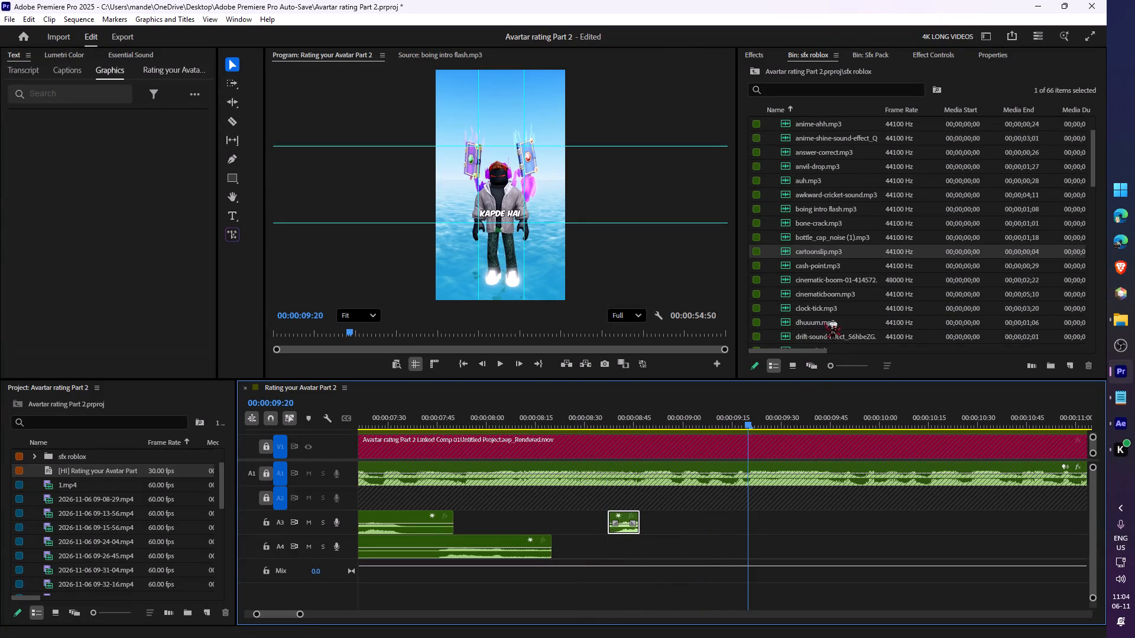
scroll(819, 294, down, 6)
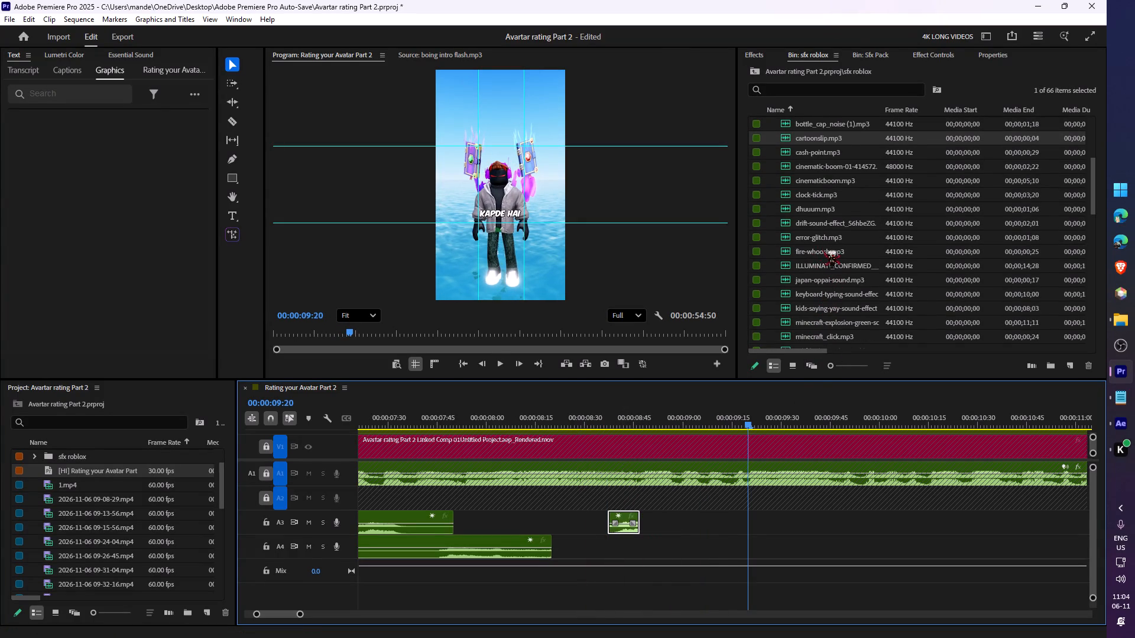
scroll(823, 251, down, 3)
double_click(826, 233)
key(space)
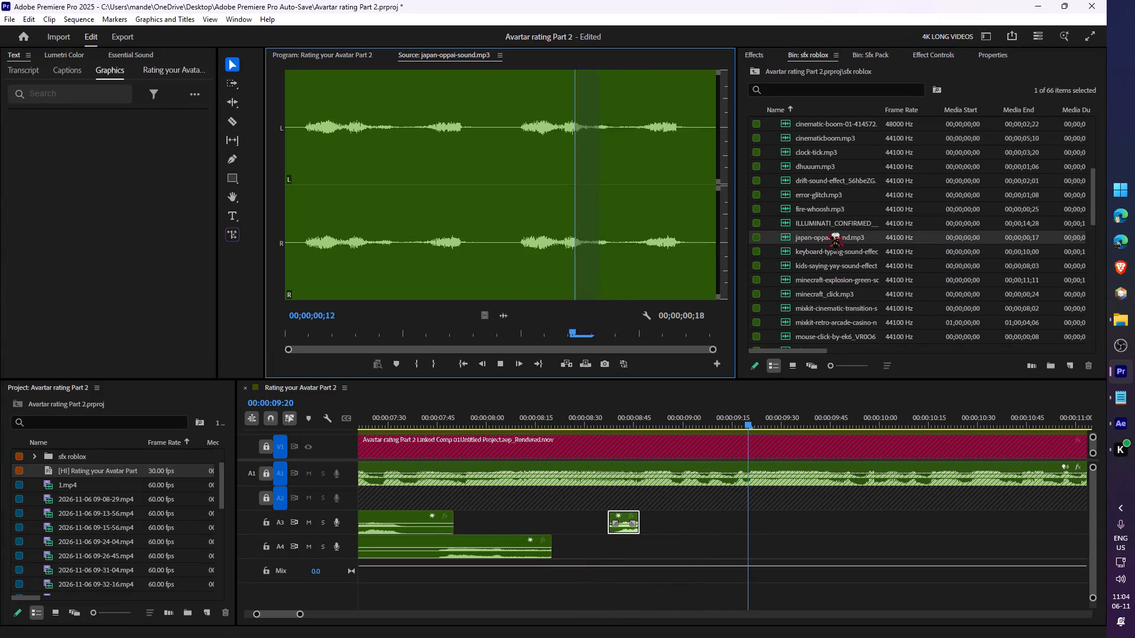
key(space)
key(space)
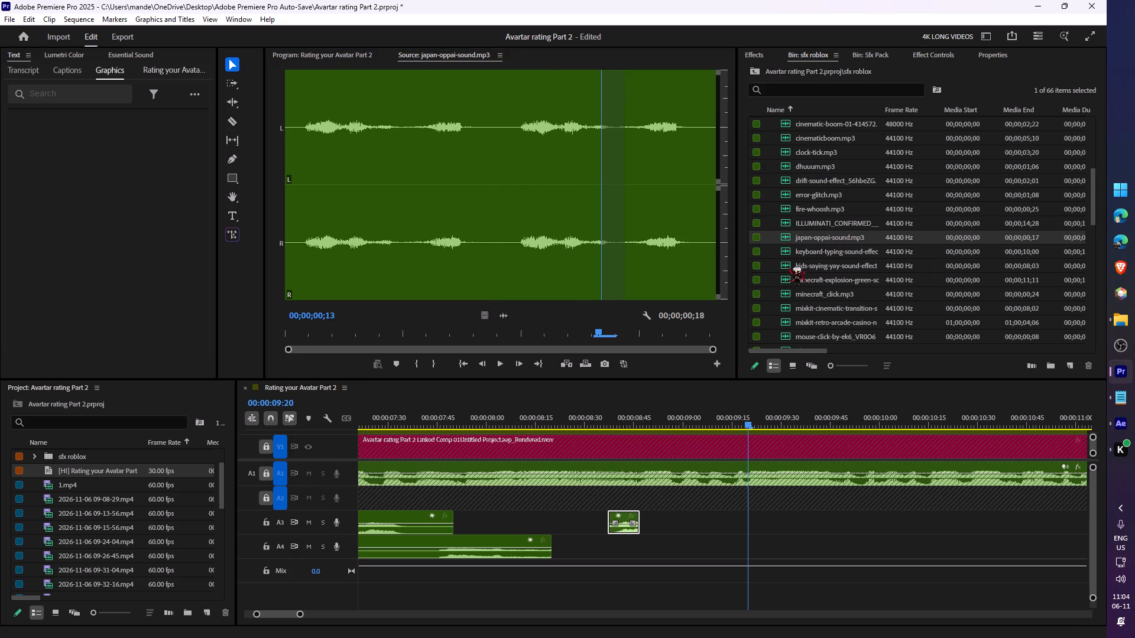
double_click(788, 268)
key(space)
key(space)
double_click(781, 277)
key(space)
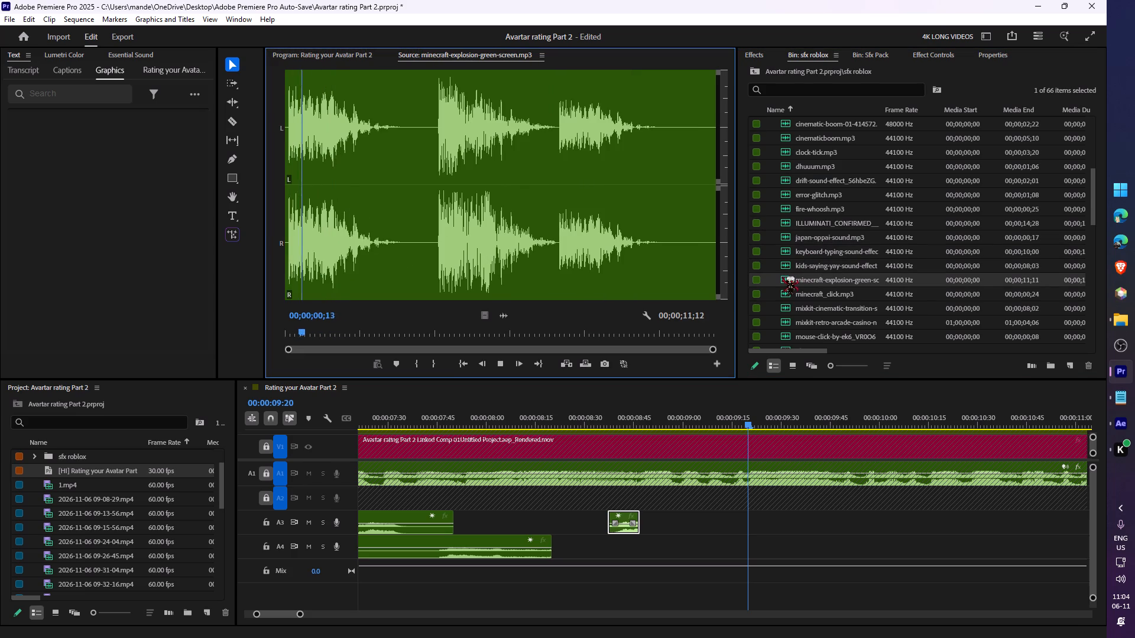
key(space)
double_click(786, 289)
key(space)
key(space)
double_click(780, 308)
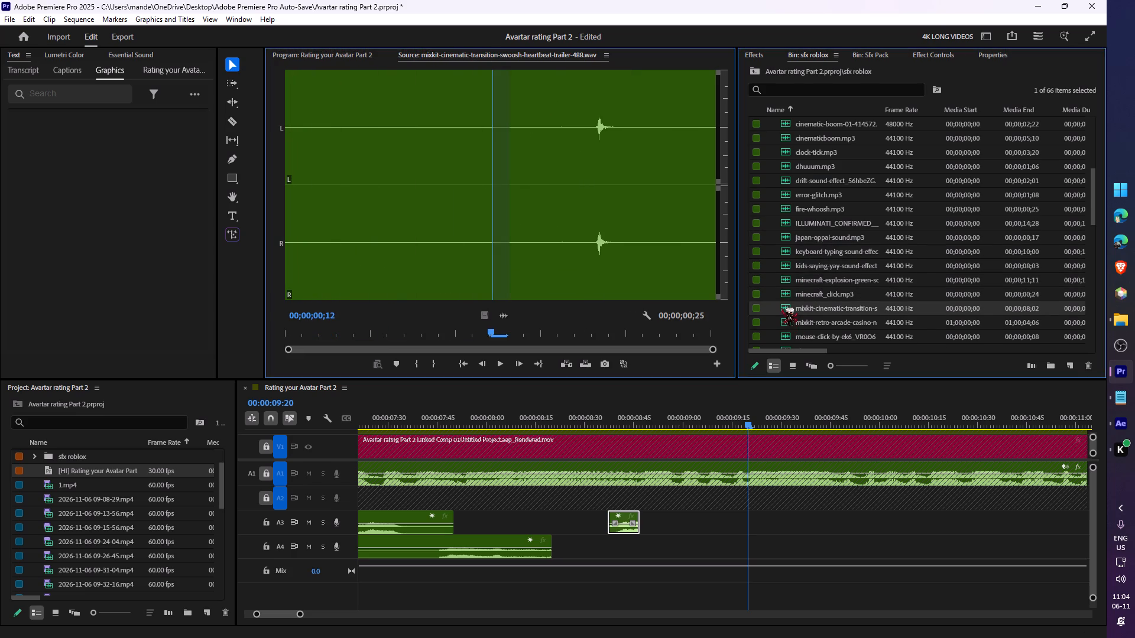
key(space)
key(space)
double_click(791, 325)
key(space)
scroll(817, 310, down, 3)
key(space)
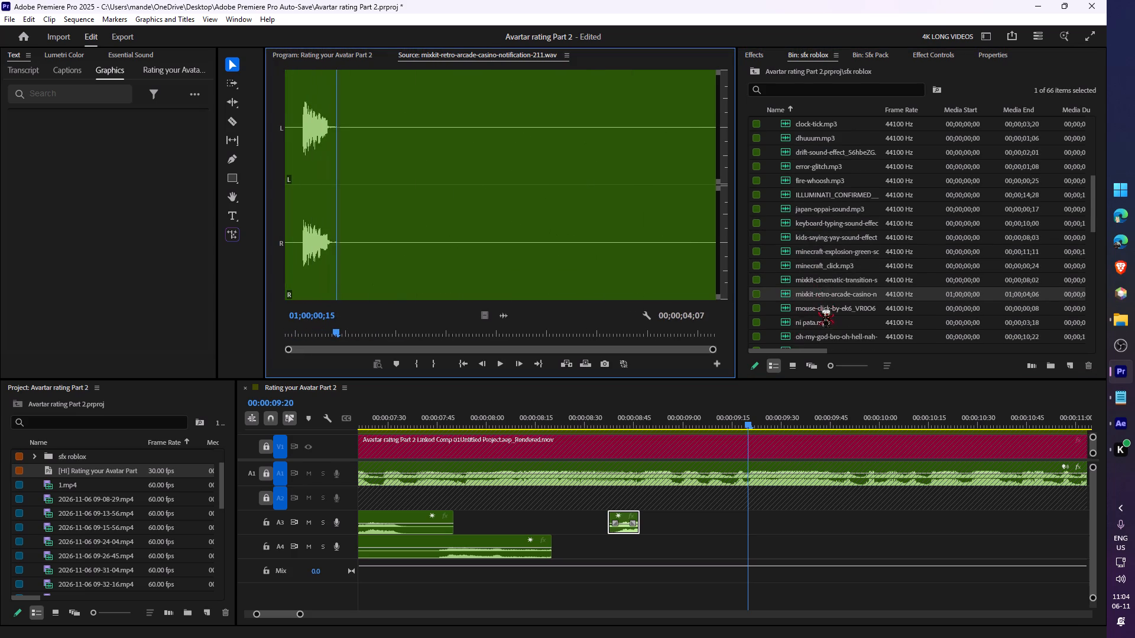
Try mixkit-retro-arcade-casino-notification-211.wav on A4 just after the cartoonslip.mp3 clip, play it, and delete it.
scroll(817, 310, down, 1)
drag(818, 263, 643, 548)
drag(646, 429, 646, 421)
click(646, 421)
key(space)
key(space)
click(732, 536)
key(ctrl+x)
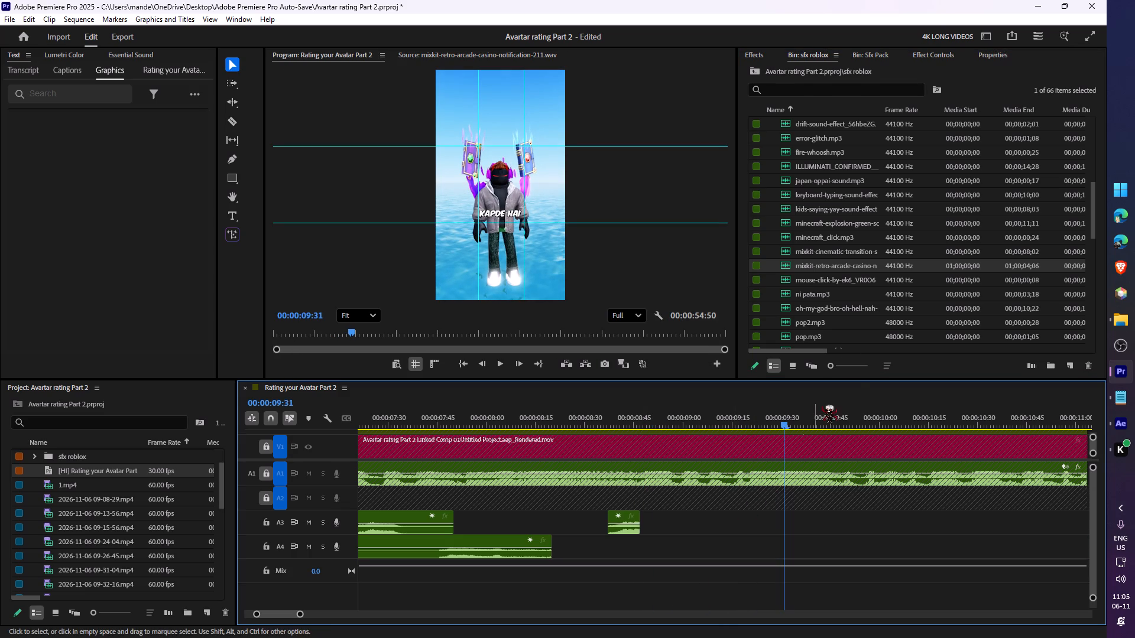
Audition sfx roblox sounds including ni pata, oh-my-god-bro-oh-hell-nah, popular-riser-metallic, punch sound and rizz-sound-effect.
double_click(780, 295)
key(space)
key(space)
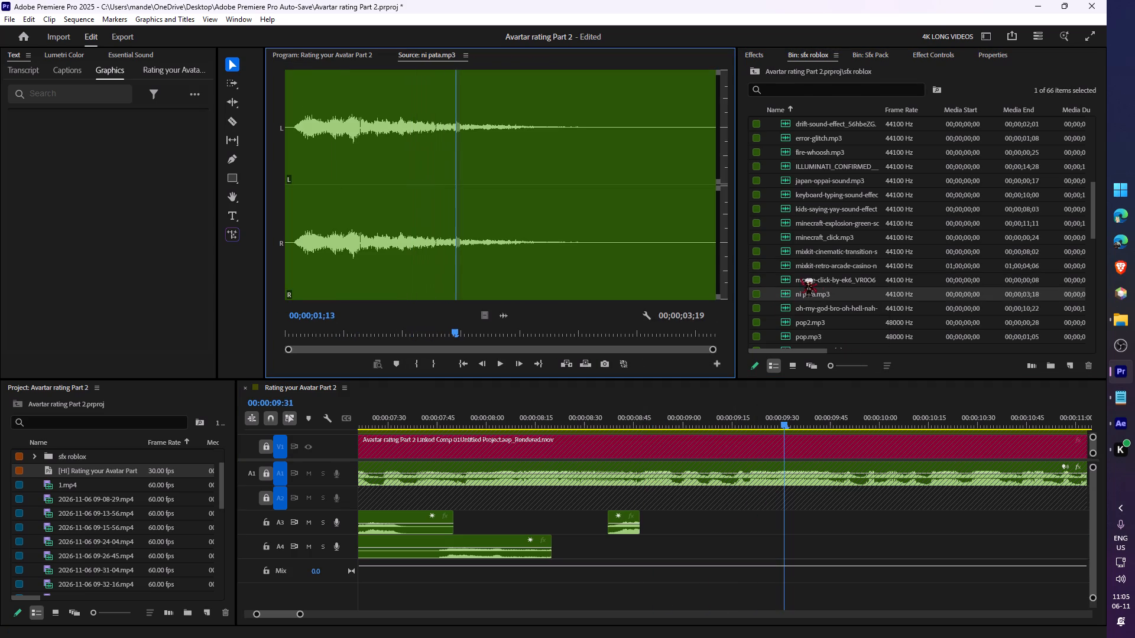
click(790, 278)
double_click(779, 304)
key(space)
key(space)
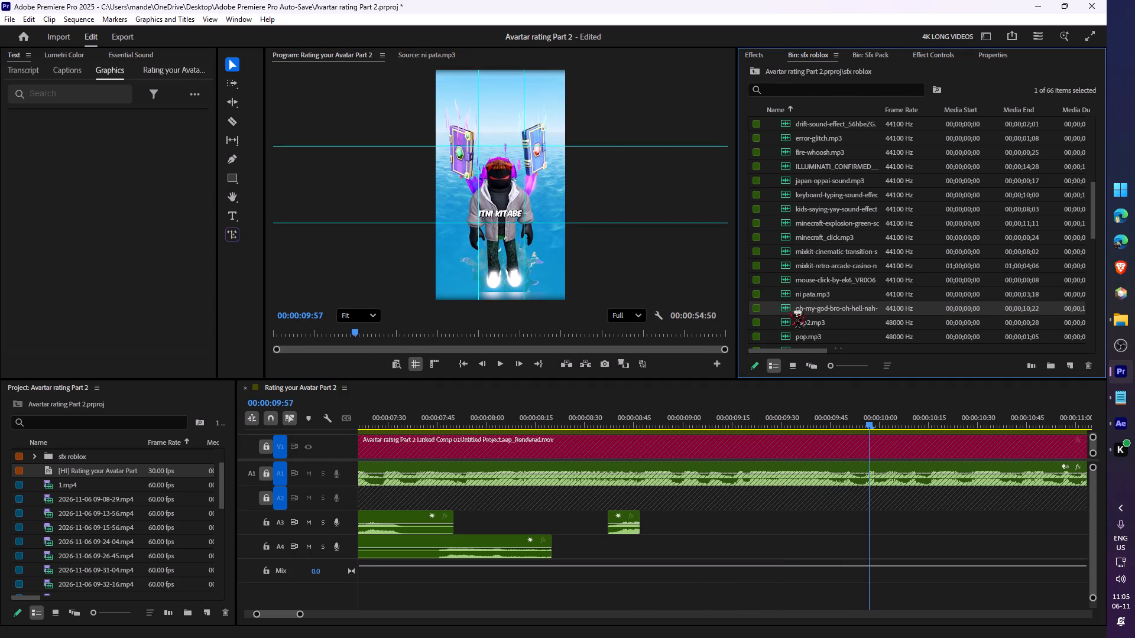
scroll(791, 314, down, 5)
double_click(780, 295)
key(space)
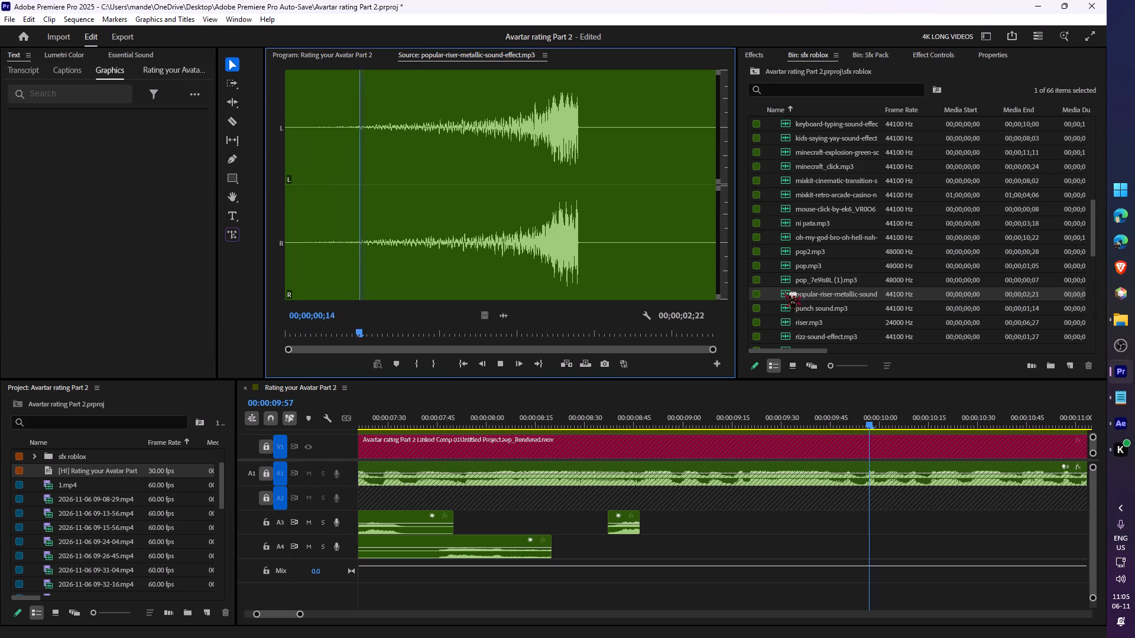
key(space)
double_click(784, 307)
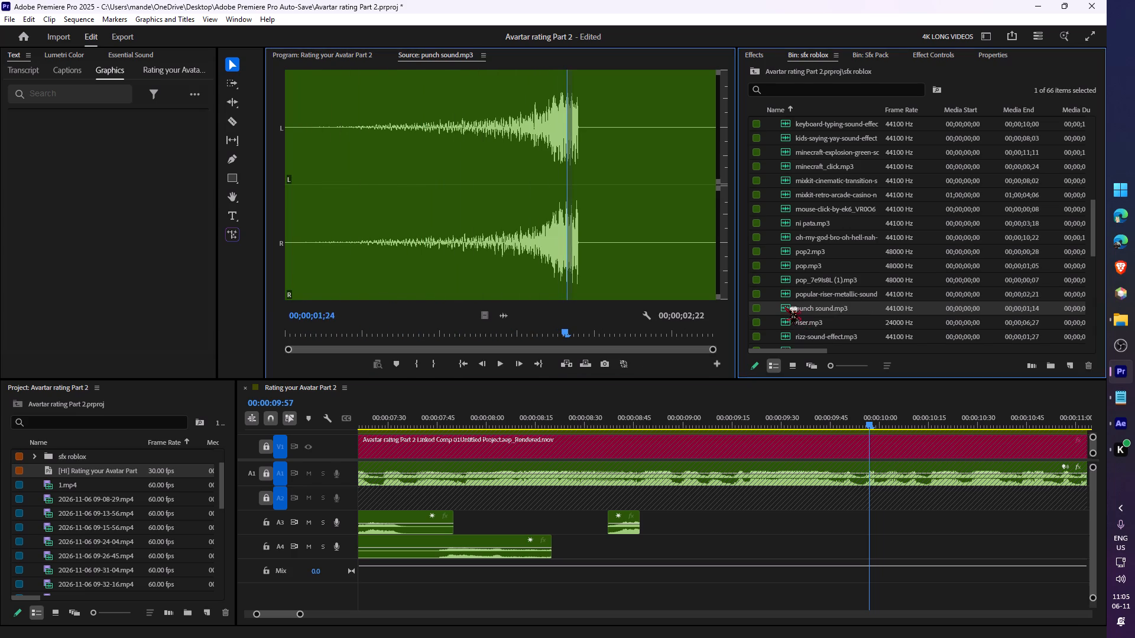
key(space)
key(space)
double_click(783, 324)
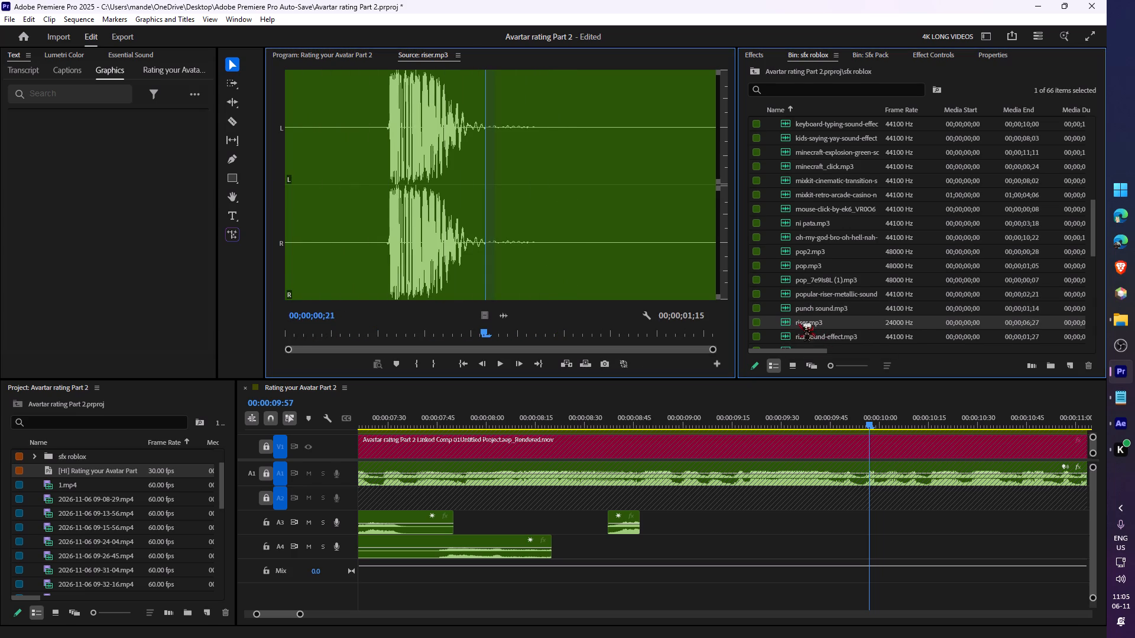
scroll(803, 327, down, 2)
double_click(783, 305)
key(space)
key(space)
Place rizz-sound-effect.mp3 on A3 and move it to start at about 00:00:08:59, checking its timing by playback.
drag(815, 309, 710, 491)
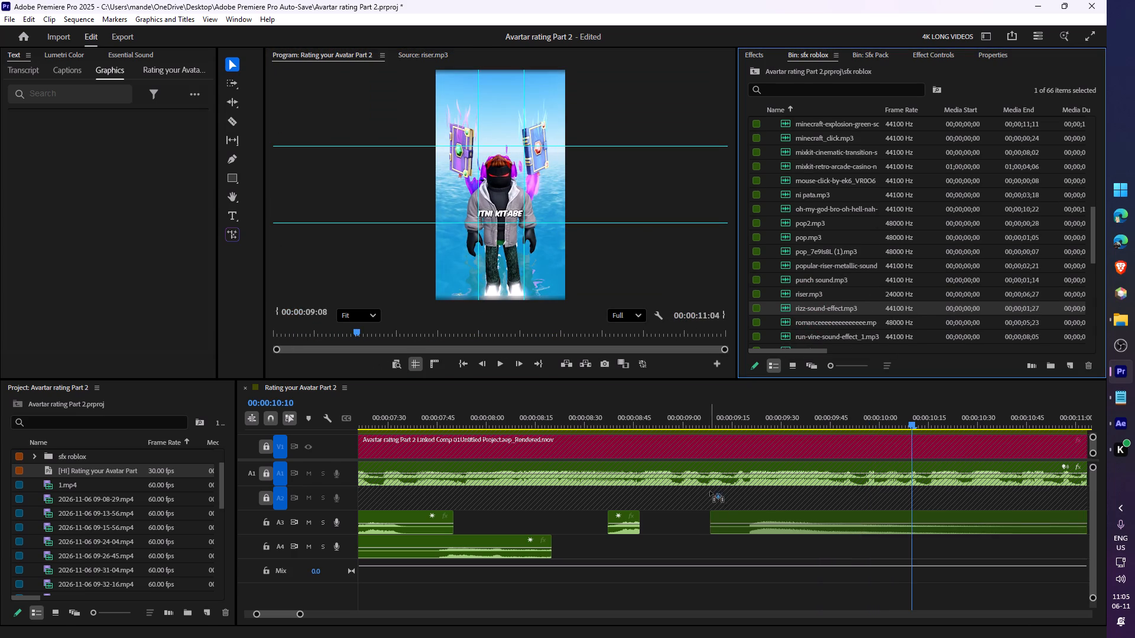
drag(710, 491, 714, 493)
click(707, 409)
key(space)
key(space)
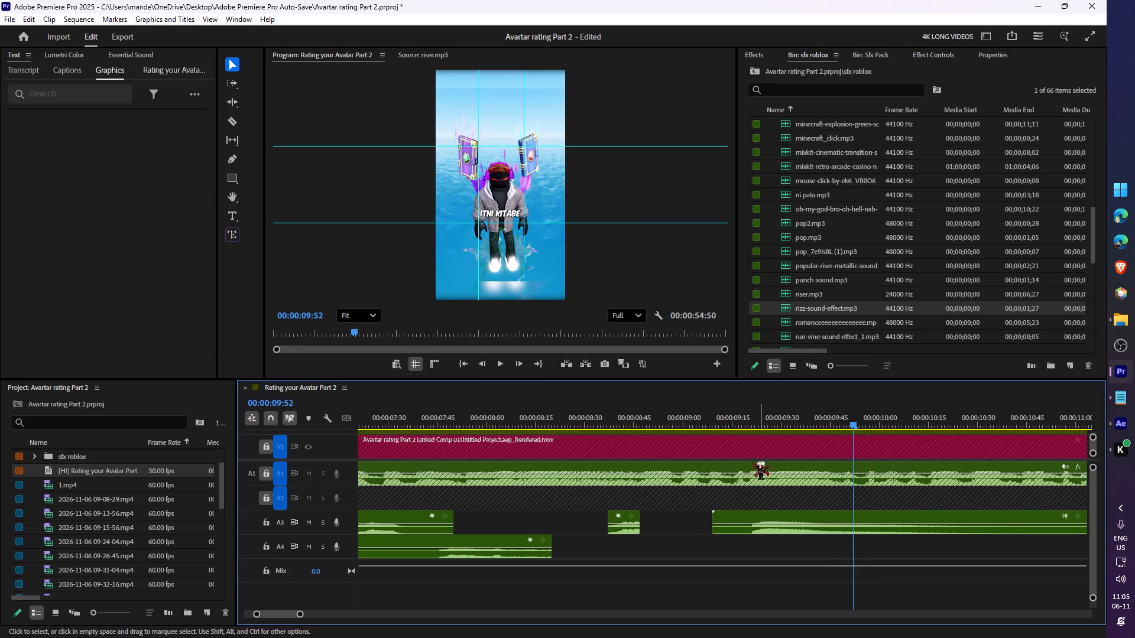
drag(688, 416, 667, 419)
key(space)
key(space)
drag(774, 512, 758, 512)
drag(759, 512, 742, 515)
key(space)
key(space)
key(space)
key(space)
Split the rizz-sound-effect.mp3 clip on A3 at 00:00:10:18, remove the remainder, and play the result.
click(905, 516)
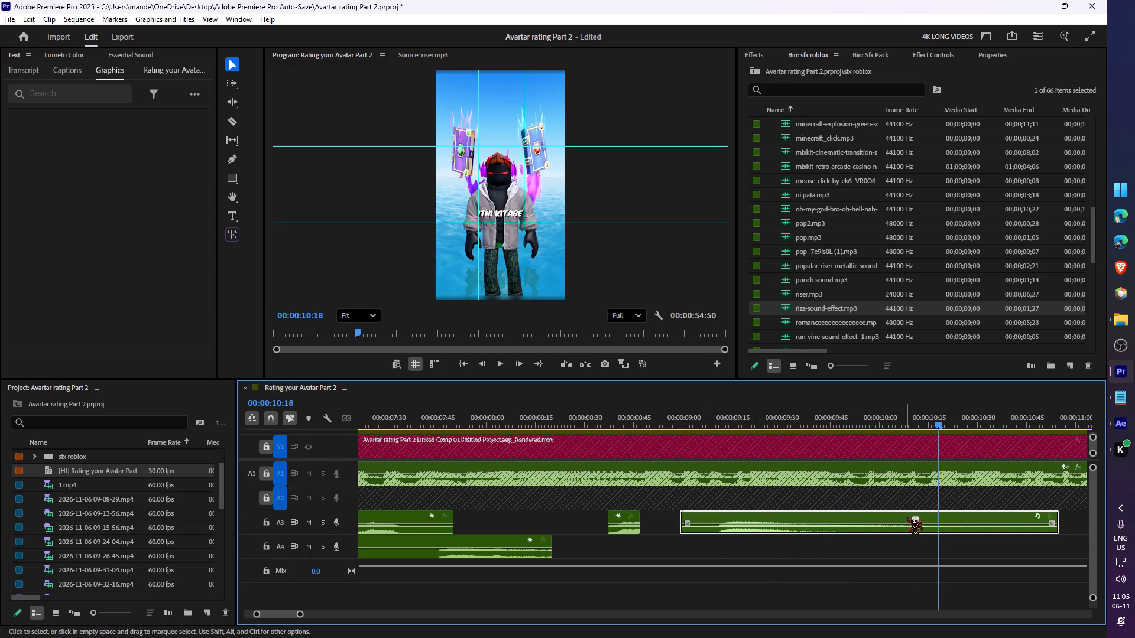
key(s)
click(974, 518)
key(ctrl+x)
drag(787, 415, 746, 429)
key(space)
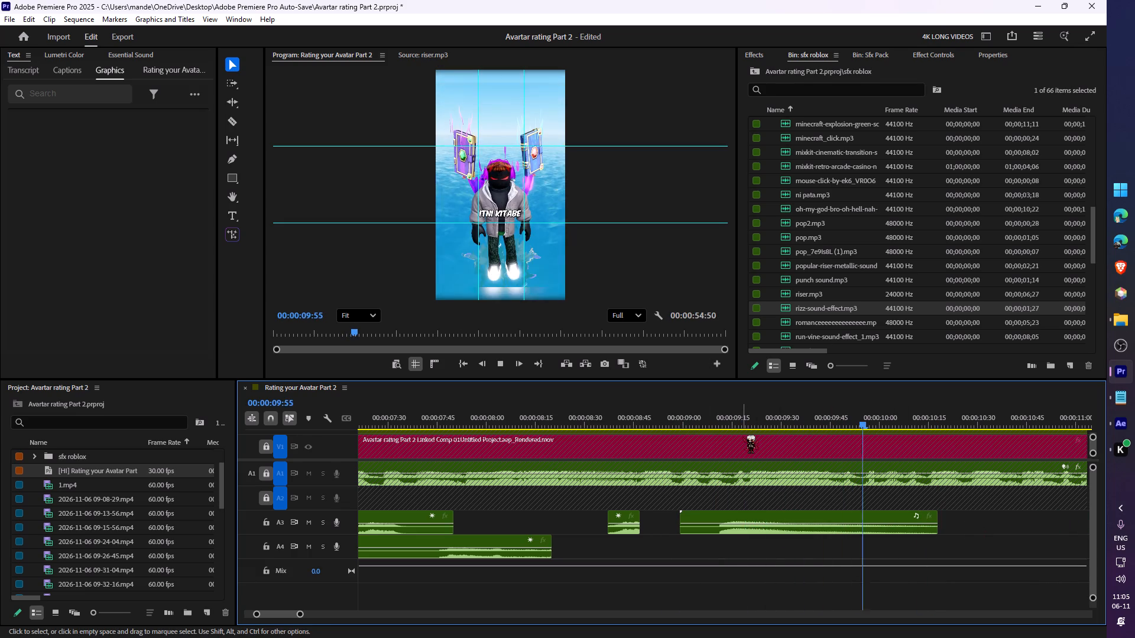
key(space)
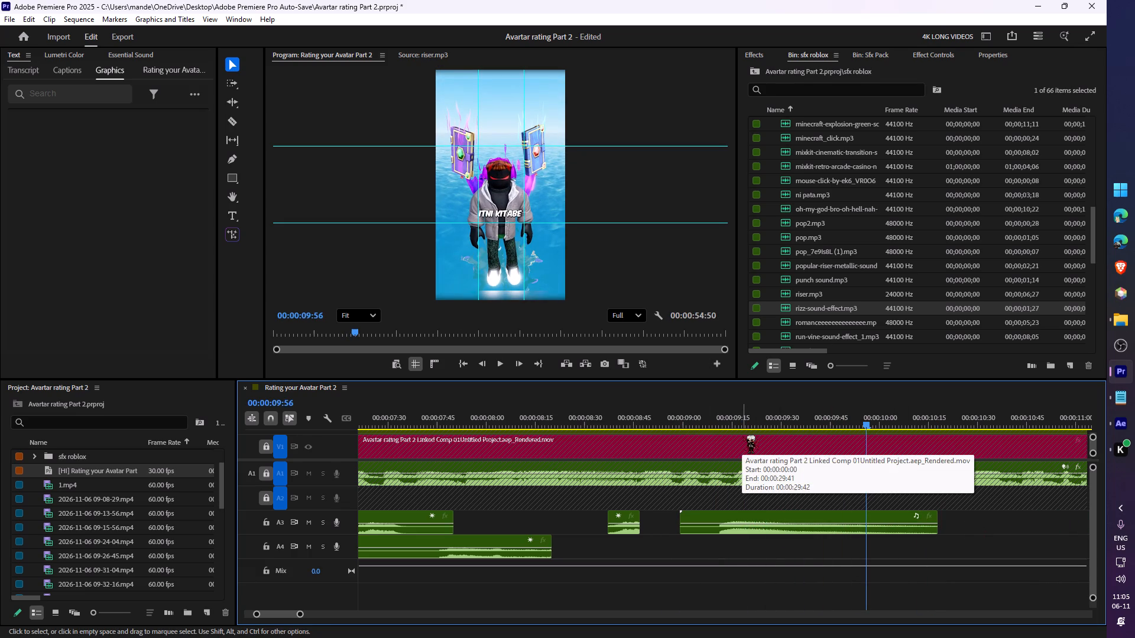
Audition run-vine-sound-effect_1.mp3, SUSPENCE.mp3, swipe.mp3 and taco-bell-bong-sfx.mp3 from the sfx roblox bin.
scroll(882, 268, down, 8)
scroll(835, 252, down, 4)
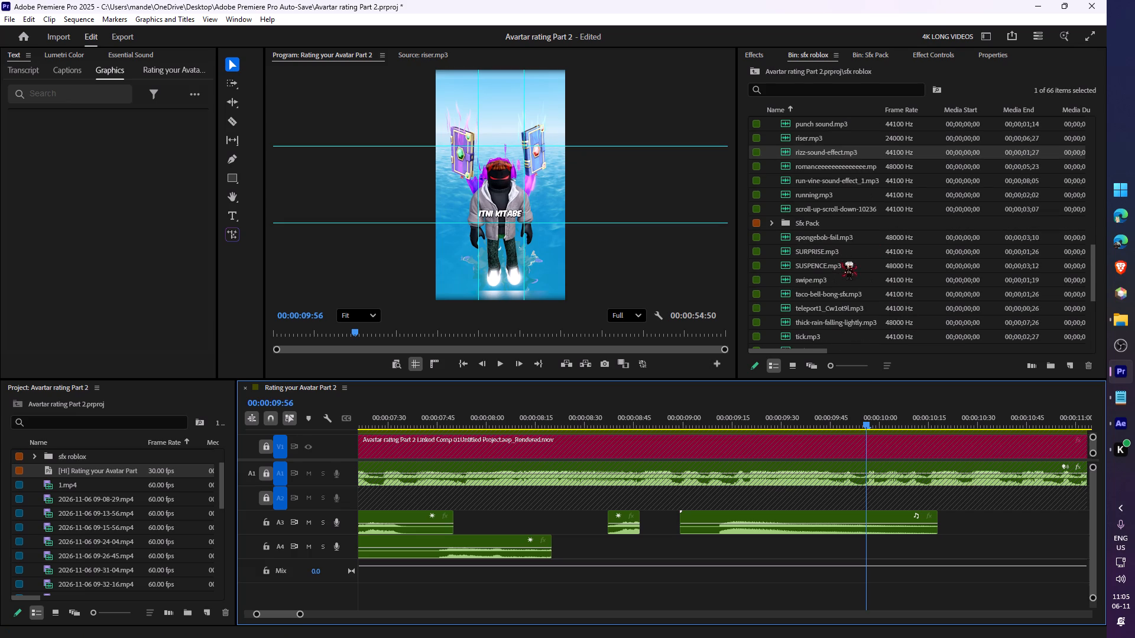
double_click(784, 164)
key(space)
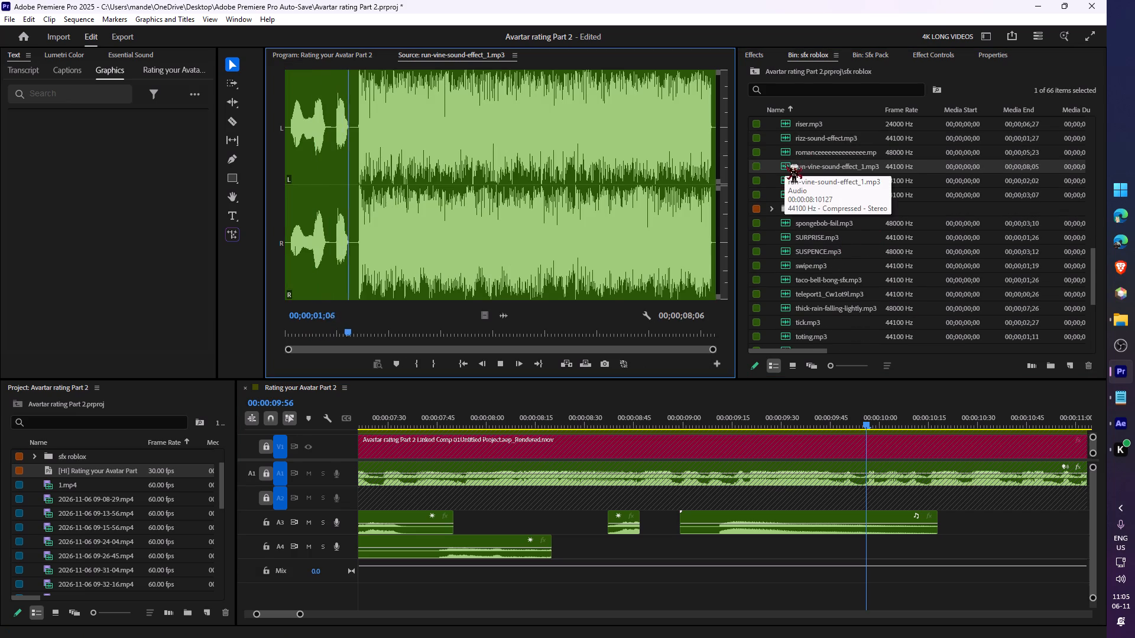
key(space)
scroll(806, 235, down, 3)
double_click(779, 207)
key(space)
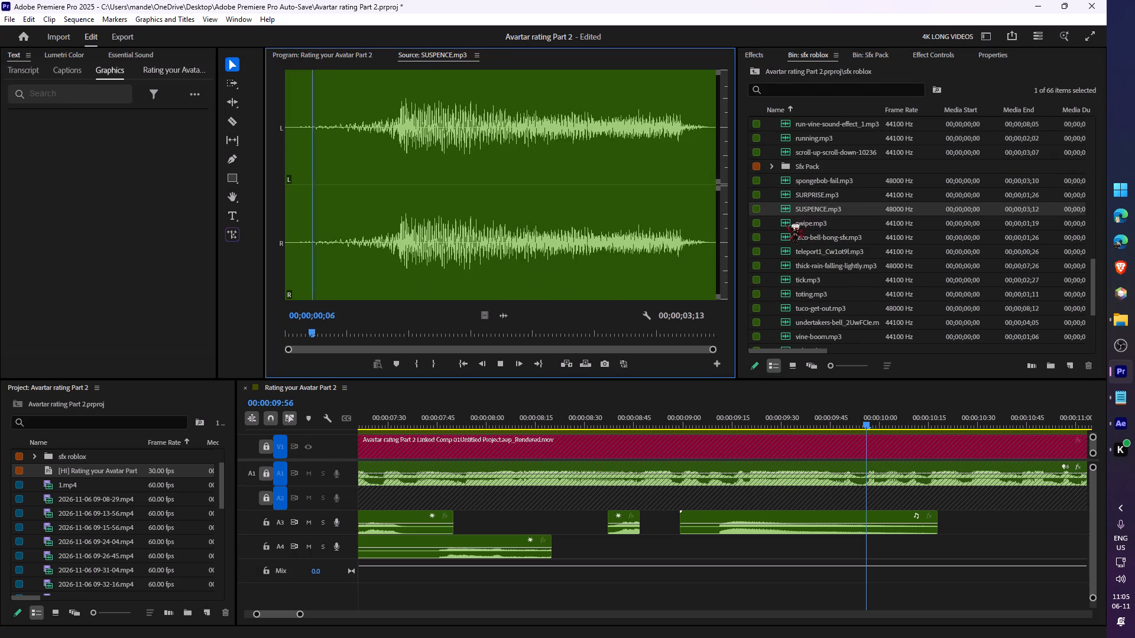
key(space)
double_click(782, 226)
key(space)
key(space)
double_click(786, 237)
key(space)
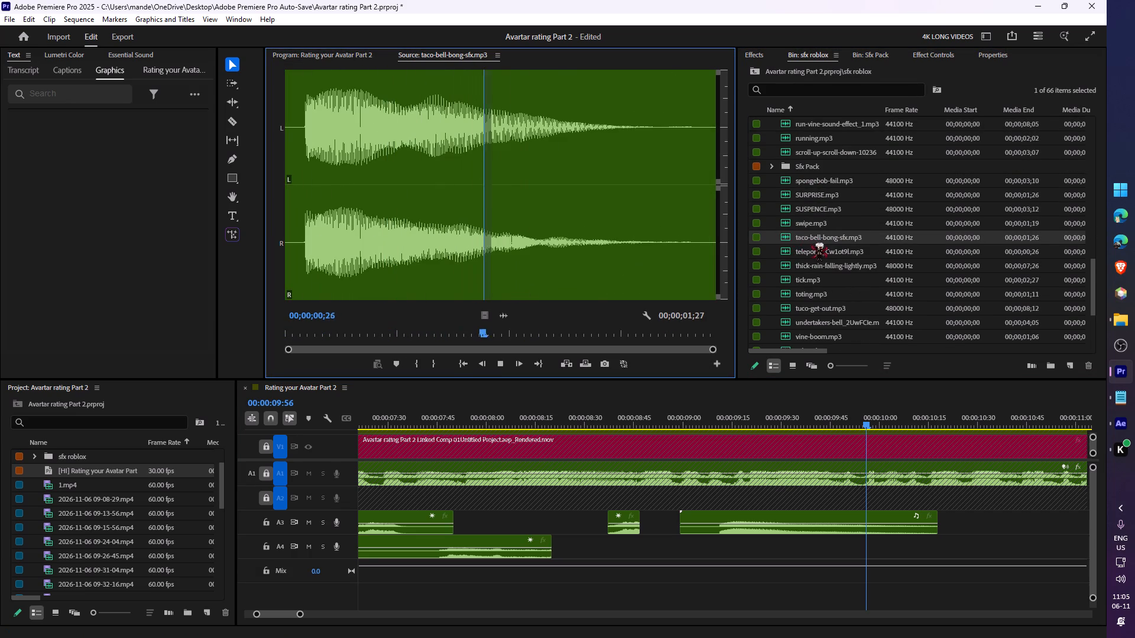
key(space)
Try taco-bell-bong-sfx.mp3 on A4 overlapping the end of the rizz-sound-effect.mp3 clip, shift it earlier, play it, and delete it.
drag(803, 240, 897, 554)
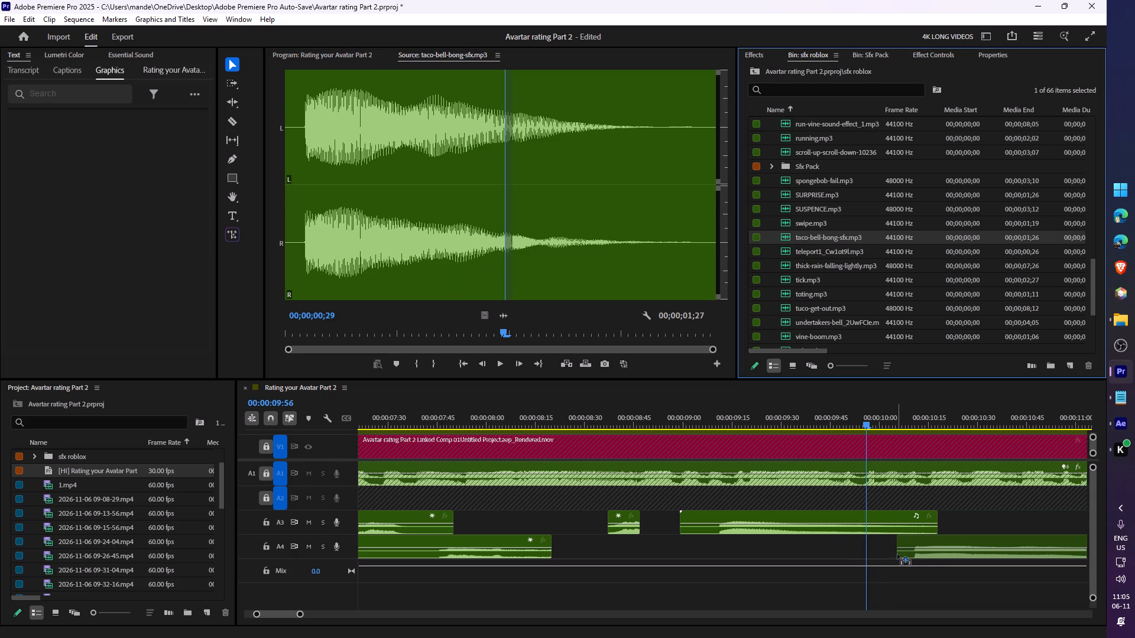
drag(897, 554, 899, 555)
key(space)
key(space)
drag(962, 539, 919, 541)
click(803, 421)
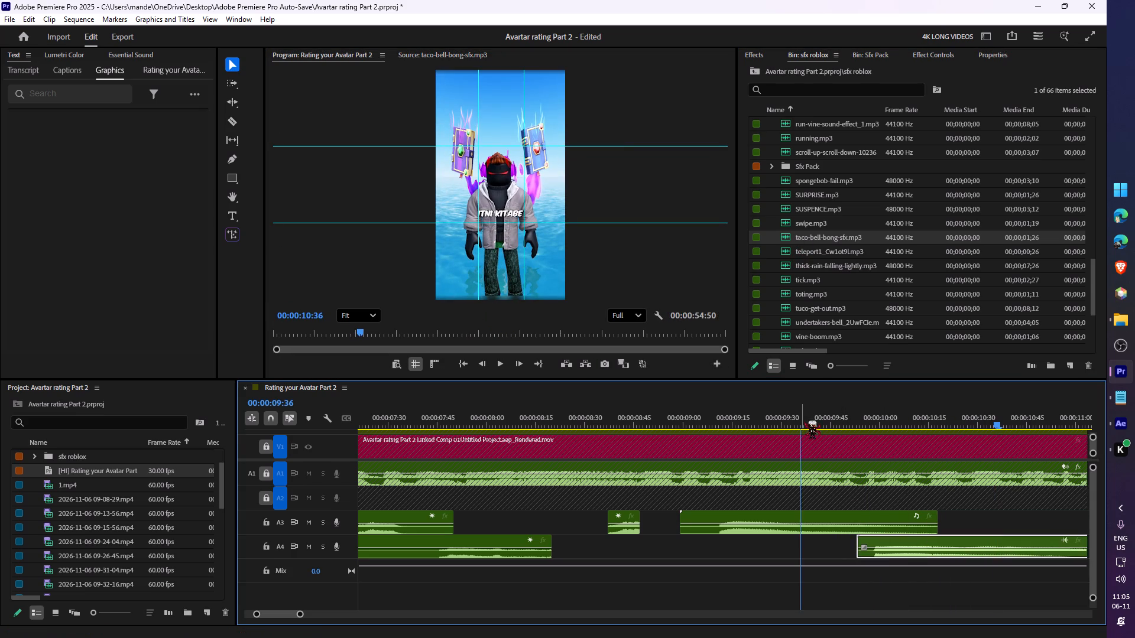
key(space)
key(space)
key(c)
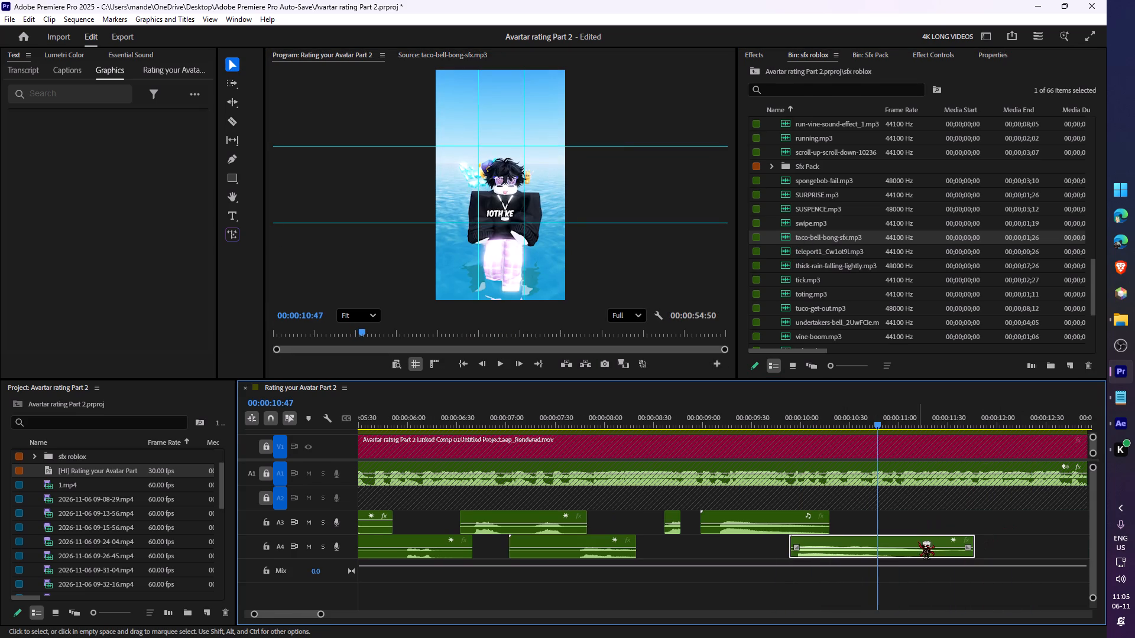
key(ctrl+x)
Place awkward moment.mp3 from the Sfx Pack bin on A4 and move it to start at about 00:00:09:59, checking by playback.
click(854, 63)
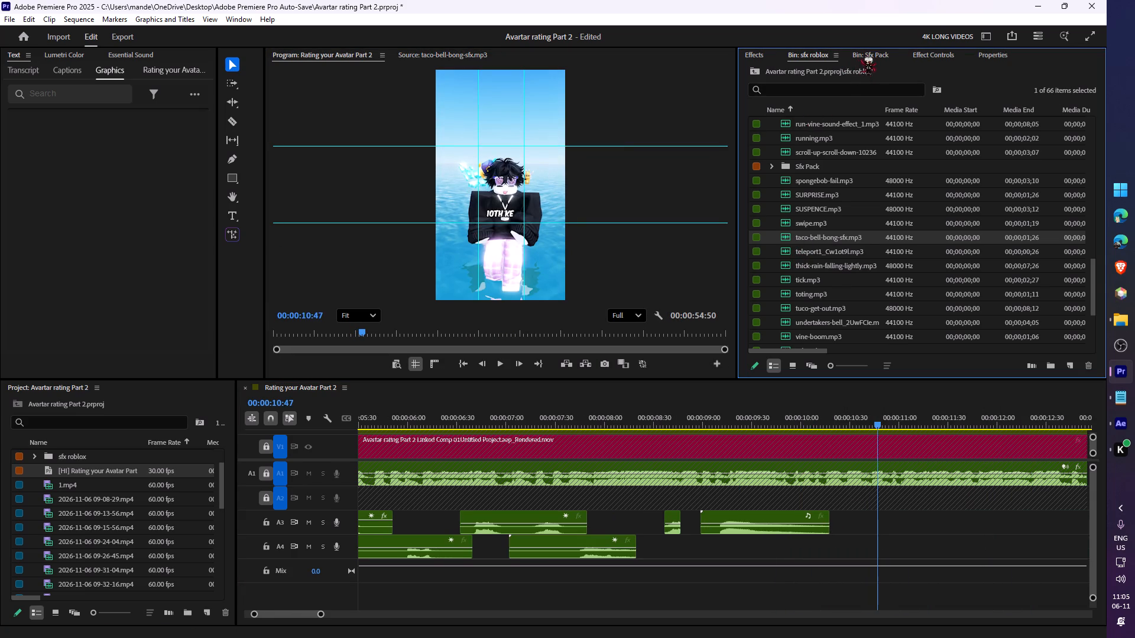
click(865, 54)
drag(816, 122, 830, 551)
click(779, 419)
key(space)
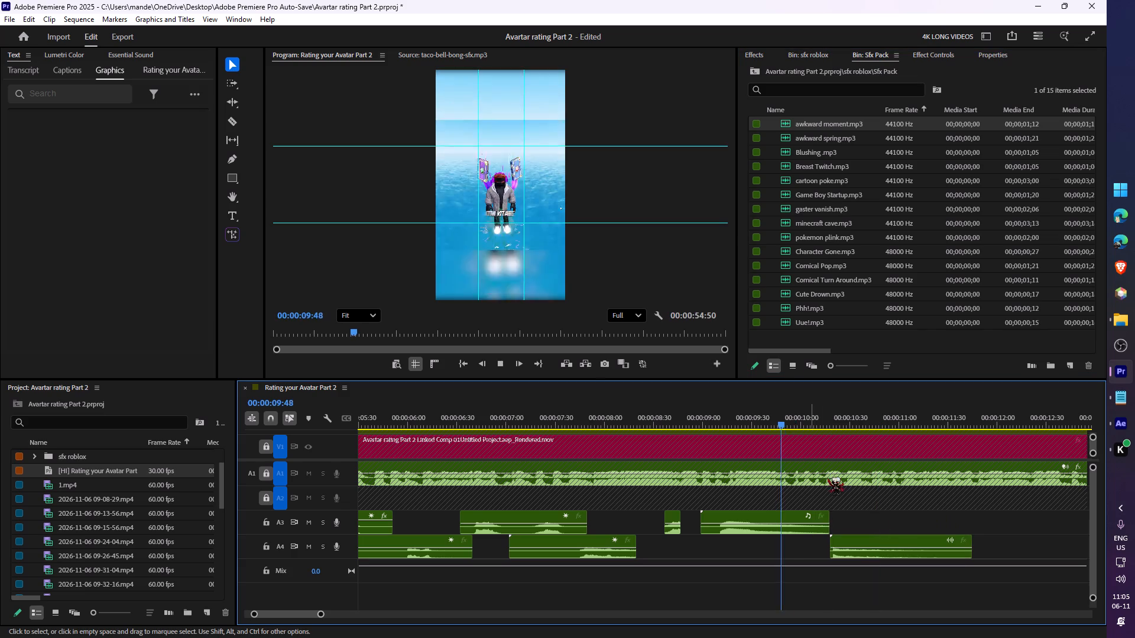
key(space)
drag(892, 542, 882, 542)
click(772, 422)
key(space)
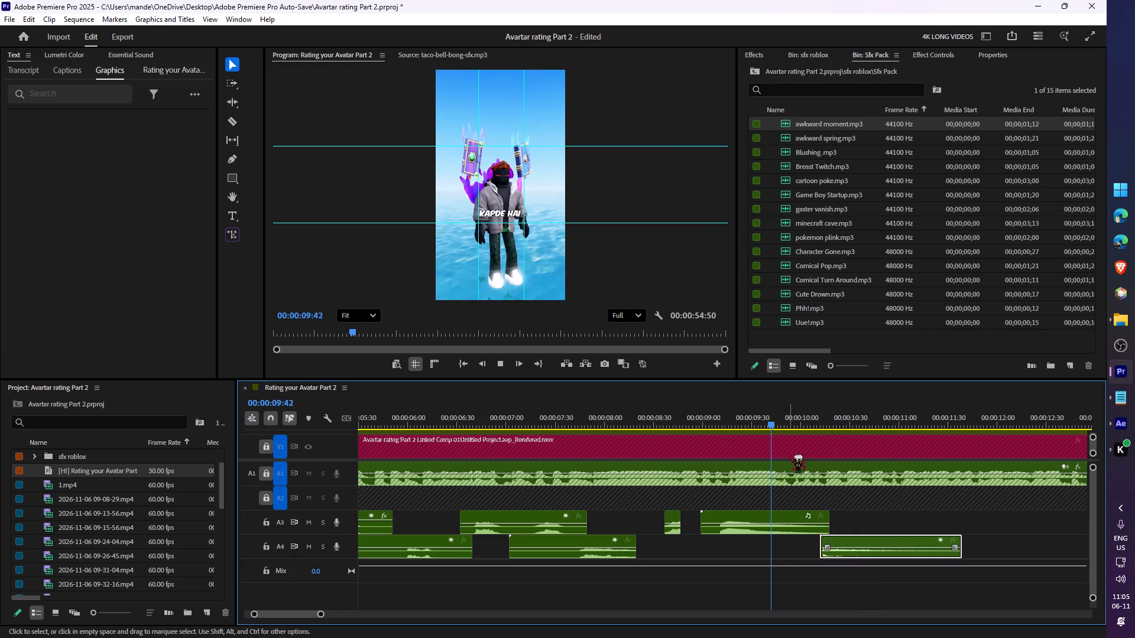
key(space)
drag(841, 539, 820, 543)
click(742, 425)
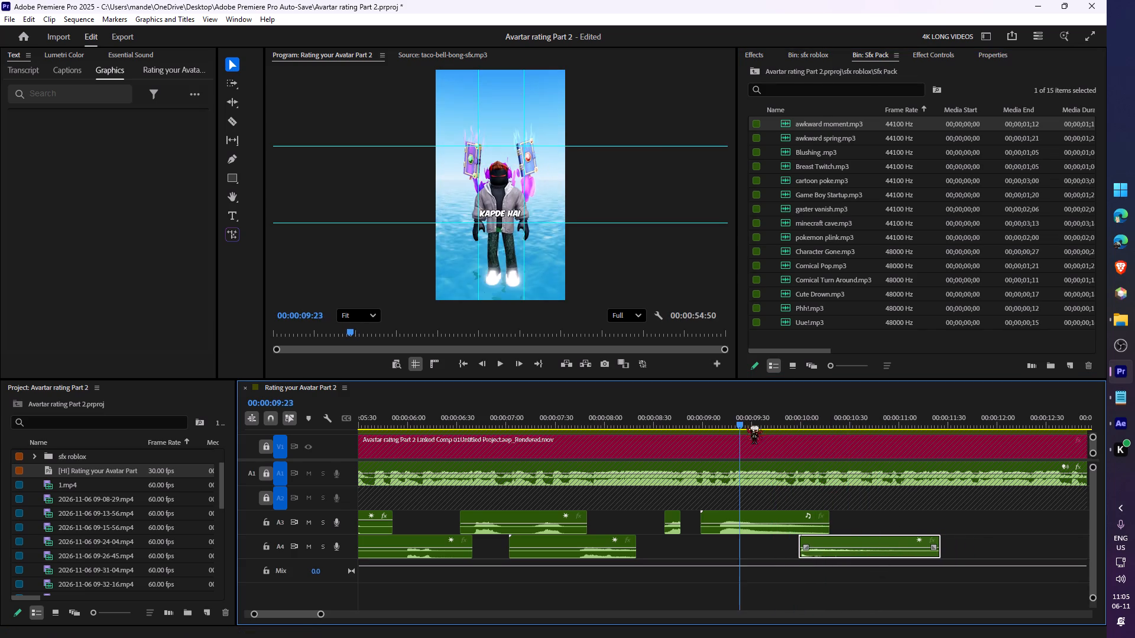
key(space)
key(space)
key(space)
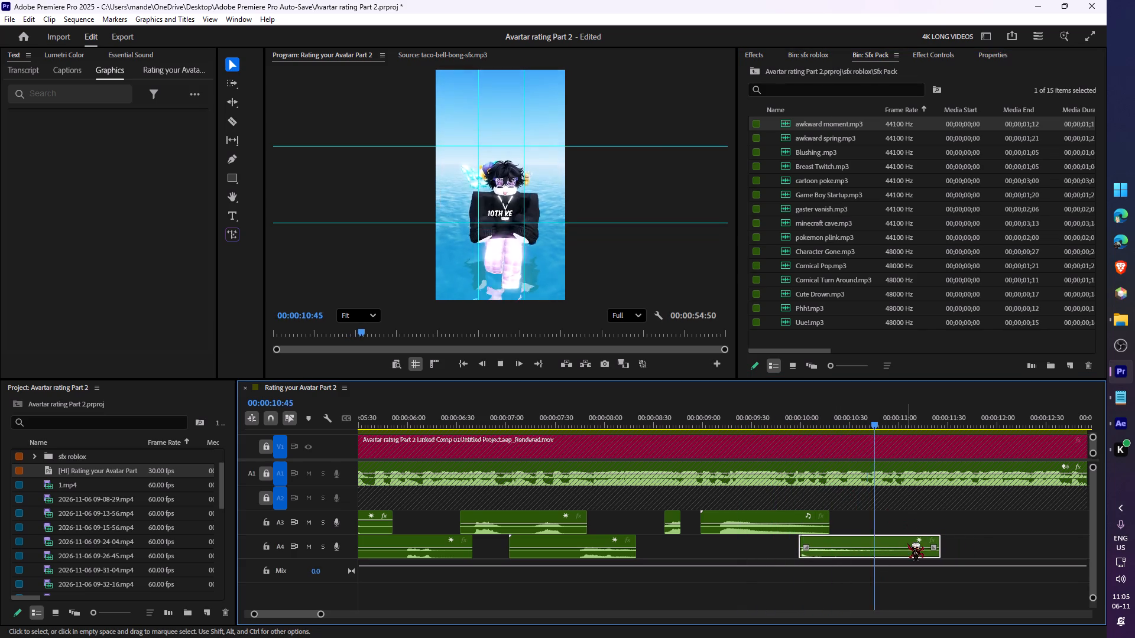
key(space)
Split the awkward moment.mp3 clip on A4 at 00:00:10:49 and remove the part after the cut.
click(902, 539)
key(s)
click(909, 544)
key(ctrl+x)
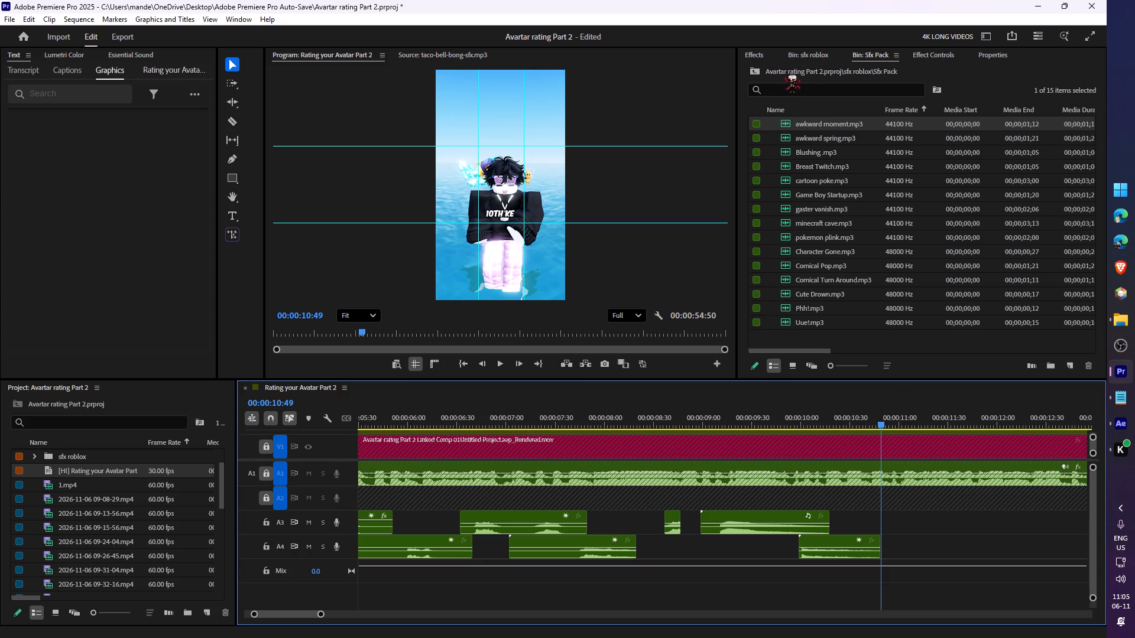
Audition SURPRISE.mp3 from the sfx roblox bin, place it on A4 over the awkward moment.mp3 clip from about 00:00:09:54, and play it.
click(804, 58)
double_click(782, 190)
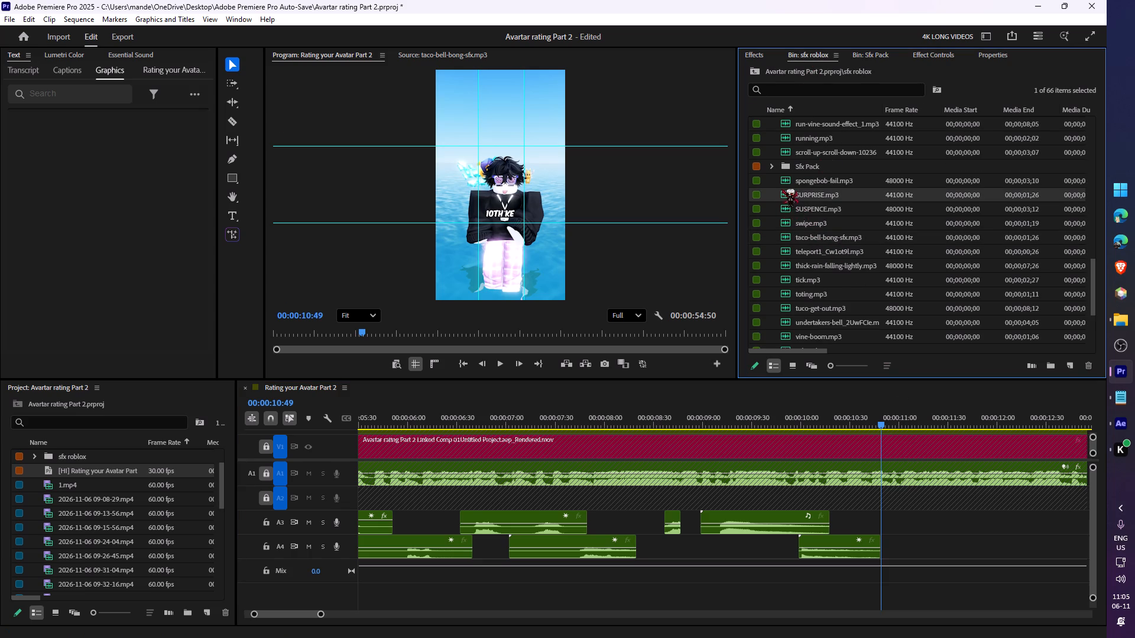
key(space)
key(space)
scroll(821, 249, down, 12)
scroll(813, 243, up, 5)
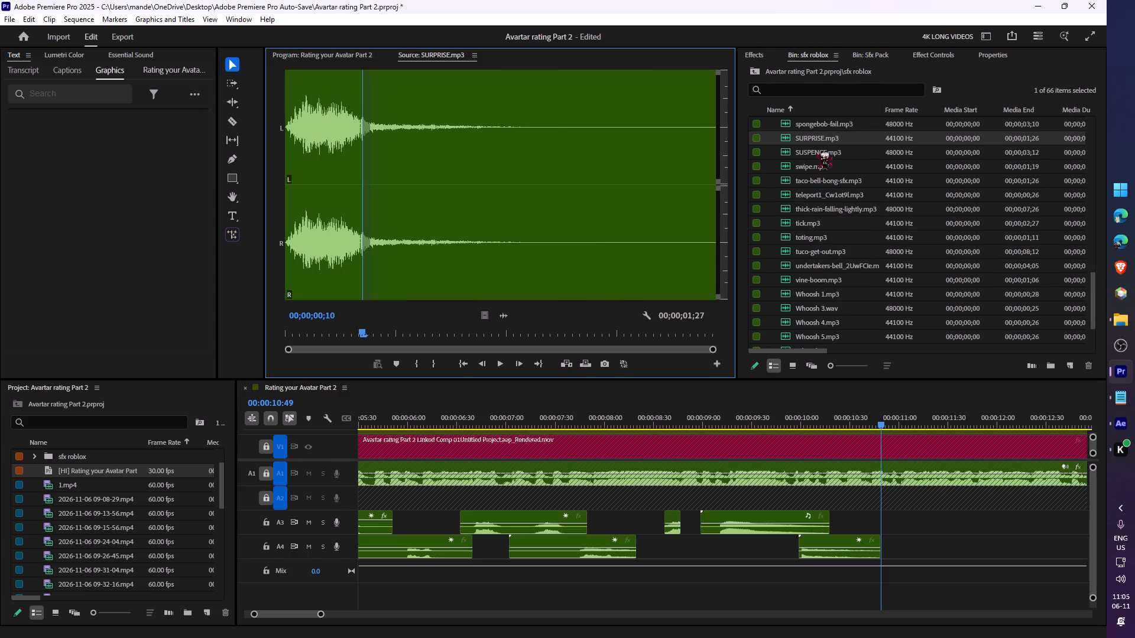
drag(816, 136, 792, 543)
click(777, 427)
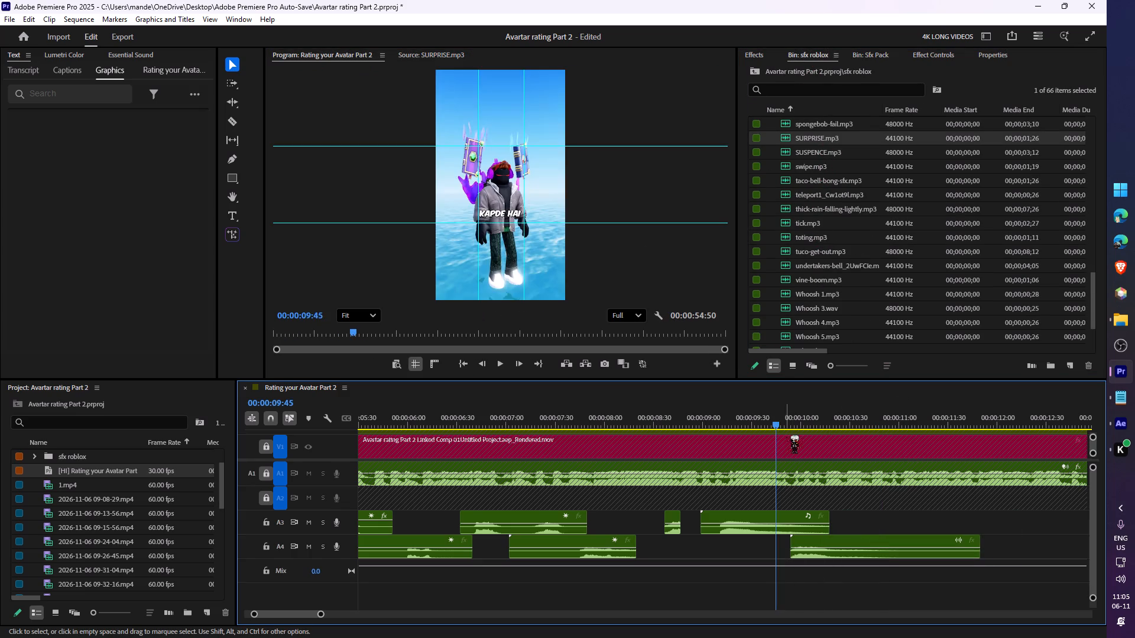
key(space)
key(space)
Split the SURPRISE.mp3 clip on A4 at 00:00:10:44 and remove the part after the cut.
click(907, 543)
key(s)
click(920, 542)
key(ctrl+x)
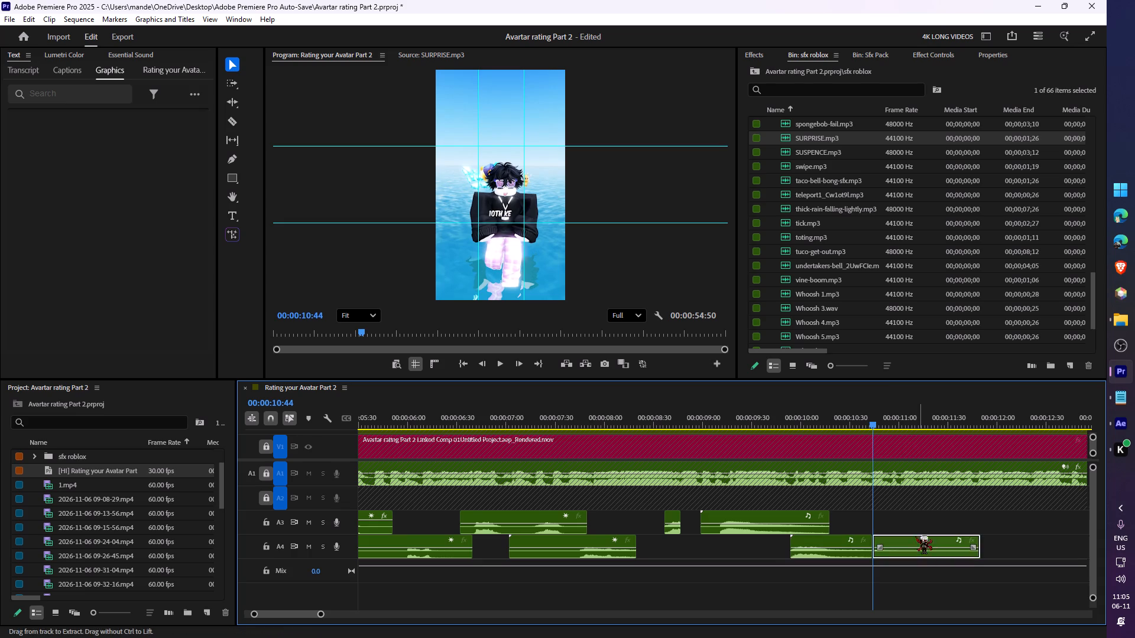
Audition tuco-get-out.mp3 and the undertakers-bell sound from the sfx roblox bin.
scroll(865, 291, down, 11)
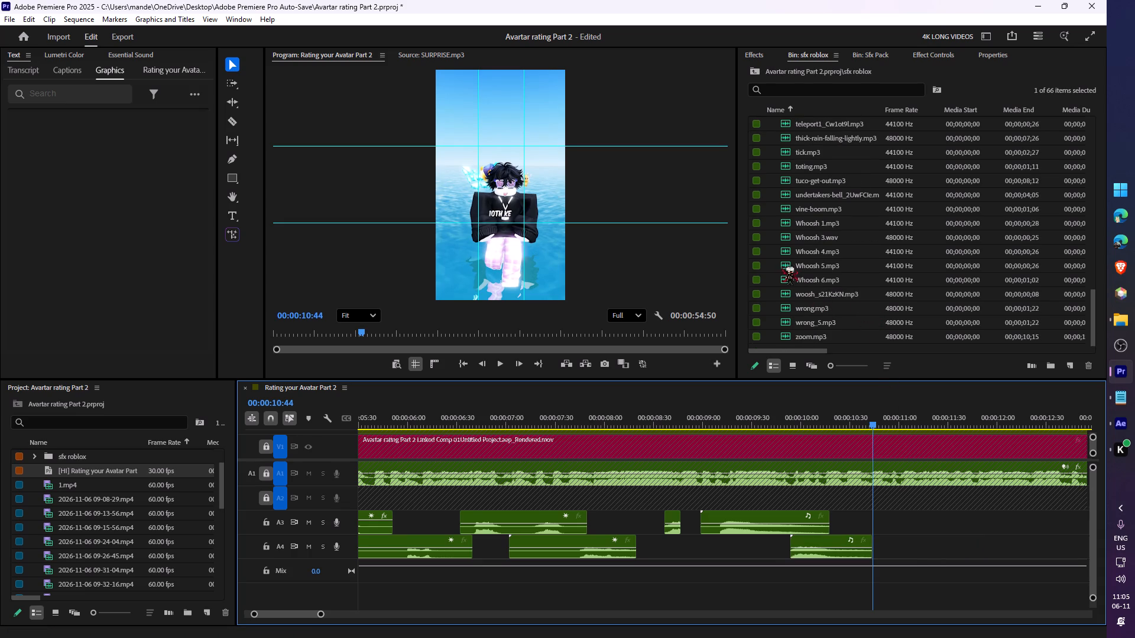
double_click(781, 179)
key(space)
key(space)
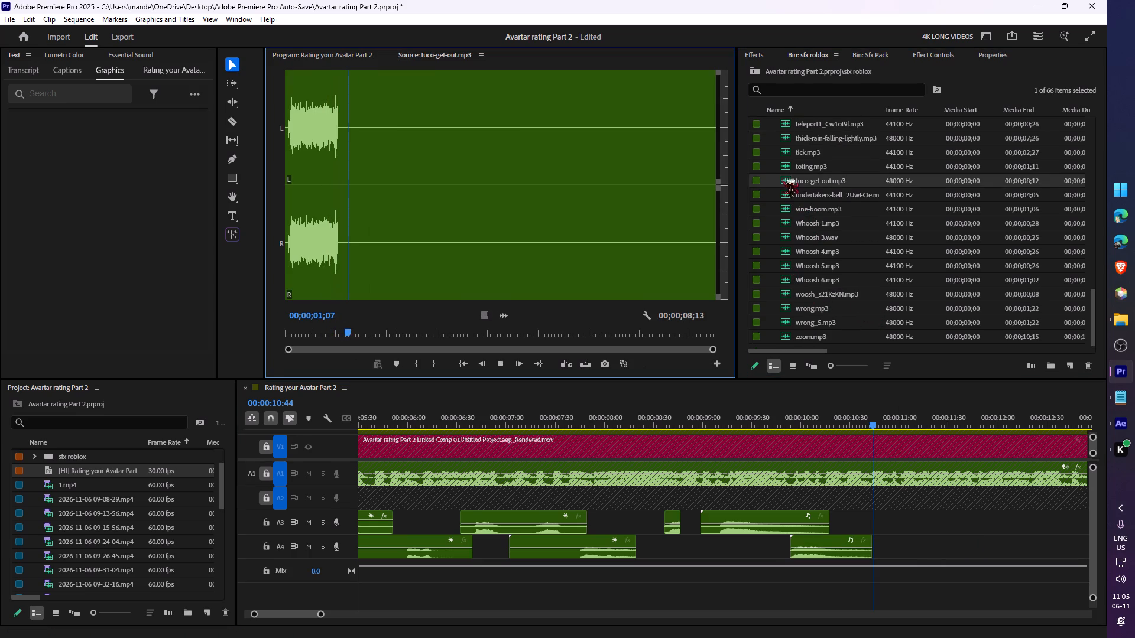
click(784, 166)
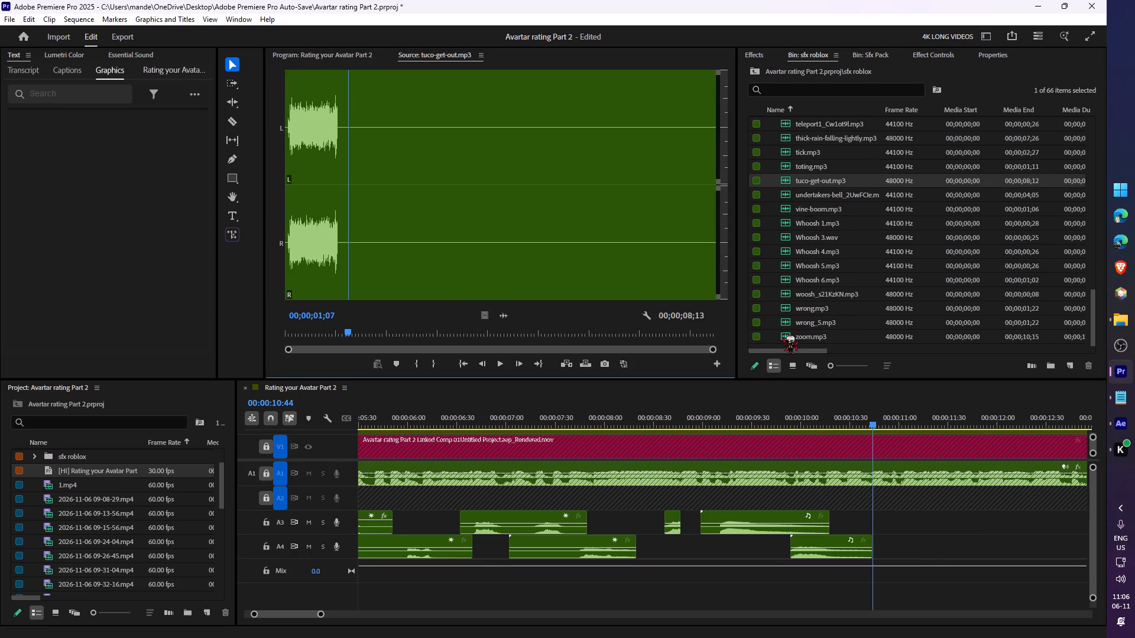
double_click(780, 198)
key(space)
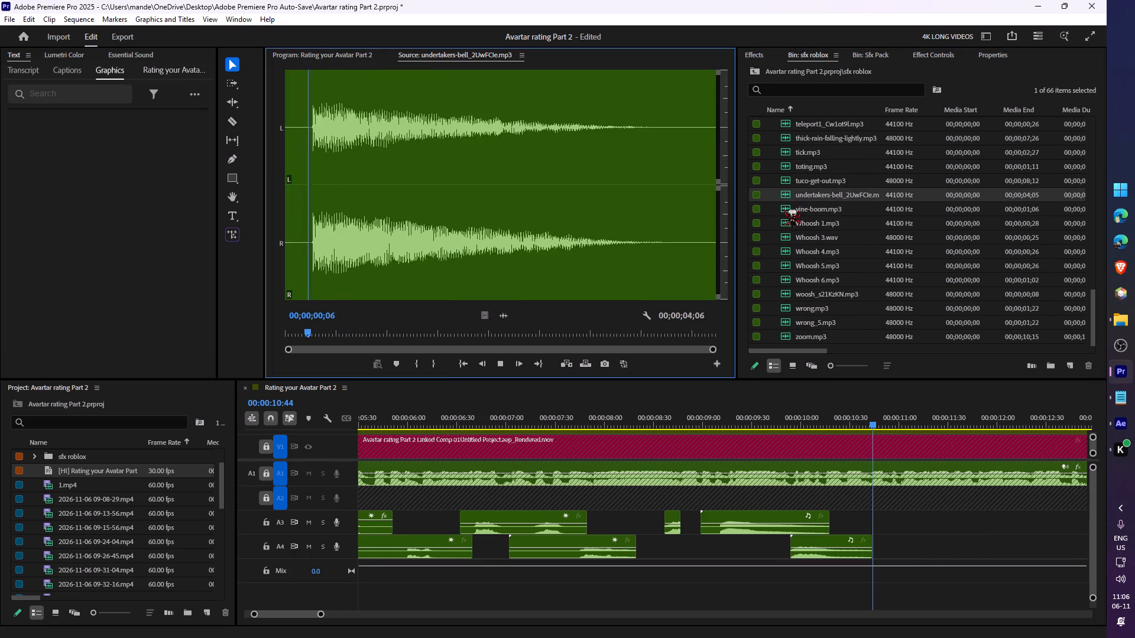
key(space)
Place vine-boom.mp3 on A3 after the SURPRISE.mp3 clip and move it to start at about 00:00:10:52, checking its timing by playback.
drag(805, 205, 868, 519)
key(space)
key(space)
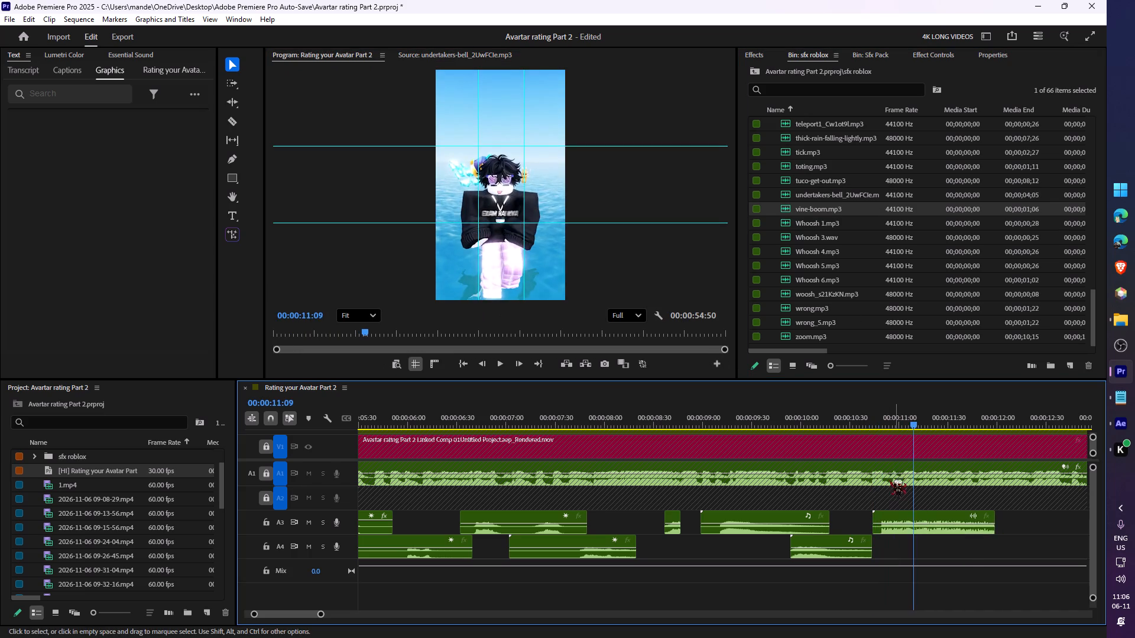
click(857, 415)
key(space)
key(space)
drag(900, 517, 913, 517)
key(space)
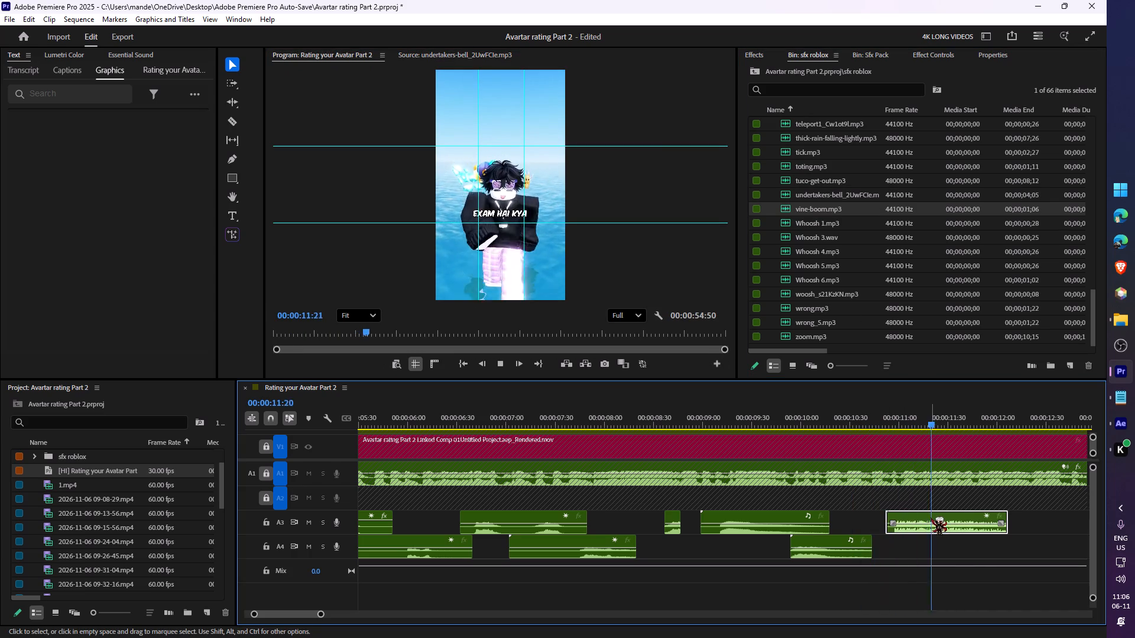
key(space)
Audition toting.mp3 from the sfx roblox bin, place it on A4 from about 00:00:12:28, and play it.
key(space)
key(space)
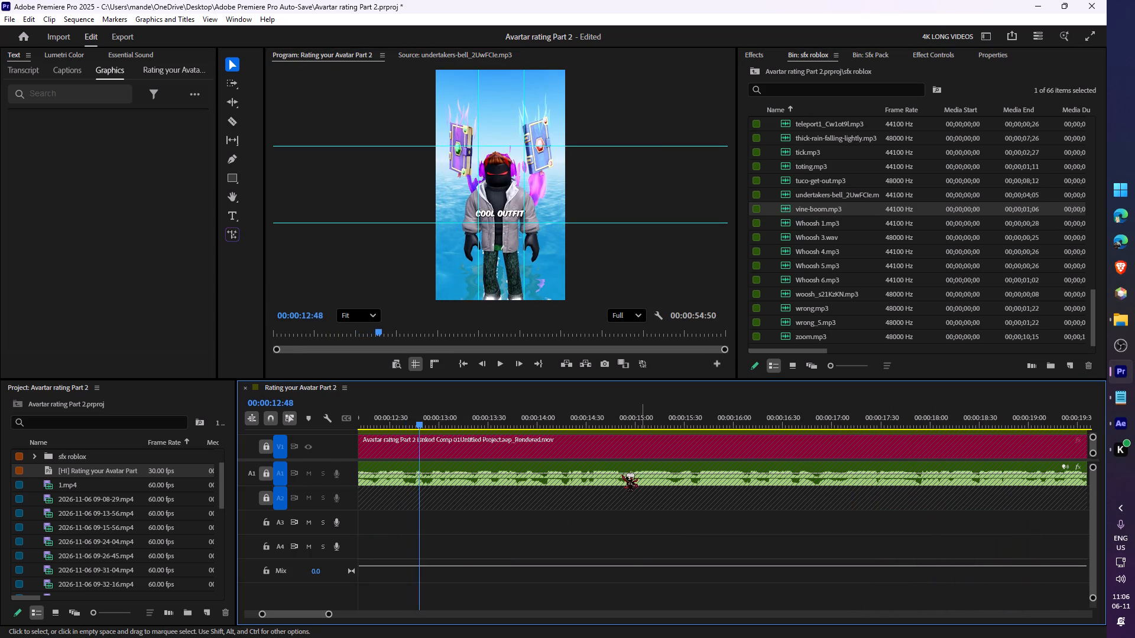
key(c)
click(543, 414)
key(space)
key(space)
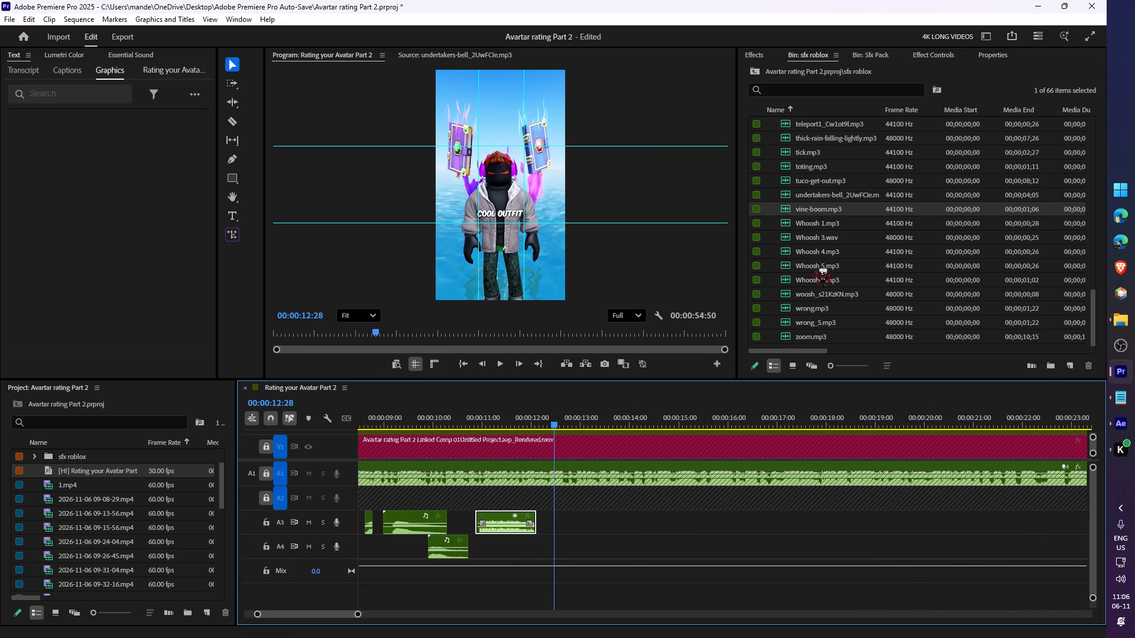
double_click(784, 170)
key(space)
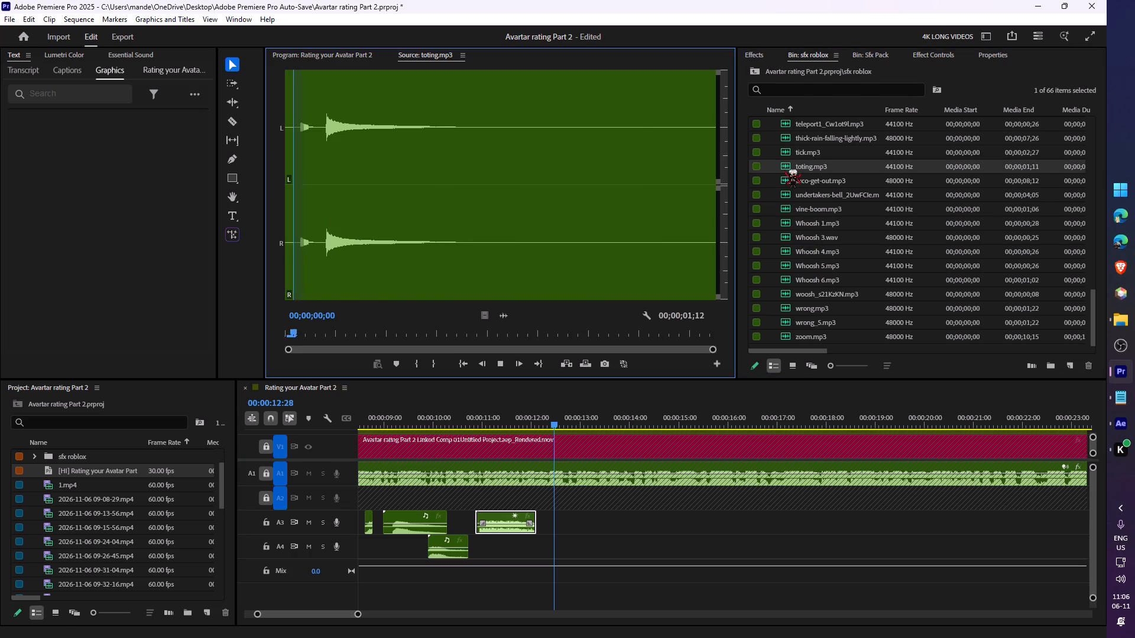
key(space)
drag(799, 166, 558, 558)
key(space)
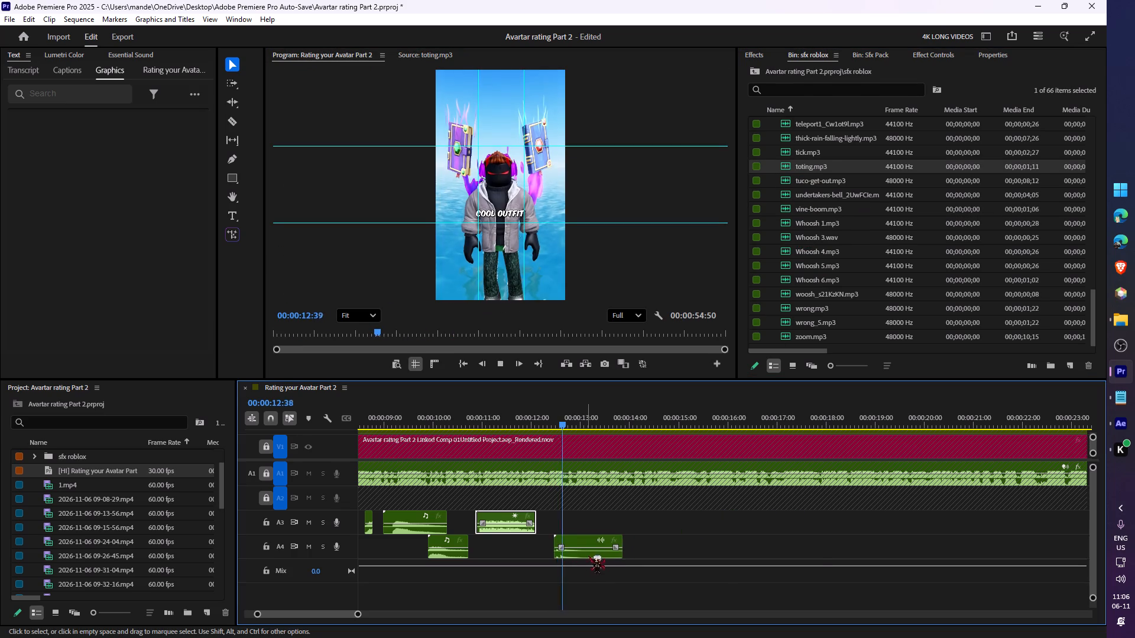
key(space)
Set the toting.mp3 clip's volume on A4 to 15.0 dB and move it to start at about 00:00:12:18, checking by playback.
key(z)
drag(699, 534, 747, 537)
click(730, 548)
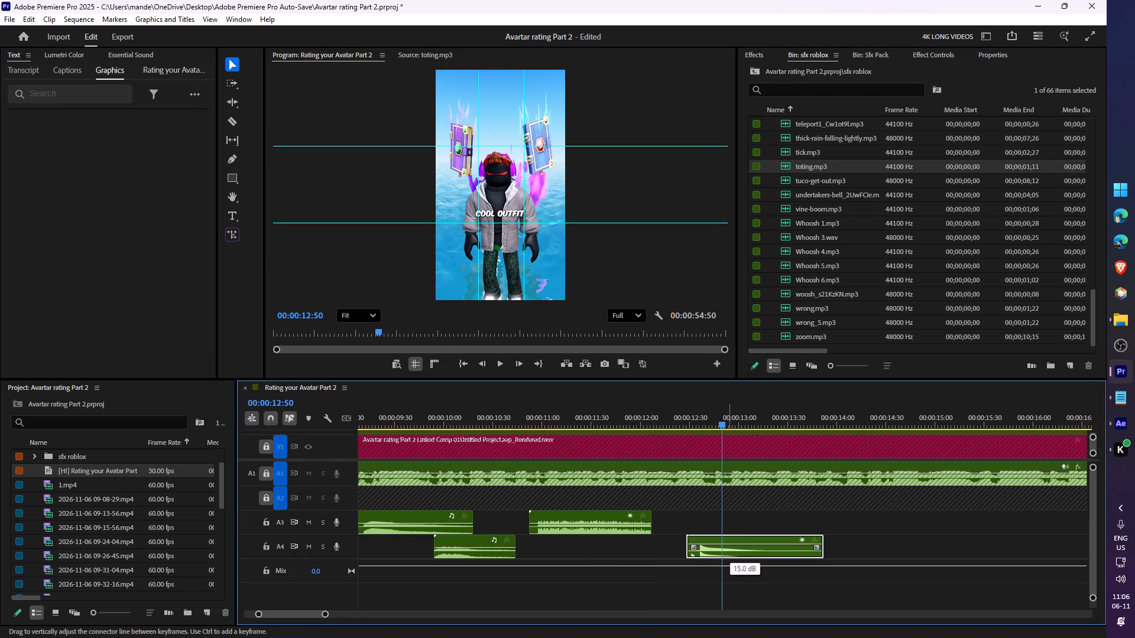
click(661, 408)
key(space)
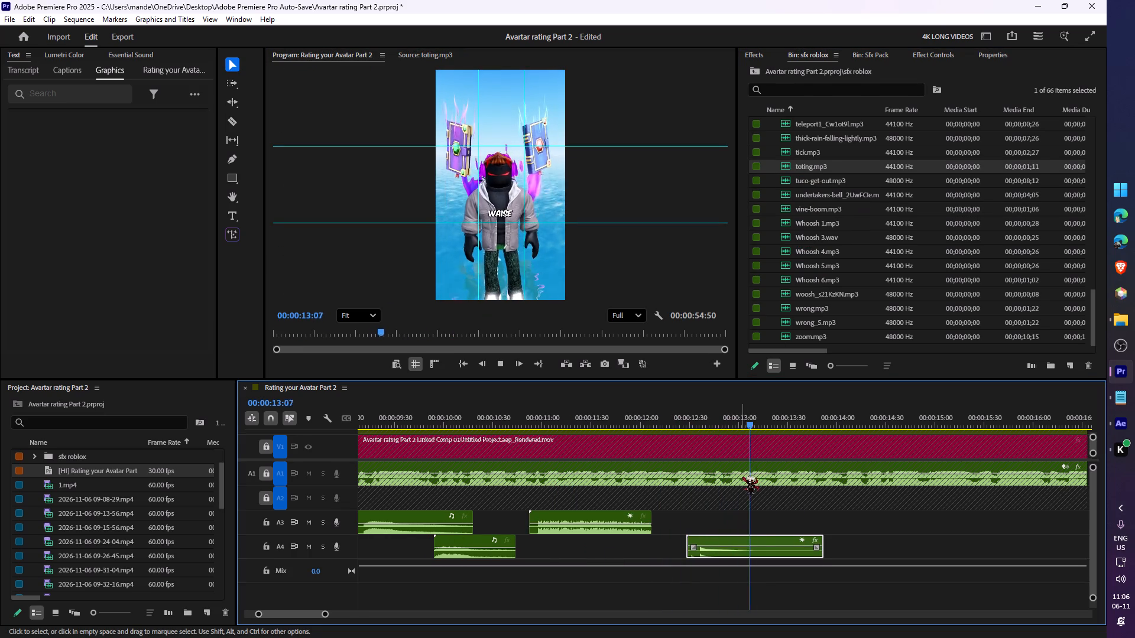
key(space)
drag(714, 541, 697, 542)
click(657, 431)
key(space)
click(657, 419)
key(space)
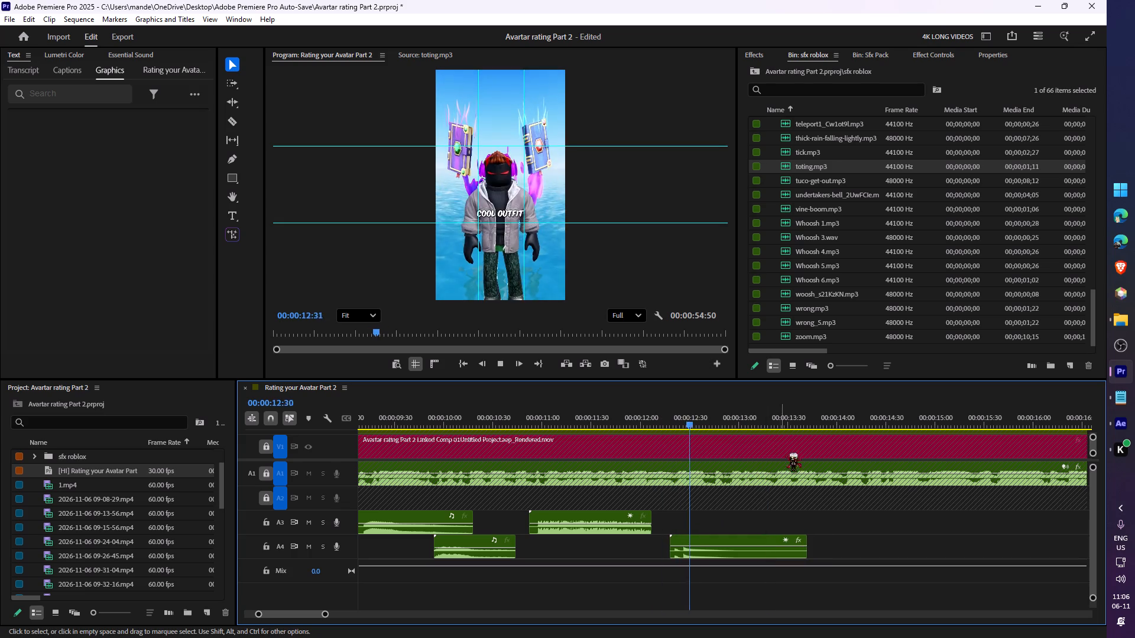
Split the toting.mp3 clip on A4 at about 00:00:13:11, remove the part after the cut, and play on.
key(space)
click(771, 541)
key(s)
click(777, 542)
key(ctrl+x)
key(space)
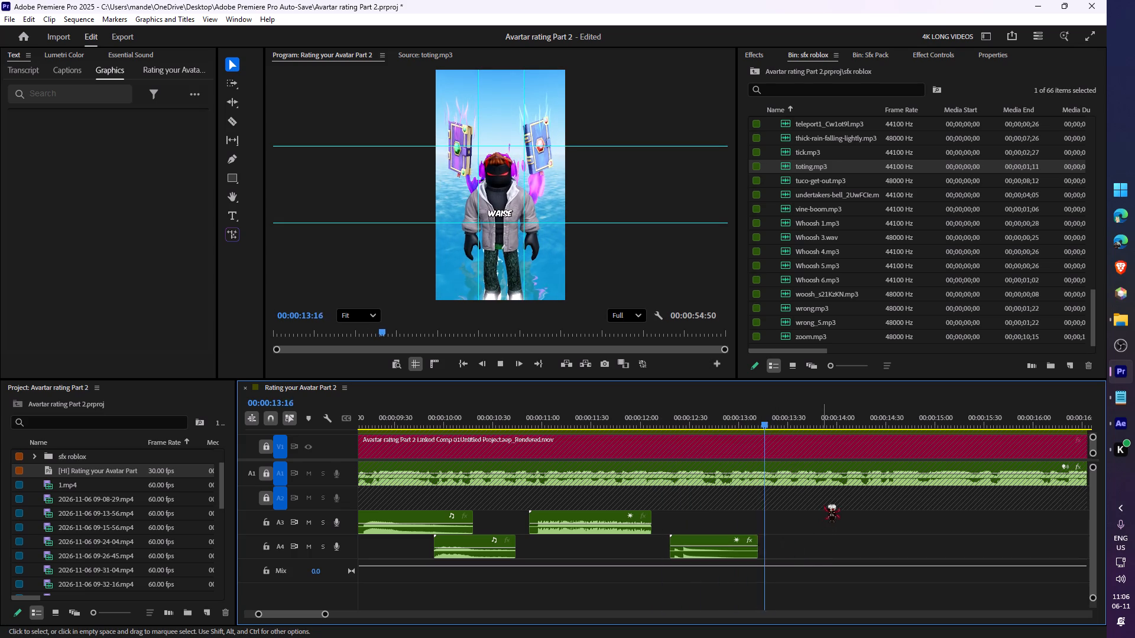
key(space)
Place Whoosh 6.mp3 on A3 from about 00:00:13:05 for the cut to the profile page, and play it.
click(748, 427)
key(space)
key(space)
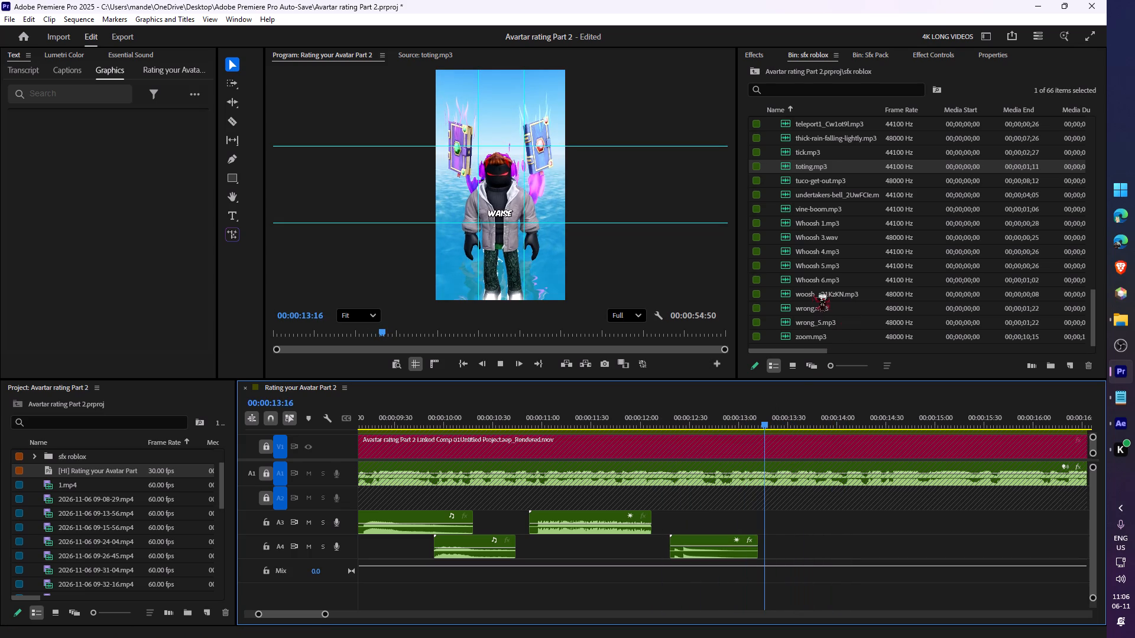
drag(824, 281, 748, 499)
key(space)
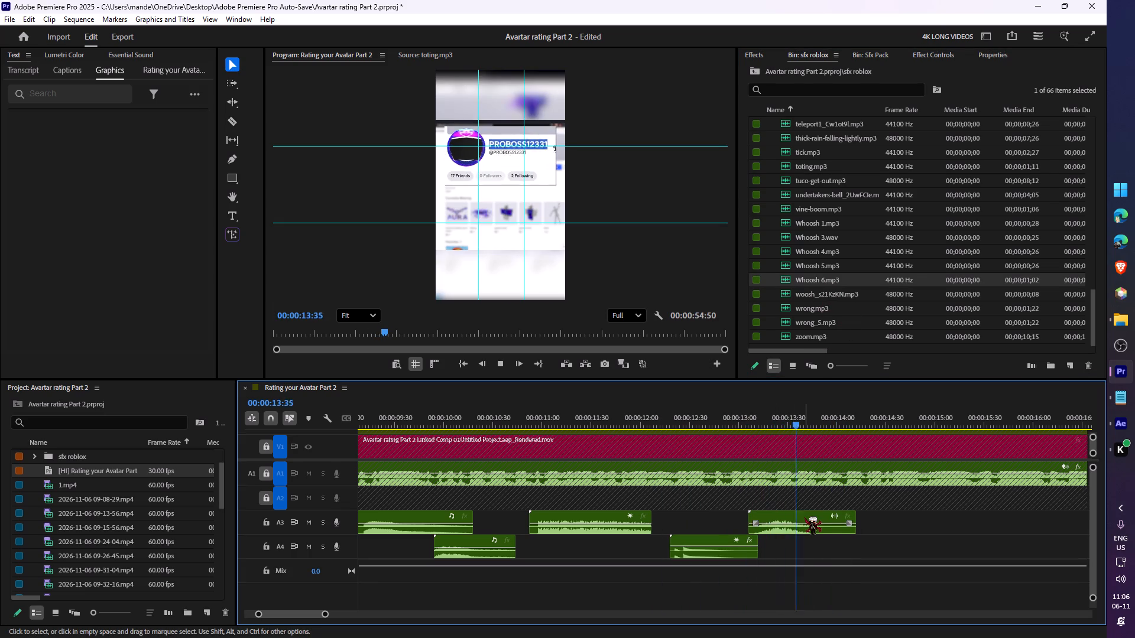
key(space)
key(space)
key(space)
Split the Whoosh 6.mp3 clip on A3 at about 00:00:13:54 and remove the part after the cut.
click(834, 528)
key(s)
click(840, 532)
key(ctrl+x)
key(space)
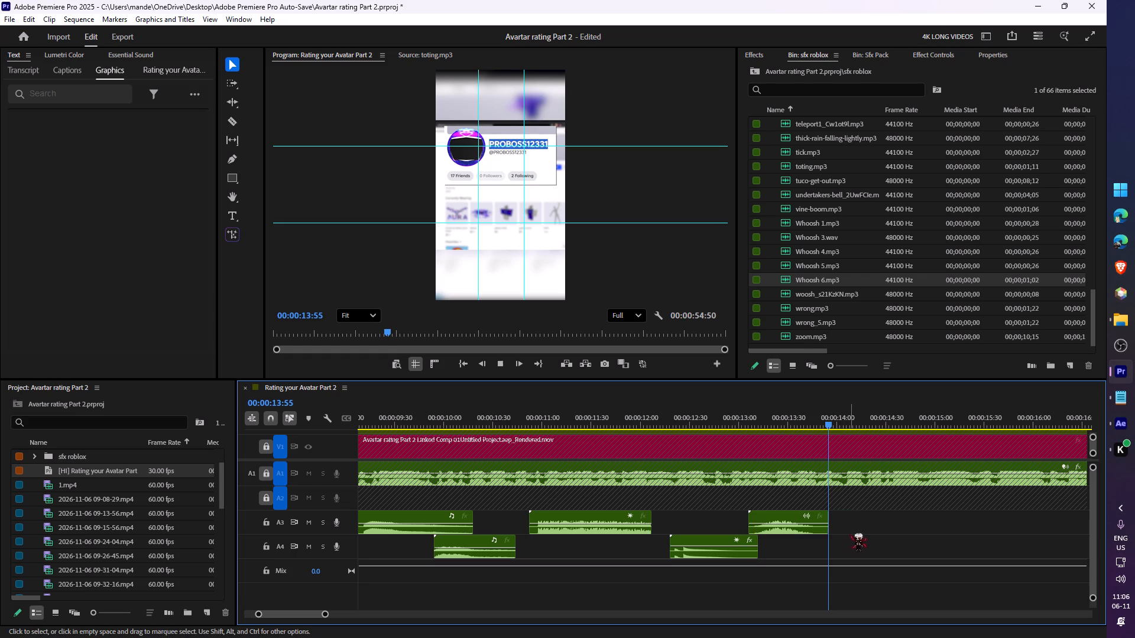
key(space)
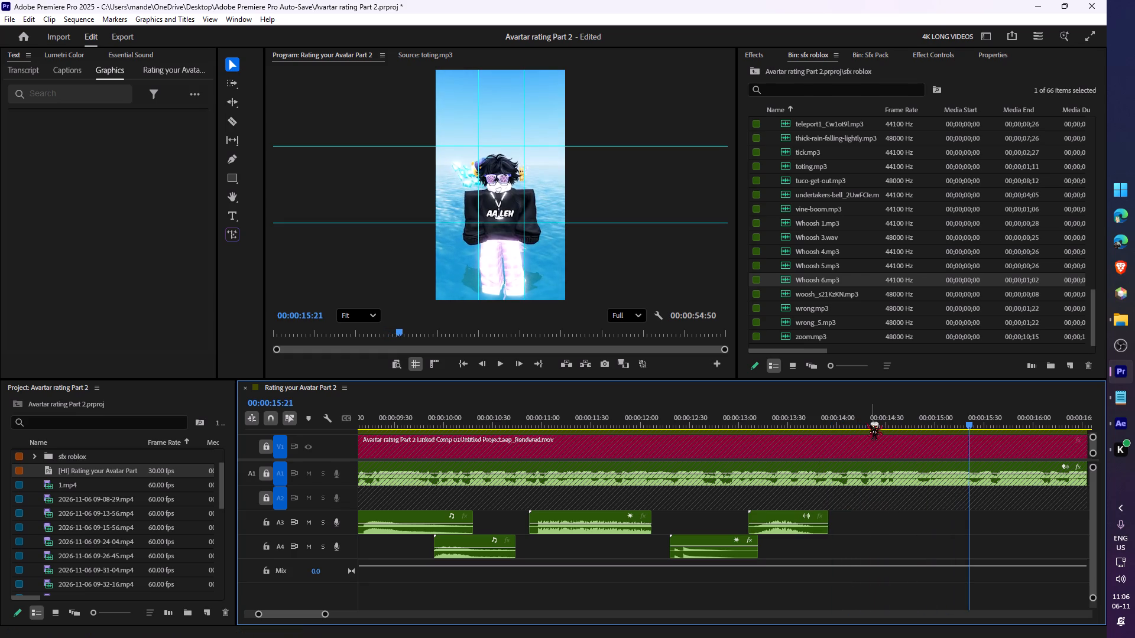
Play the section from about 00:00:14:17 and audition swipe.mp3, SUSPENCE.mp3 and SURPRISE.mp3 from the sfx roblox bin.
click(866, 422)
key(space)
key(space)
key(space)
key(space)
click(818, 321)
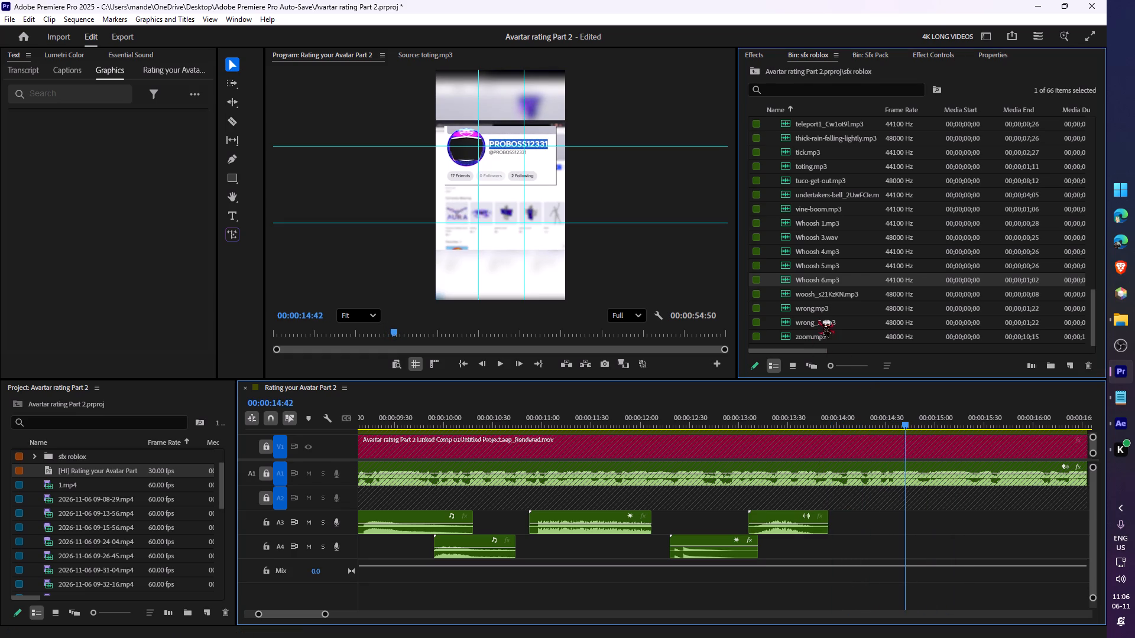
drag(817, 324, 863, 328)
scroll(815, 294, up, 7)
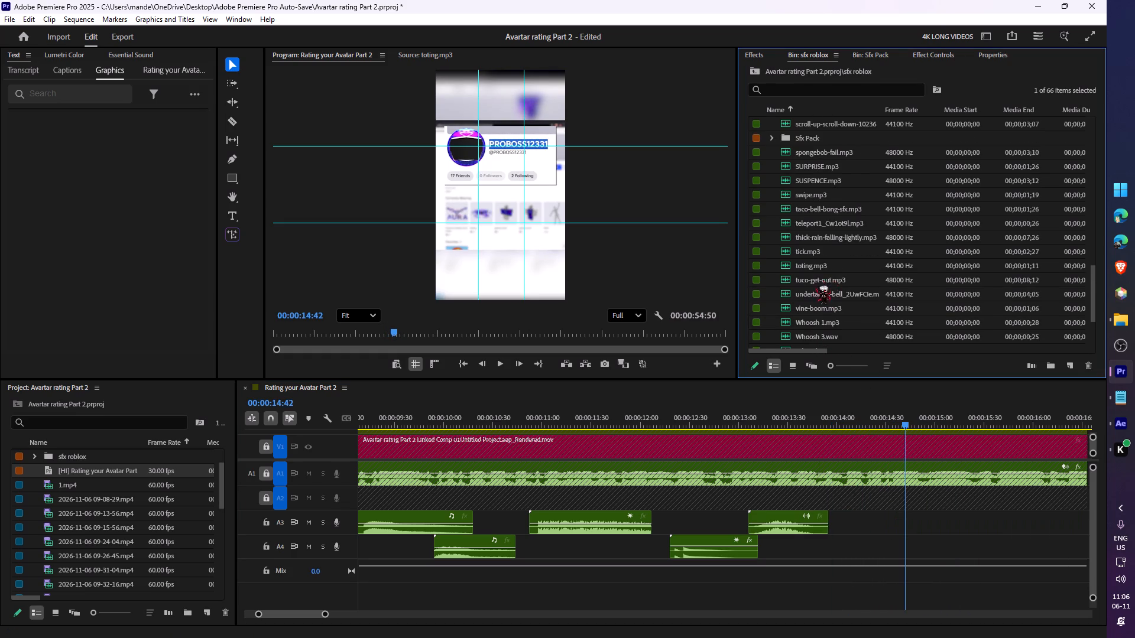
double_click(786, 197)
key(space)
key(space)
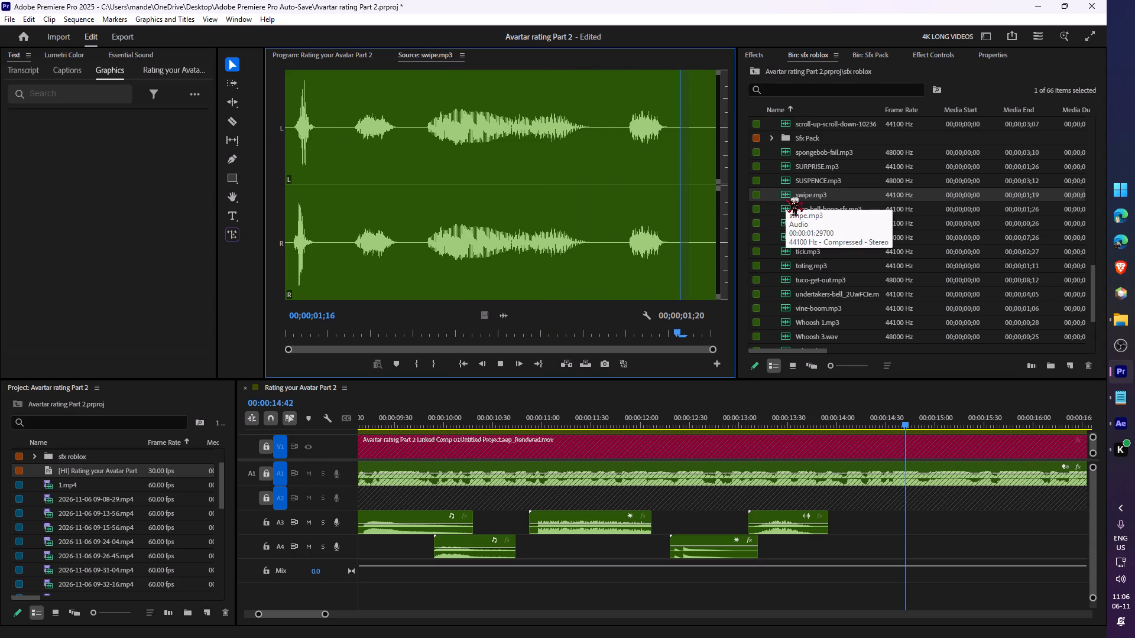
key(space)
key(space)
key(space)
double_click(779, 181)
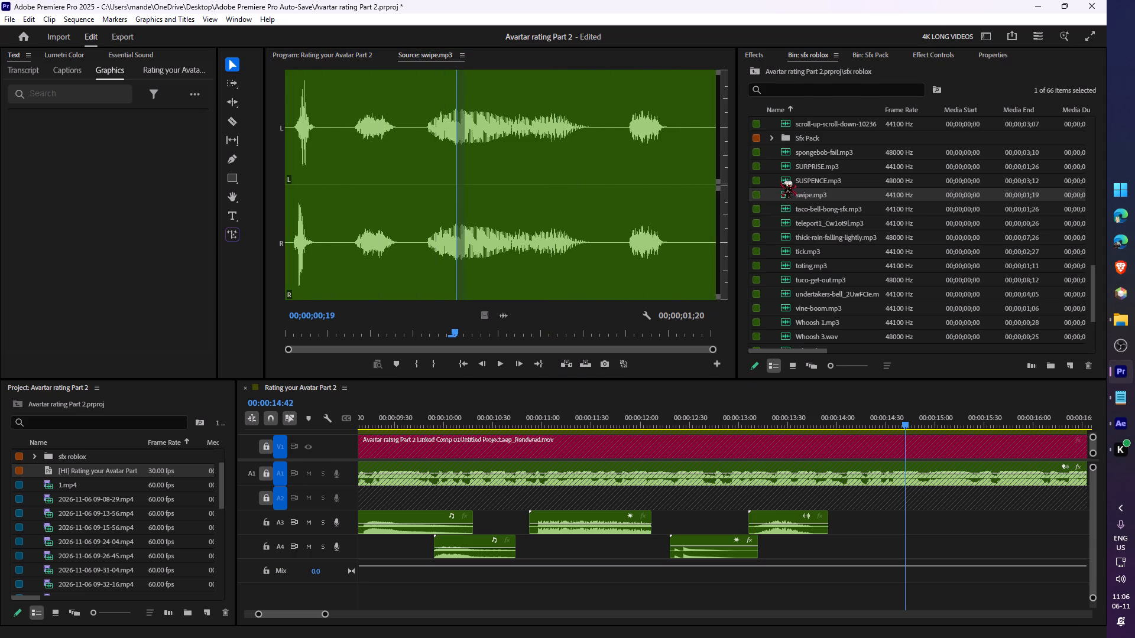
key(space)
key(space)
double_click(785, 164)
key(space)
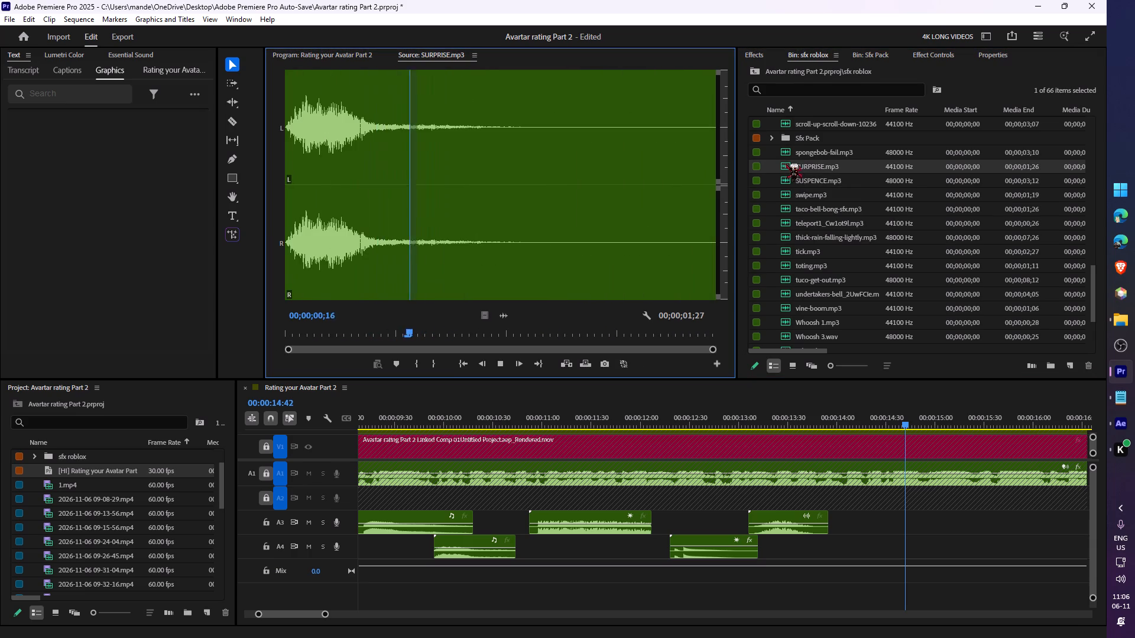
key(space)
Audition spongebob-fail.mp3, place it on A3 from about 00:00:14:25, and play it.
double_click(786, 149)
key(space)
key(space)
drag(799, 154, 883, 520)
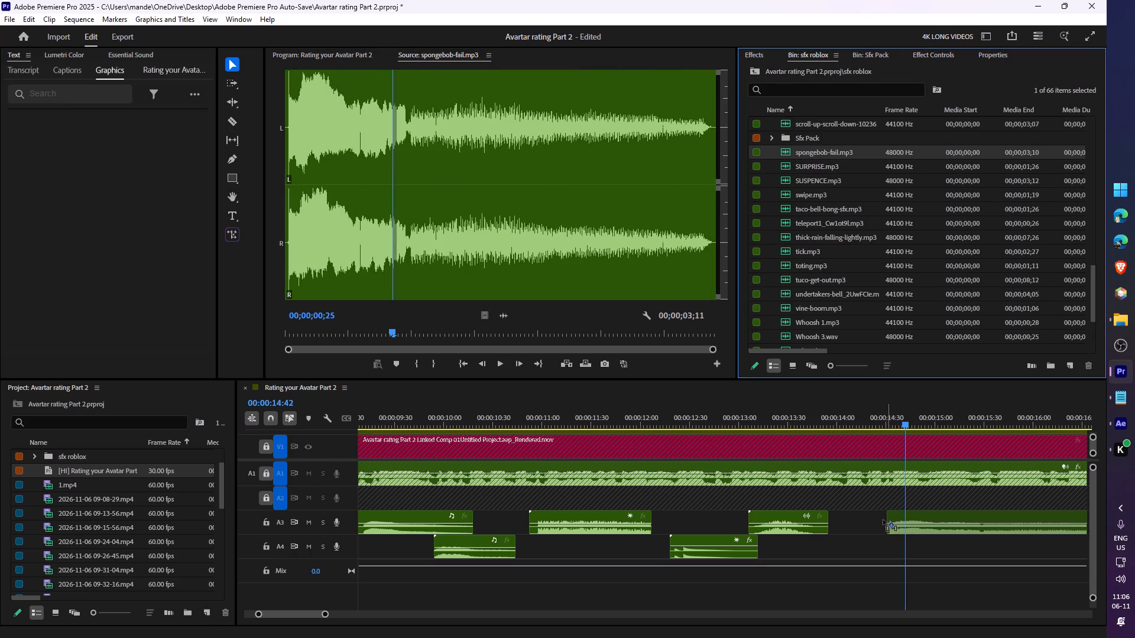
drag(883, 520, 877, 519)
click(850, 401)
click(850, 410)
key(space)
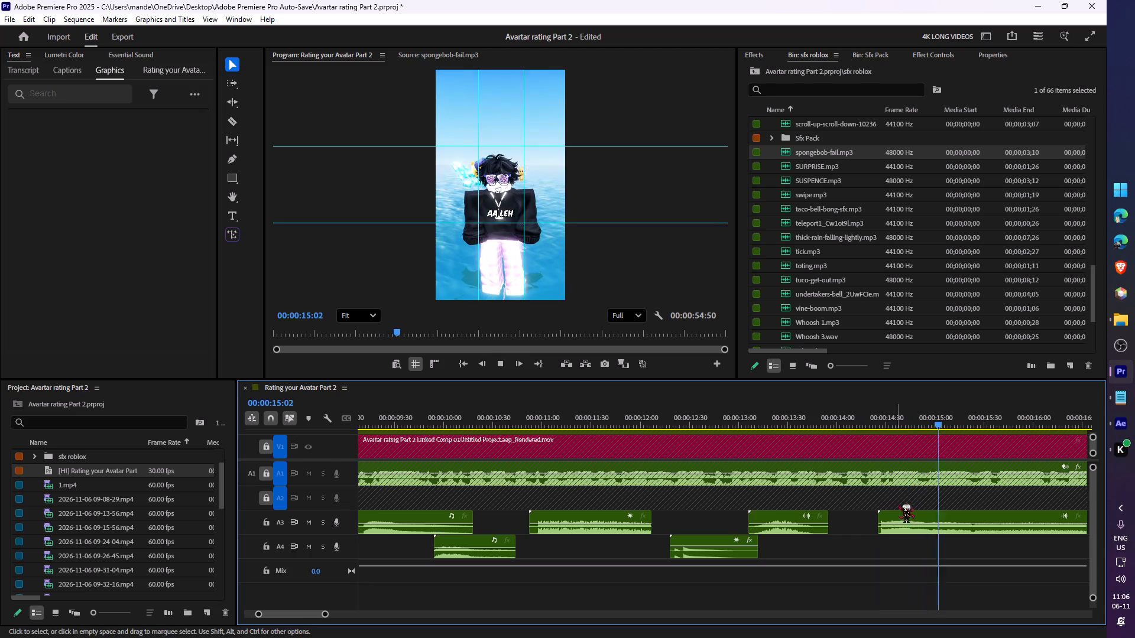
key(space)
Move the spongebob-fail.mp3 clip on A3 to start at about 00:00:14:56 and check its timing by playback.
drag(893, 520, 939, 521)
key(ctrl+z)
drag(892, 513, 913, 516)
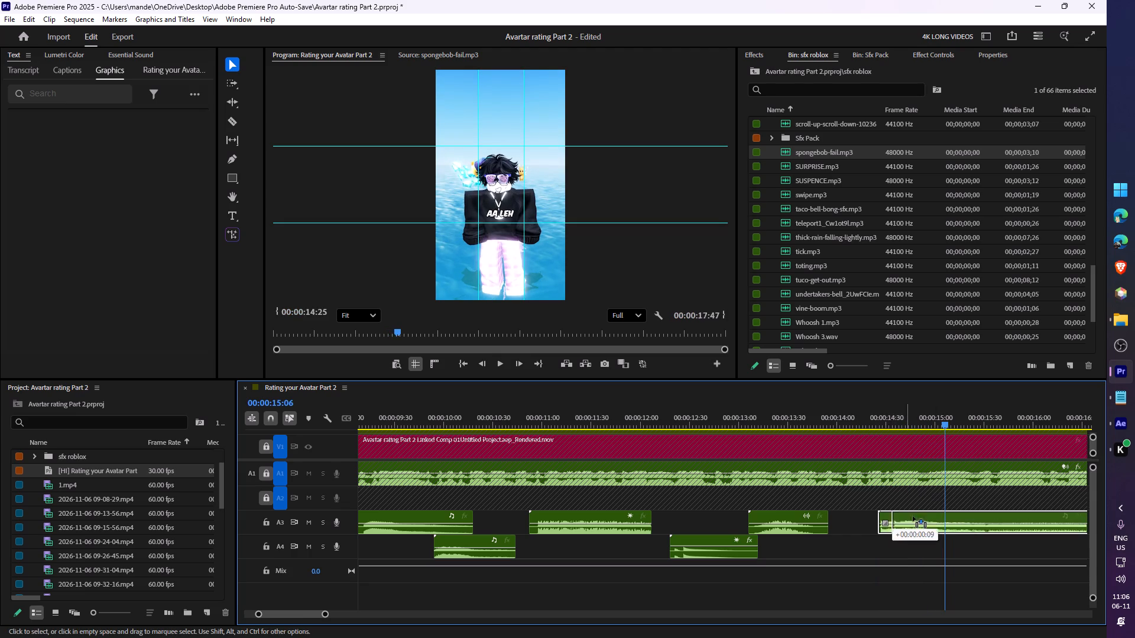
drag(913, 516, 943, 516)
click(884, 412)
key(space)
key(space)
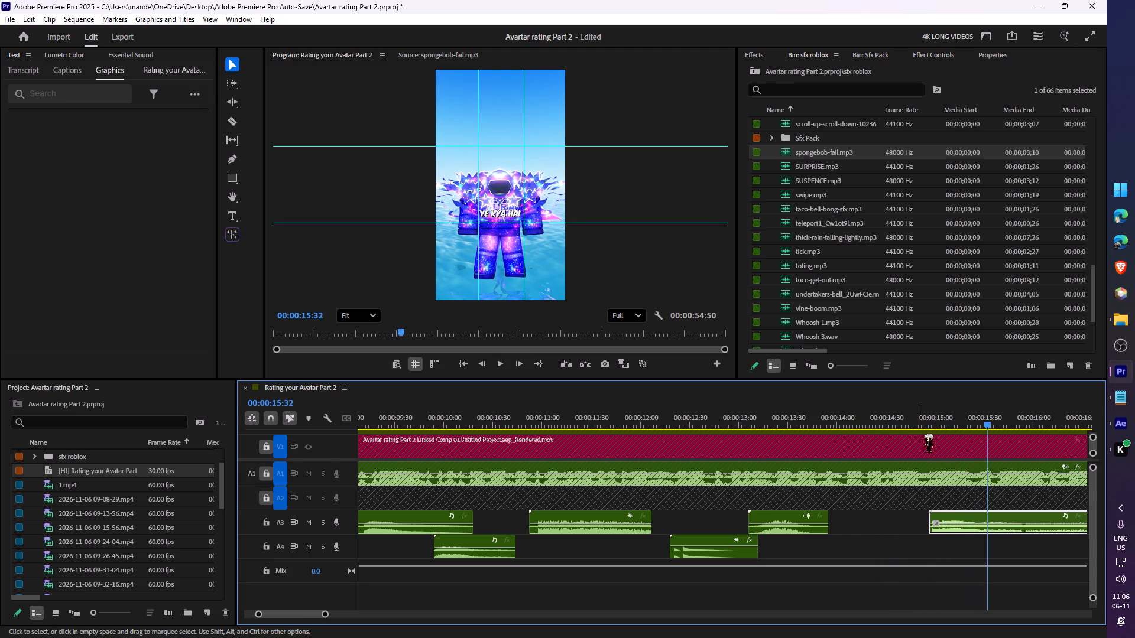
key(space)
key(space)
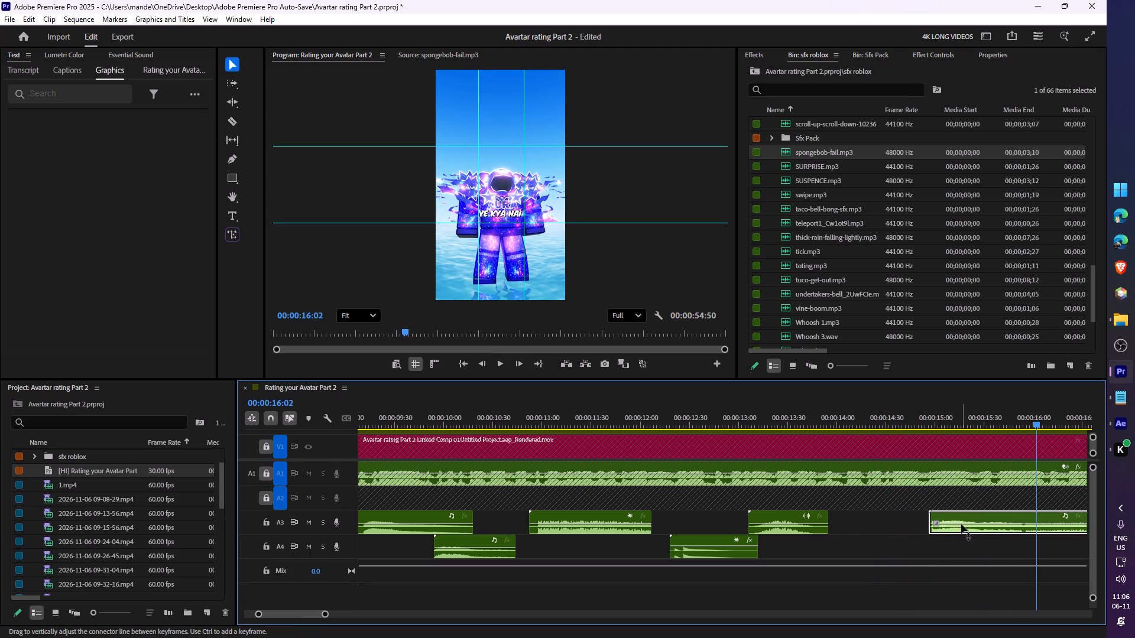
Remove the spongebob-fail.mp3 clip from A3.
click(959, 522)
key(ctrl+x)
Audition riser.mp3, punch sound.mp3, pop_7e9t8L (1).mp3, pop.mp3 and the mixkit cinematic transition sound from the sfx roblox bin.
scroll(823, 254, up, 10)
double_click(783, 206)
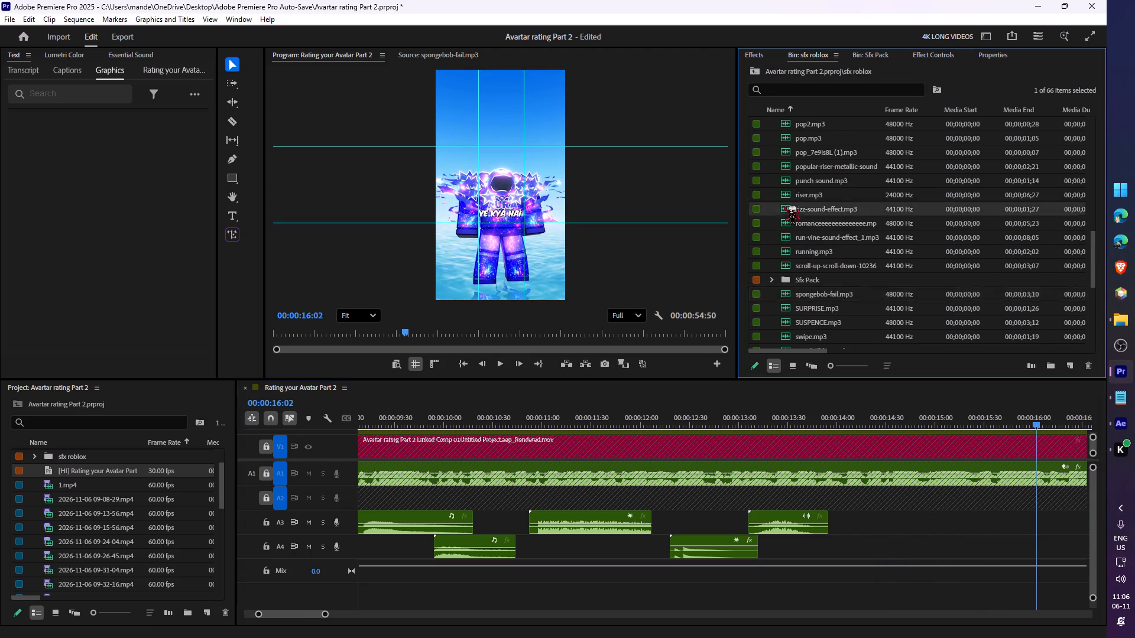
double_click(783, 194)
key(space)
key(space)
double_click(782, 179)
key(space)
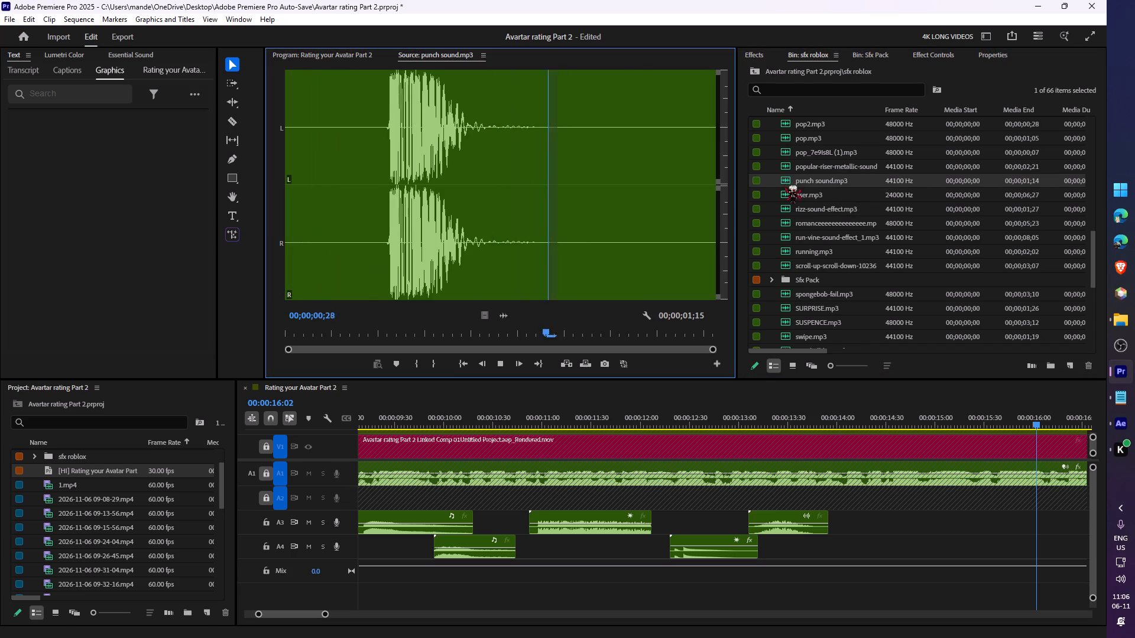
key(space)
double_click(783, 151)
key(space)
key(space)
double_click(780, 142)
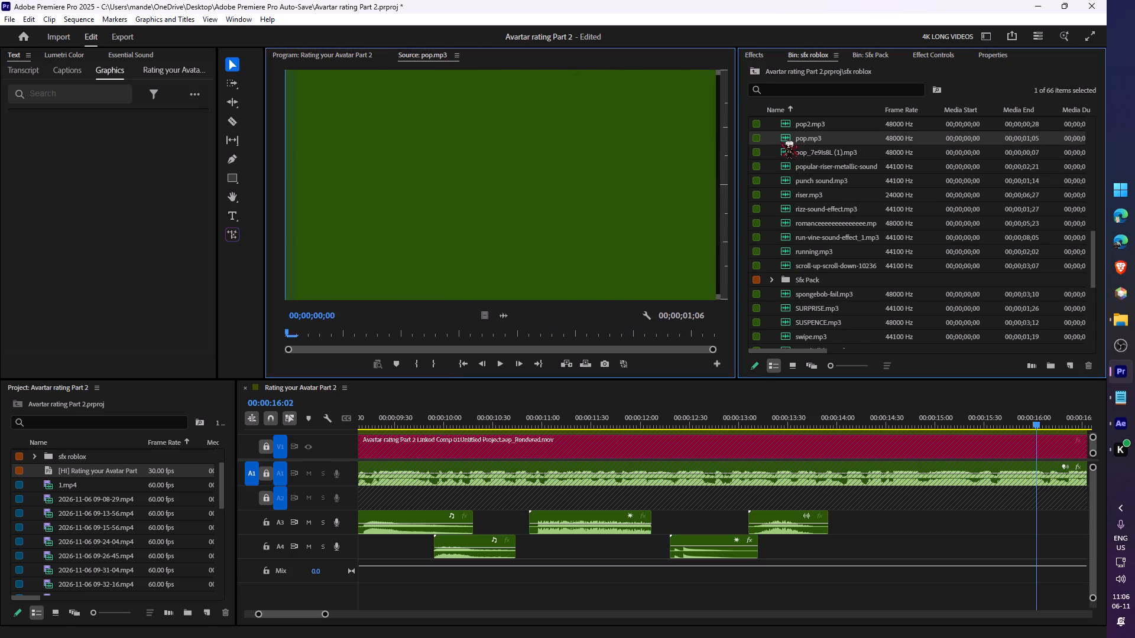
key(space)
key(space)
scroll(795, 160, up, 7)
click(777, 145)
double_click(786, 152)
key(space)
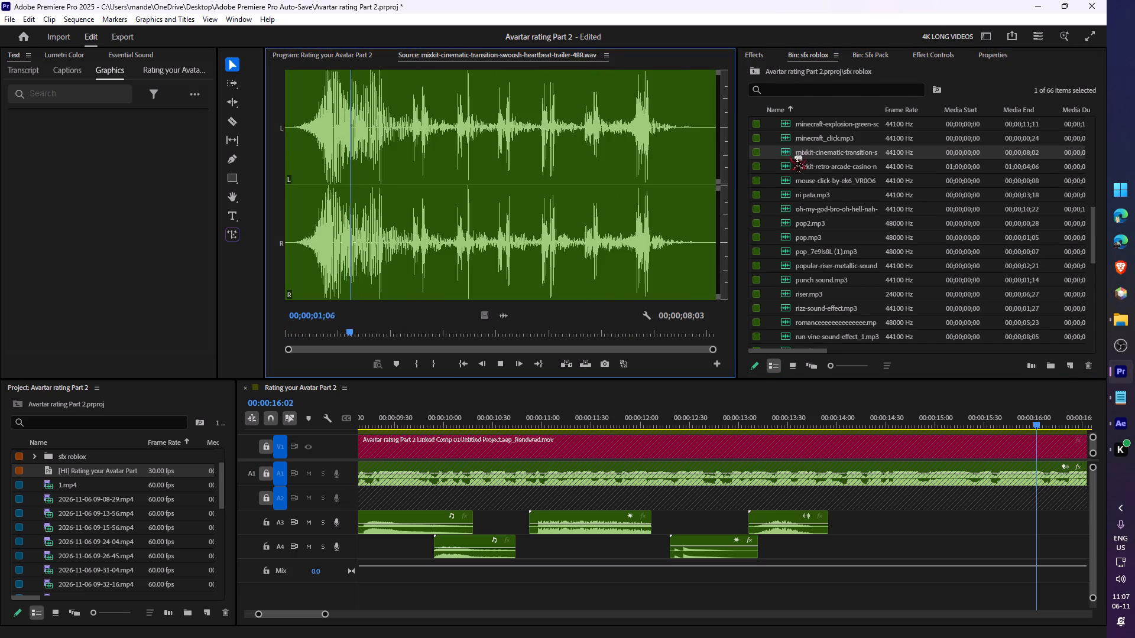
key(space)
Audition japan-oppai-sound.mp3, place it on A3 from about 00:00:15:25, and play it.
scroll(812, 169, up, 4)
double_click(780, 141)
key(space)
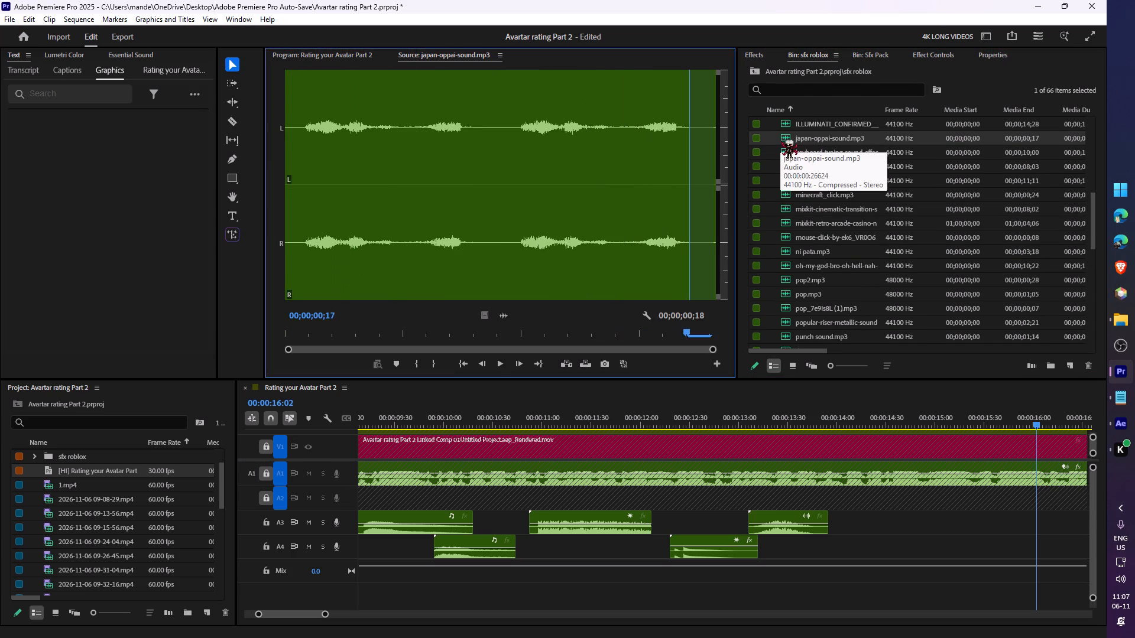
key(space)
key(space)
drag(800, 138, 984, 525)
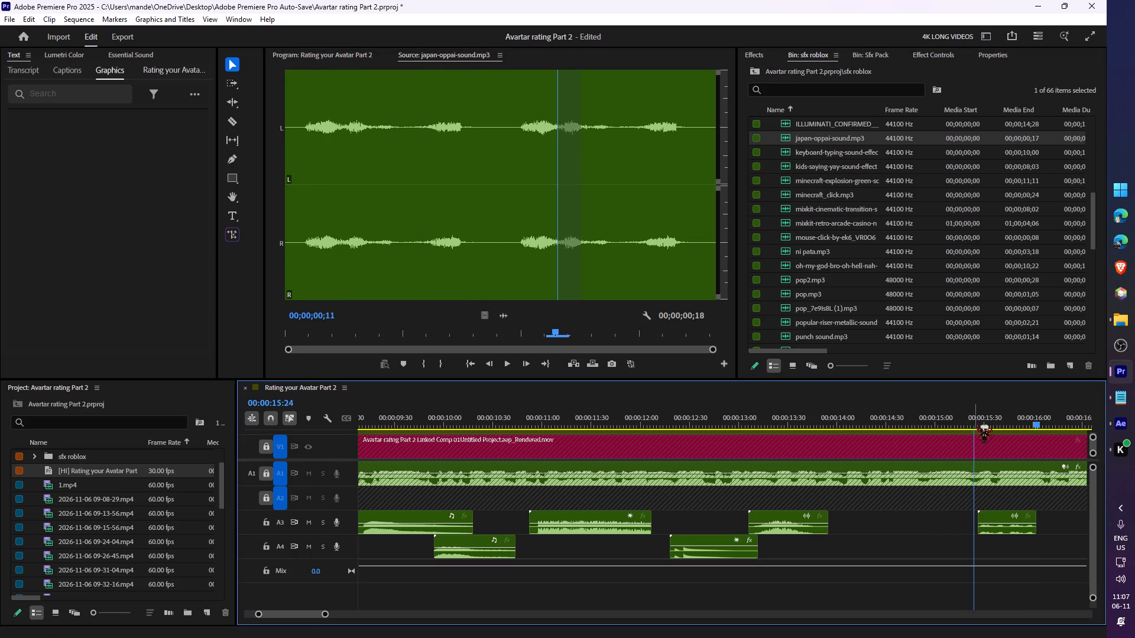
click(975, 425)
key(space)
key(space)
Move the japan-oppai-sound.mp3 clip on A3 to start at about 00:00:14:58, checking its timing by playback.
key(z)
drag(575, 420, 416, 432)
key(space)
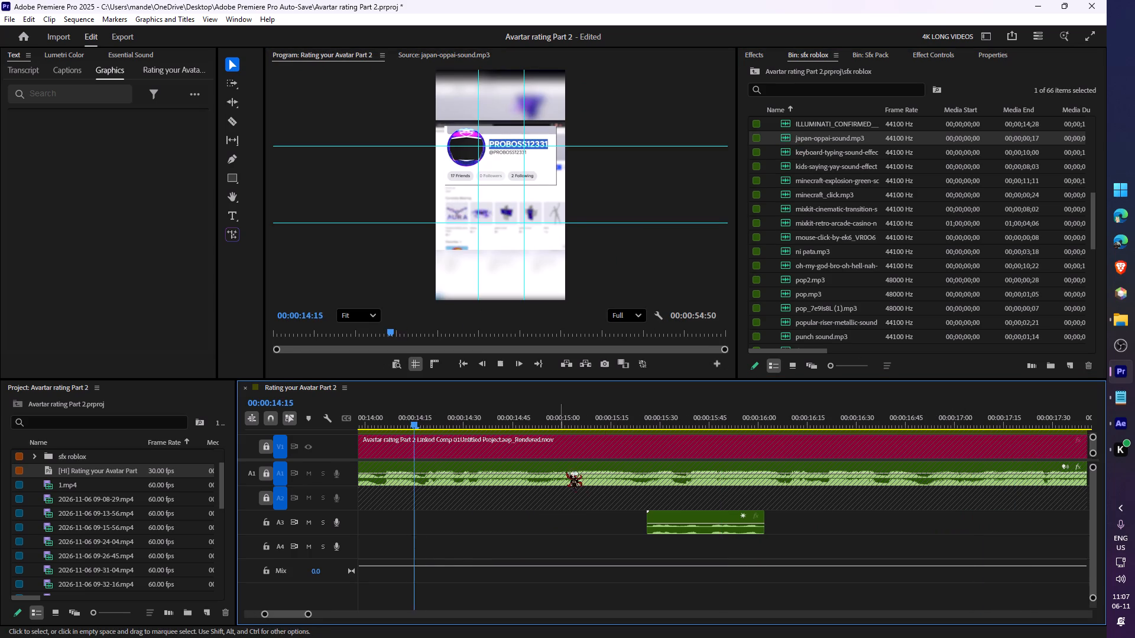
key(space)
key(c)
key(space)
key(space)
drag(706, 515, 676, 513)
key(z)
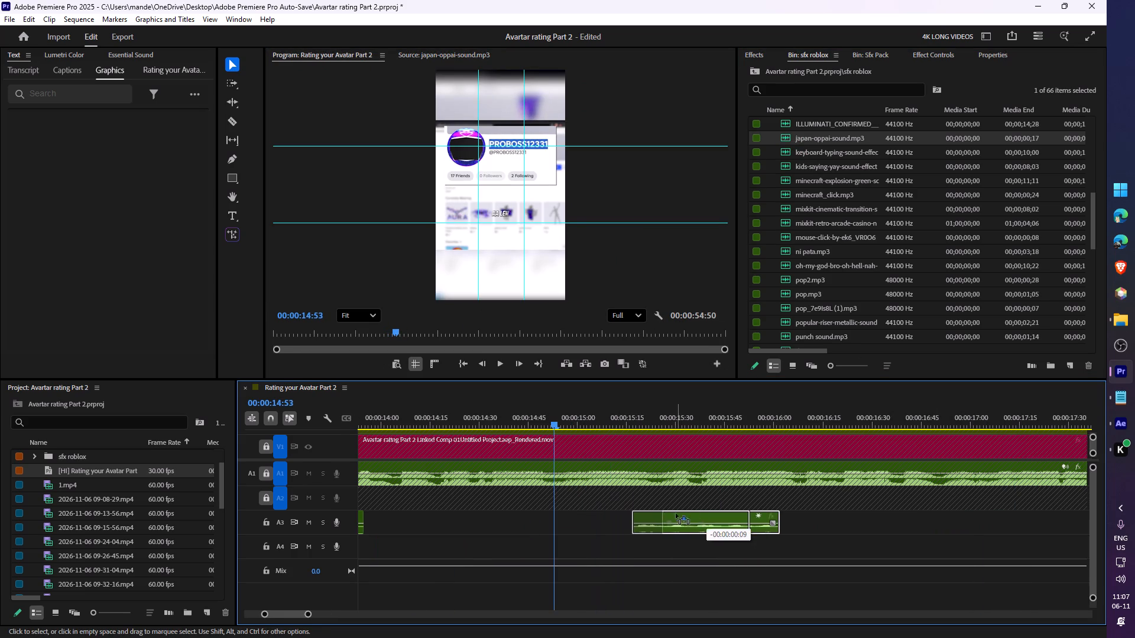
drag(676, 513, 616, 512)
key(space)
key(space)
key(space)
key(space)
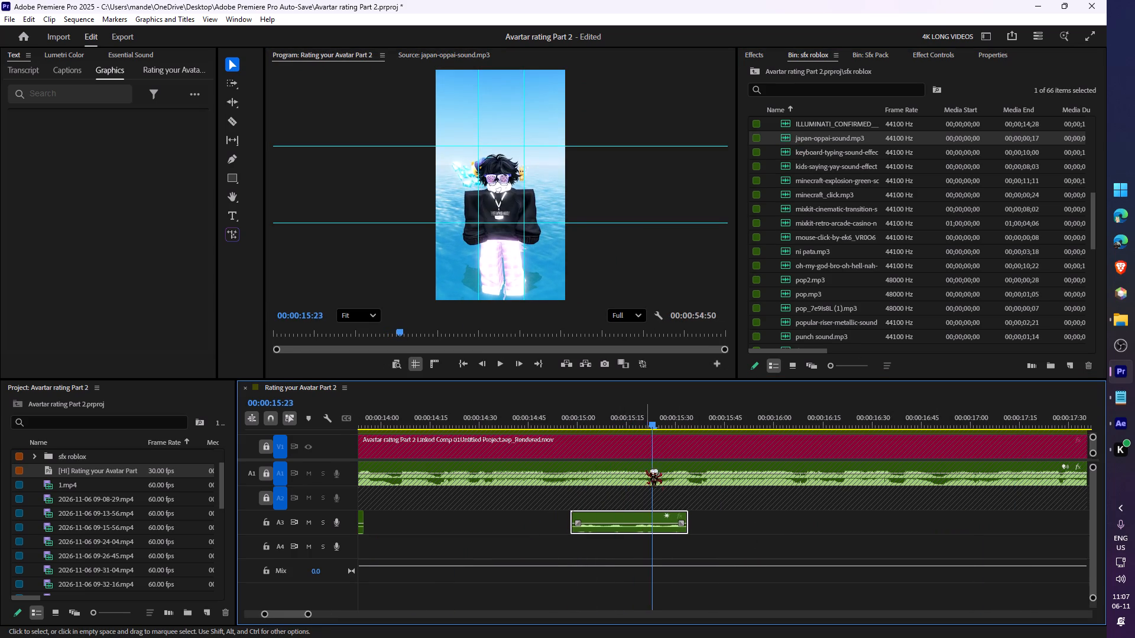
Split the japan-oppai-sound.mp3 clip on A3 at about 00:00:15:17 and remove the part after the cut.
click(634, 418)
key(s)
click(655, 515)
key(ctrl+x)
Raise the volume of the japan-oppai-sound.mp3 clip on A3 and play it back from about 00:00:14:53.
drag(595, 526, 595, 519)
click(554, 419)
key(space)
key(space)
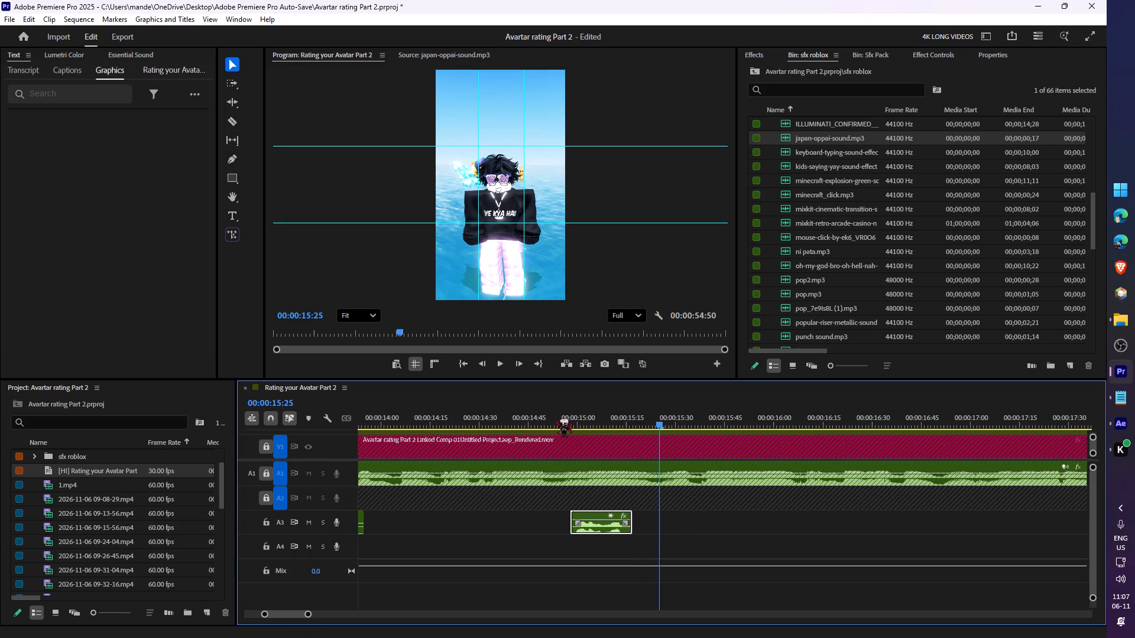
key(space)
key(space)
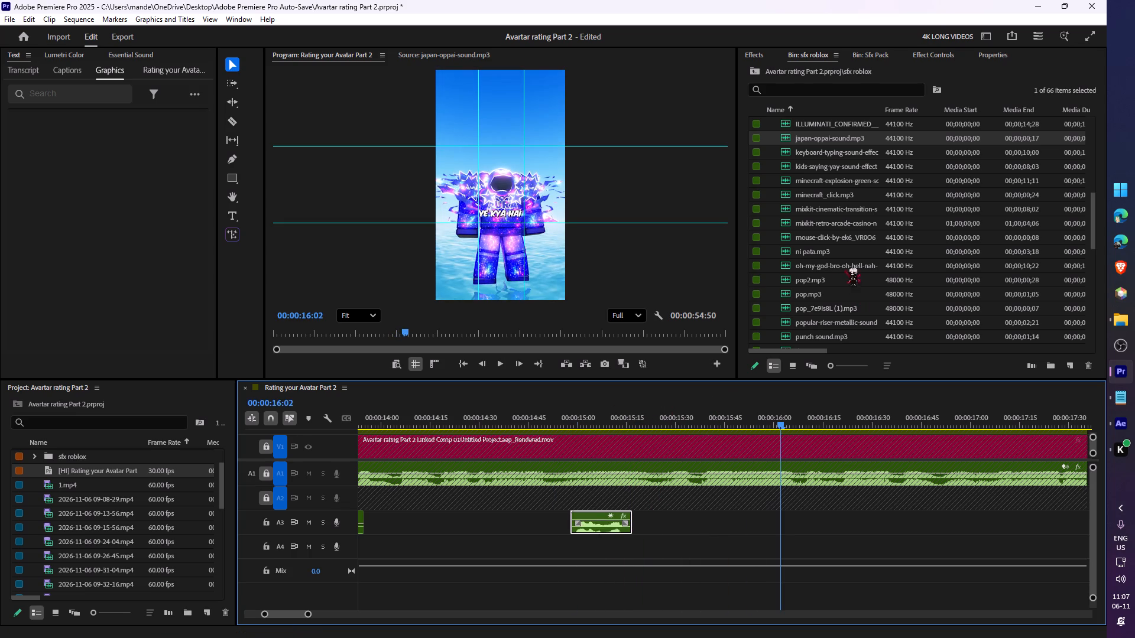
Audition oh-my-god-bro-oh-hell-nah-man.mp3, place it on A4 from about 00:00:15:17, and play it.
double_click(845, 268)
key(space)
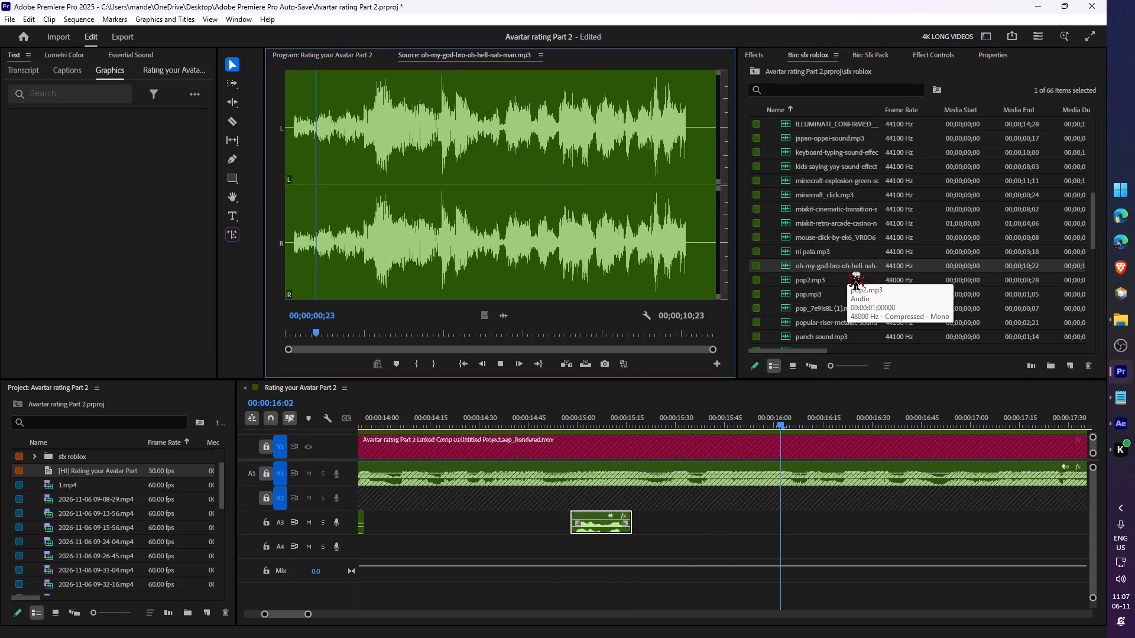
key(space)
drag(844, 268, 640, 555)
click(638, 416)
key(space)
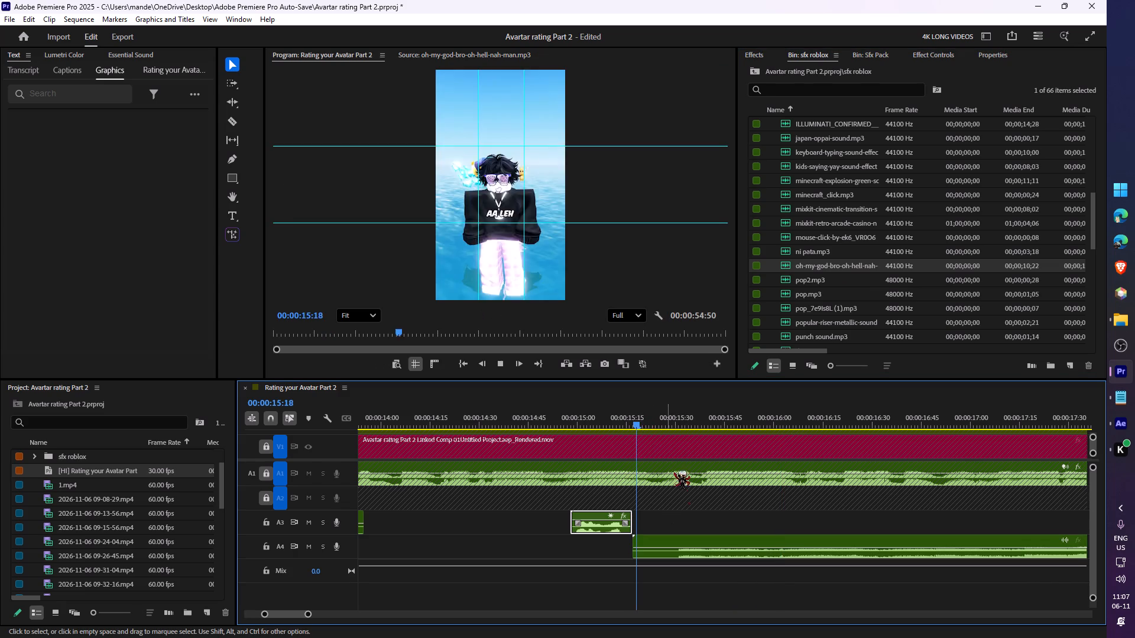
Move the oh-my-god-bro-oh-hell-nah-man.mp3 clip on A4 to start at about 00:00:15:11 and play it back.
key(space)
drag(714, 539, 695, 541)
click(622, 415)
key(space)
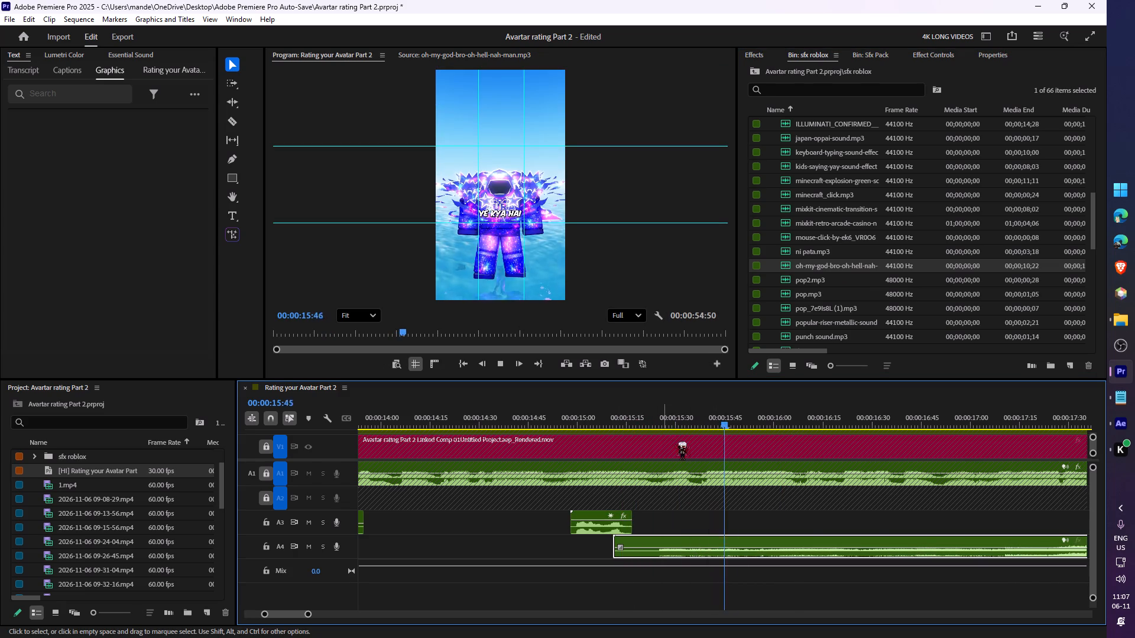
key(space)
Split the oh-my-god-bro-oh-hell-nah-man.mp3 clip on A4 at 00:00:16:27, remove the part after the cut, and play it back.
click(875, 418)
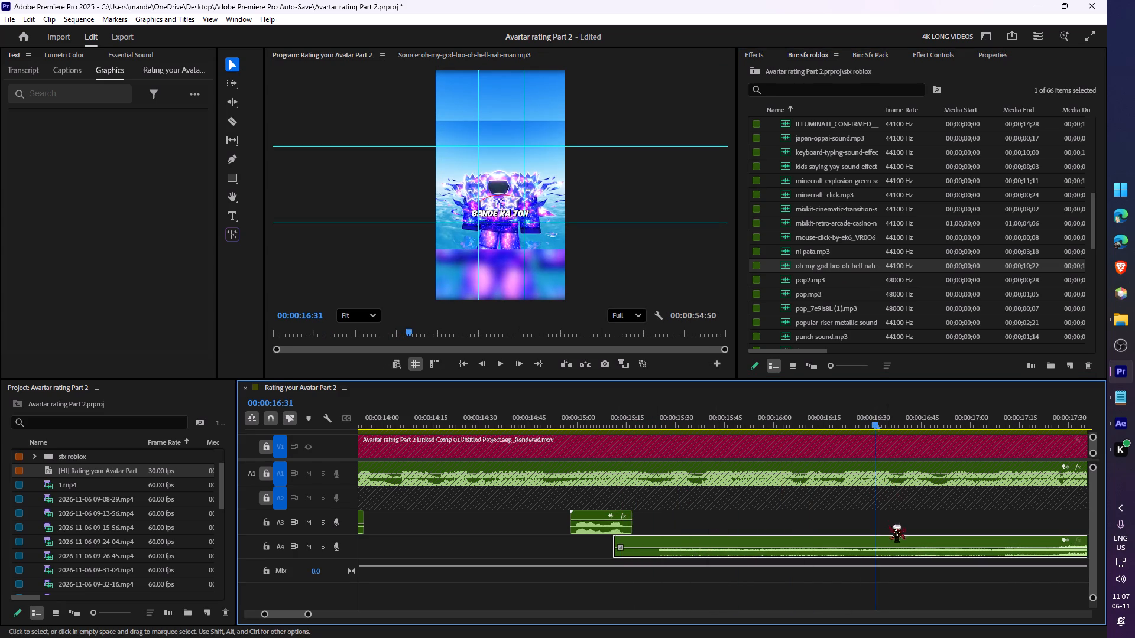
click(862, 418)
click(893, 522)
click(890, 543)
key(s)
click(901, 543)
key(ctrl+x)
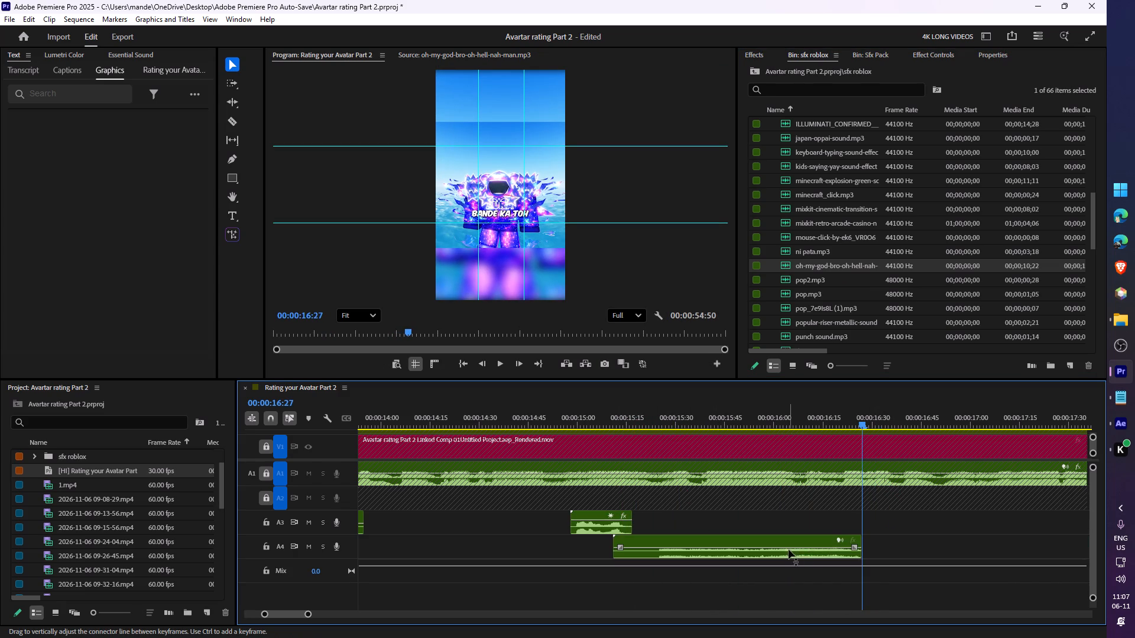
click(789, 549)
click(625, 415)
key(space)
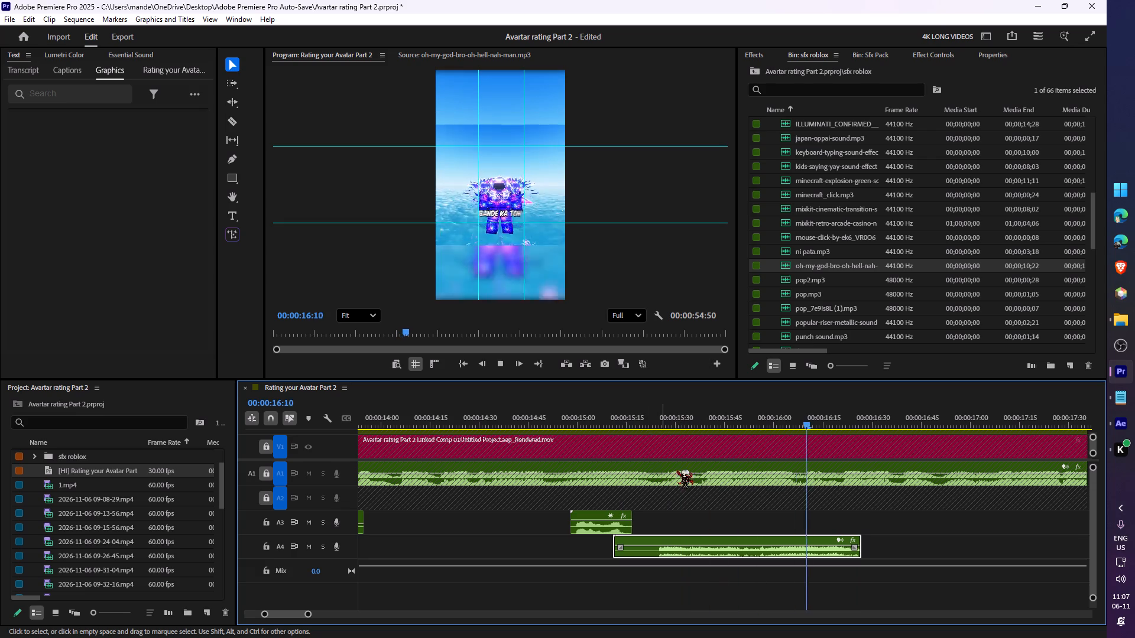
Remove the remaining oh-my-god-bro-oh-hell-nah-man.mp3 clip from A4.
key(space)
click(760, 547)
key(ctrl+x)
Audition riser.mp3, punch sound.mp3 and rizz-sound-effect.mp3 from the sfx roblox bin.
scroll(851, 306, down, 5)
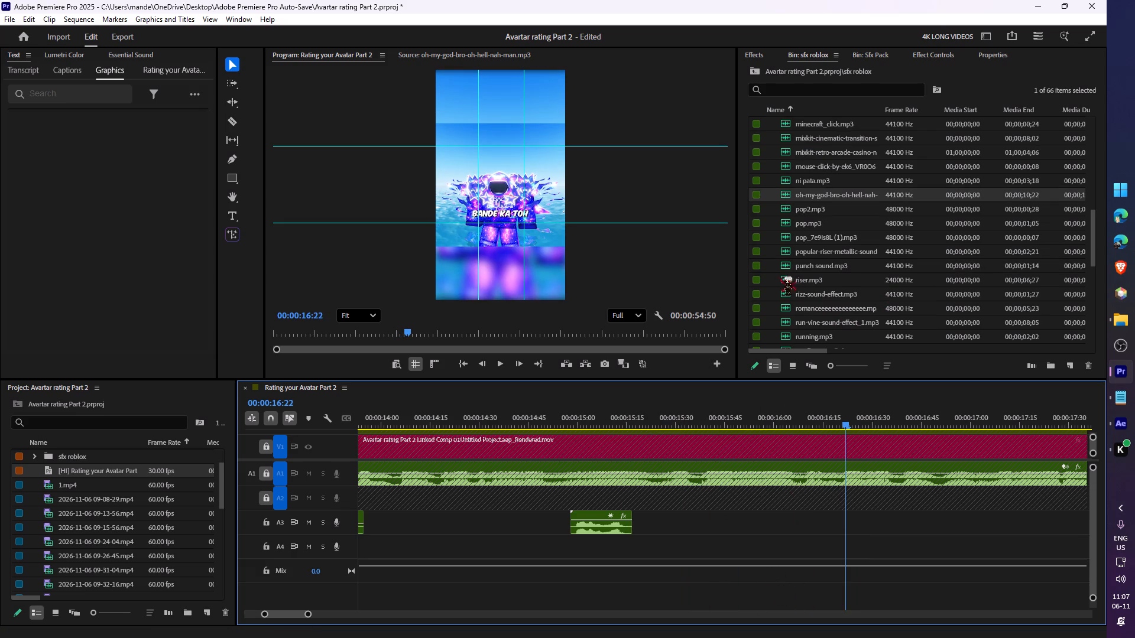
double_click(789, 284)
key(space)
key(space)
double_click(787, 279)
key(space)
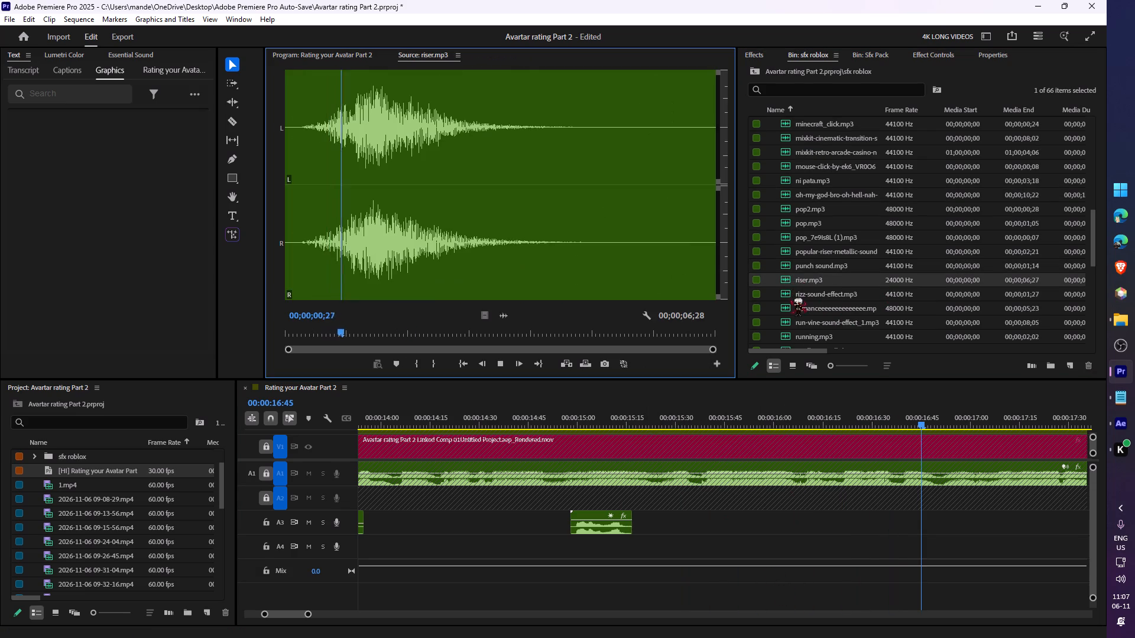
key(space)
double_click(787, 268)
key(space)
key(space)
double_click(790, 293)
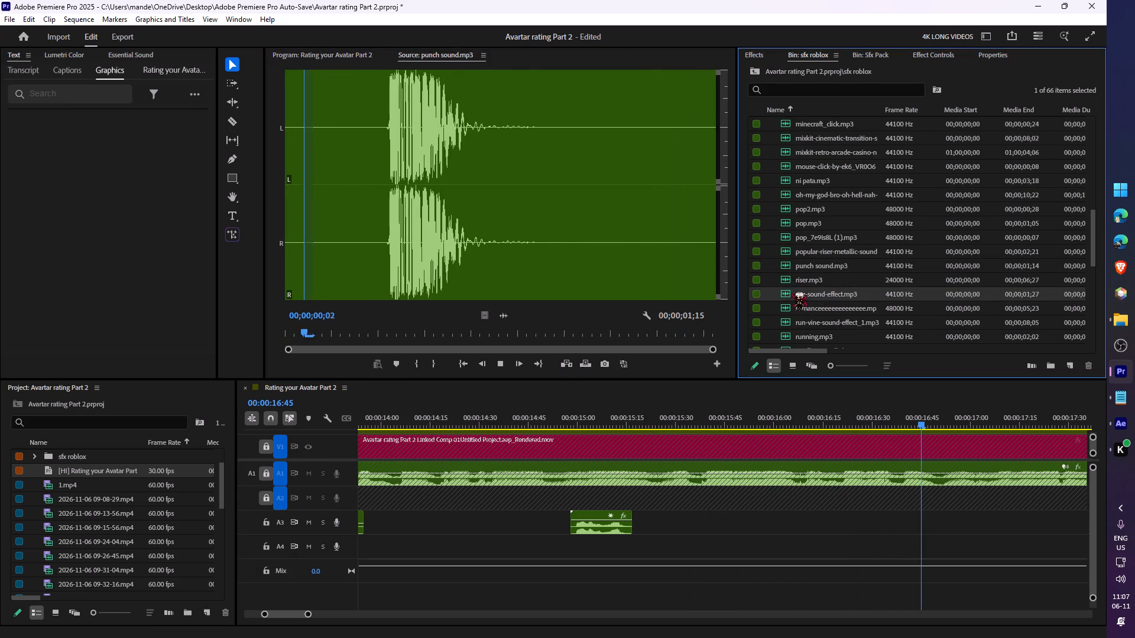
key(space)
key(space)
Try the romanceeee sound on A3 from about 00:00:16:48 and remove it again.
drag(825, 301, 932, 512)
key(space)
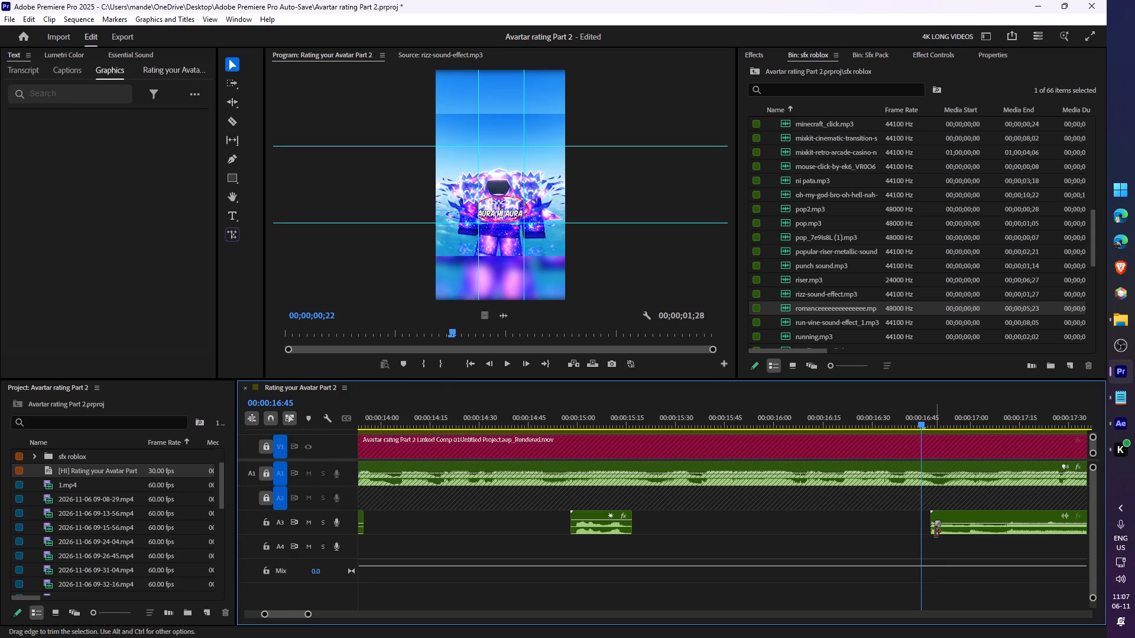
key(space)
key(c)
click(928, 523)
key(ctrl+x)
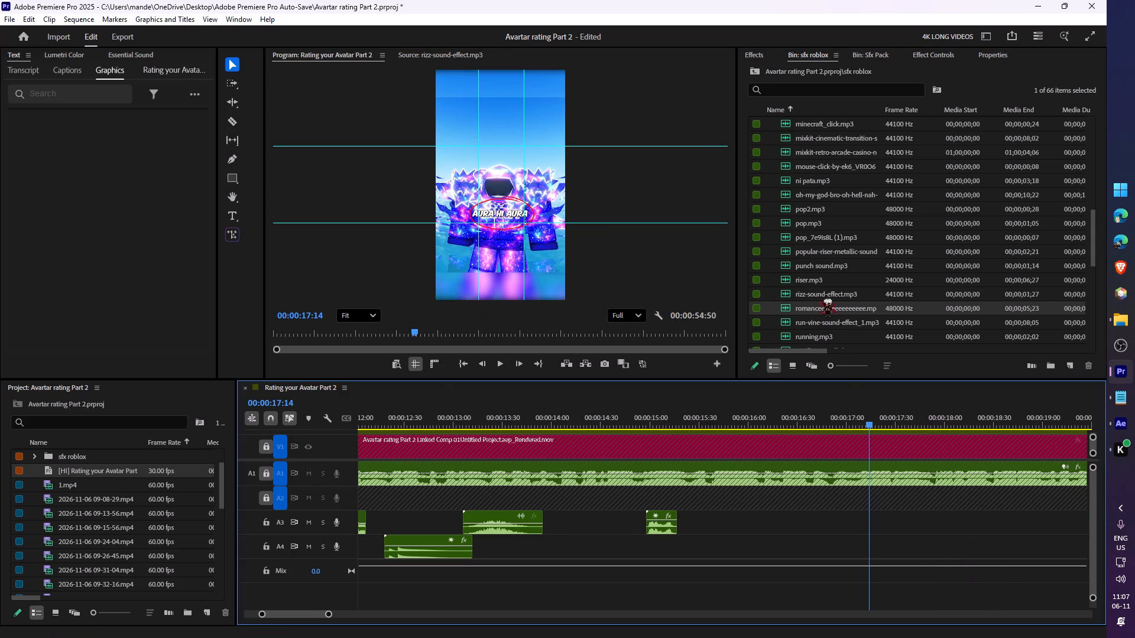
Place rizz-sound-effect.mp3 on A3 and shift it to start at about 00:00:16:48, checking its timing by playback.
drag(823, 295, 873, 506)
key(space)
key(space)
drag(956, 515, 913, 515)
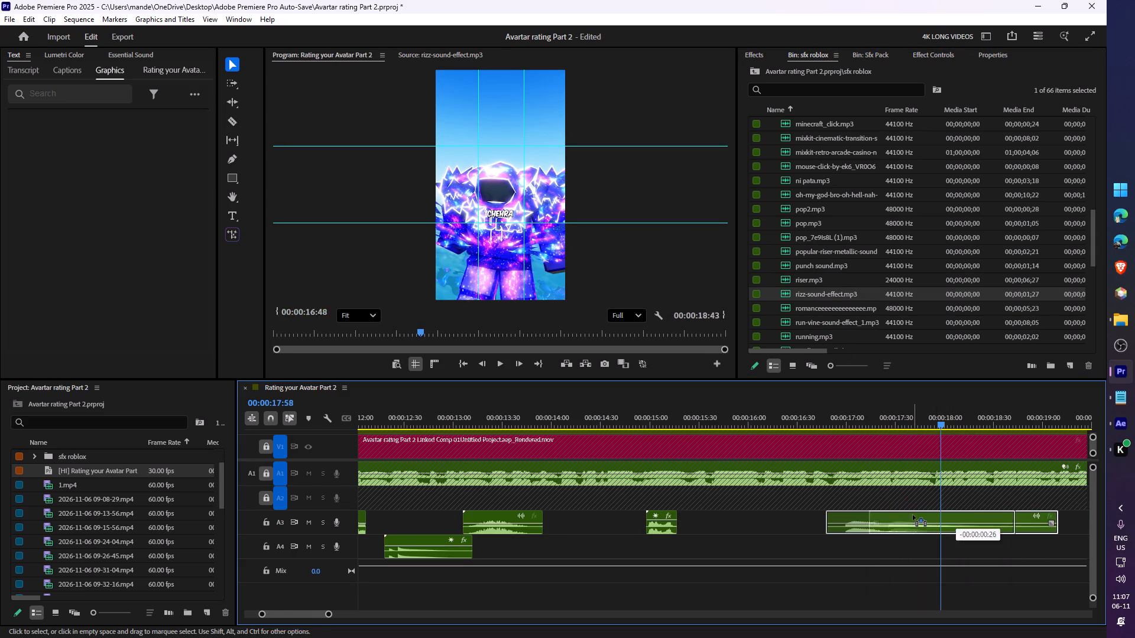
click(799, 403)
key(space)
click(810, 431)
click(806, 425)
key(space)
key(space)
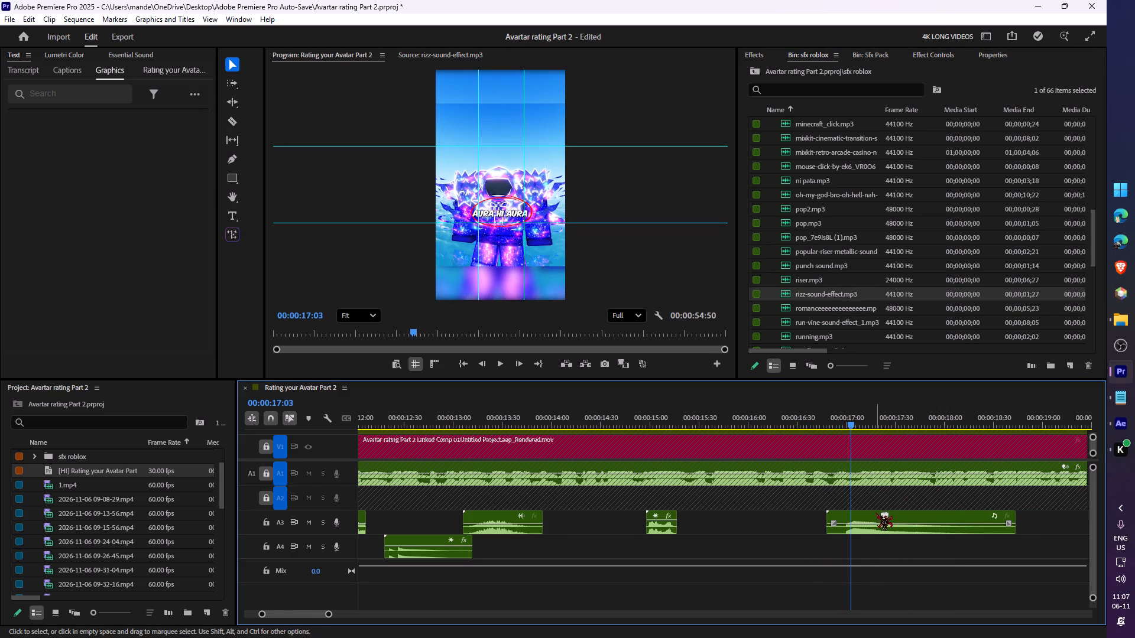
Split the rizz-sound-effect.mp3 clip on A3 at about 00:00:17:57 and remove the part after the cut.
key(space)
key(space)
click(967, 517)
key(s)
click(968, 517)
key(ctrl+x)
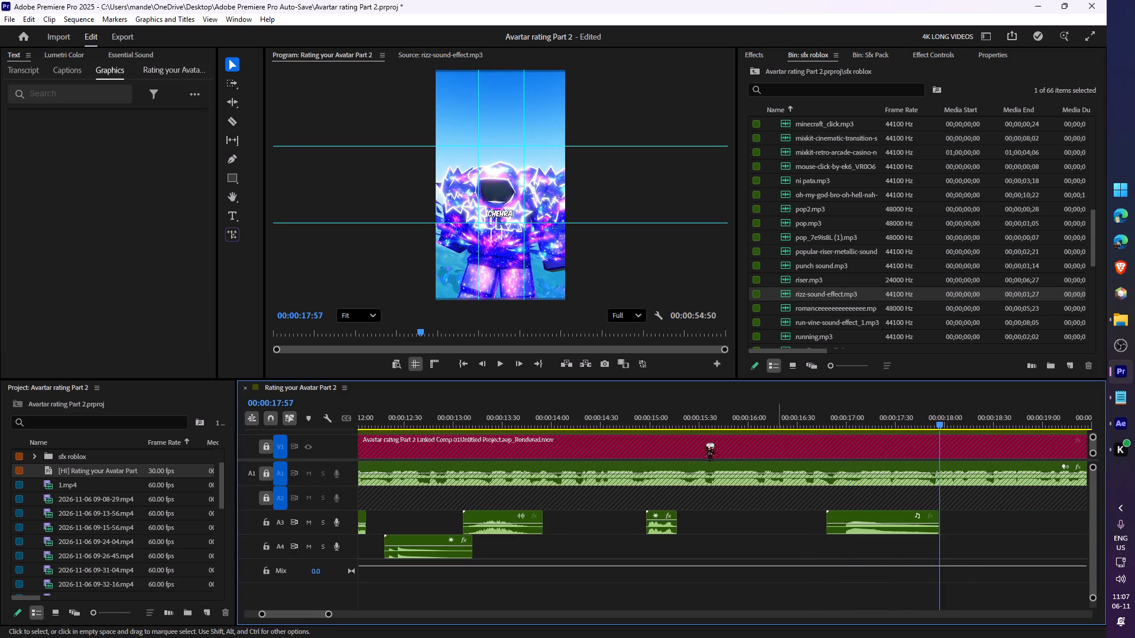
Play back the video from about 00:00:14:58 to 00:00:19:27 to check the placed sounds and the section that follows.
click(646, 416)
key(space)
key(space)
key(space)
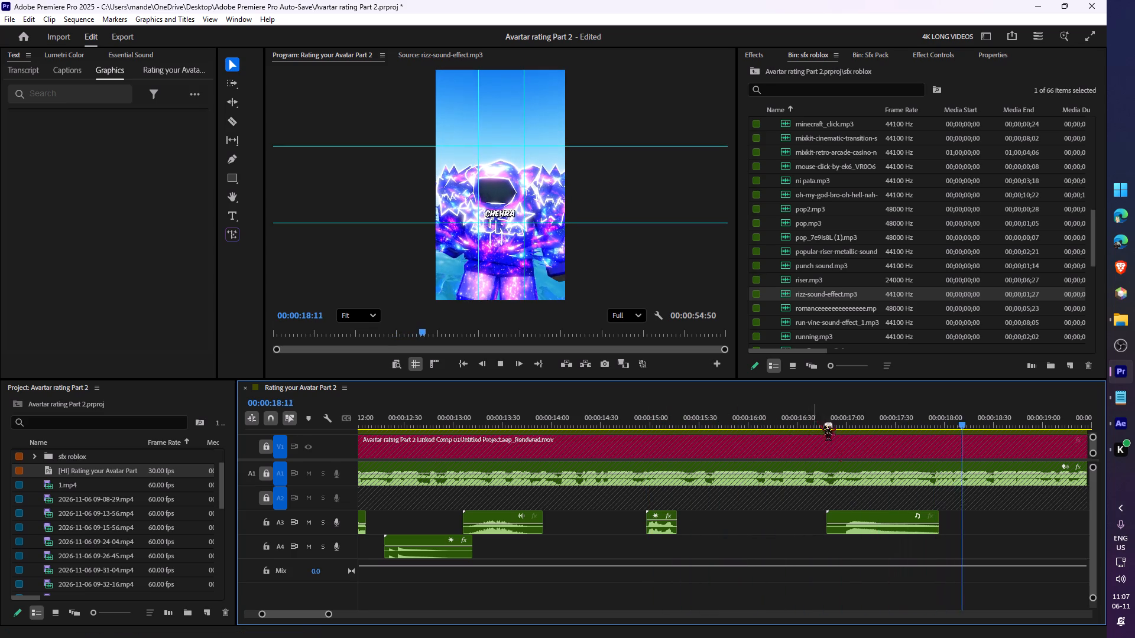
key(space)
key(space)
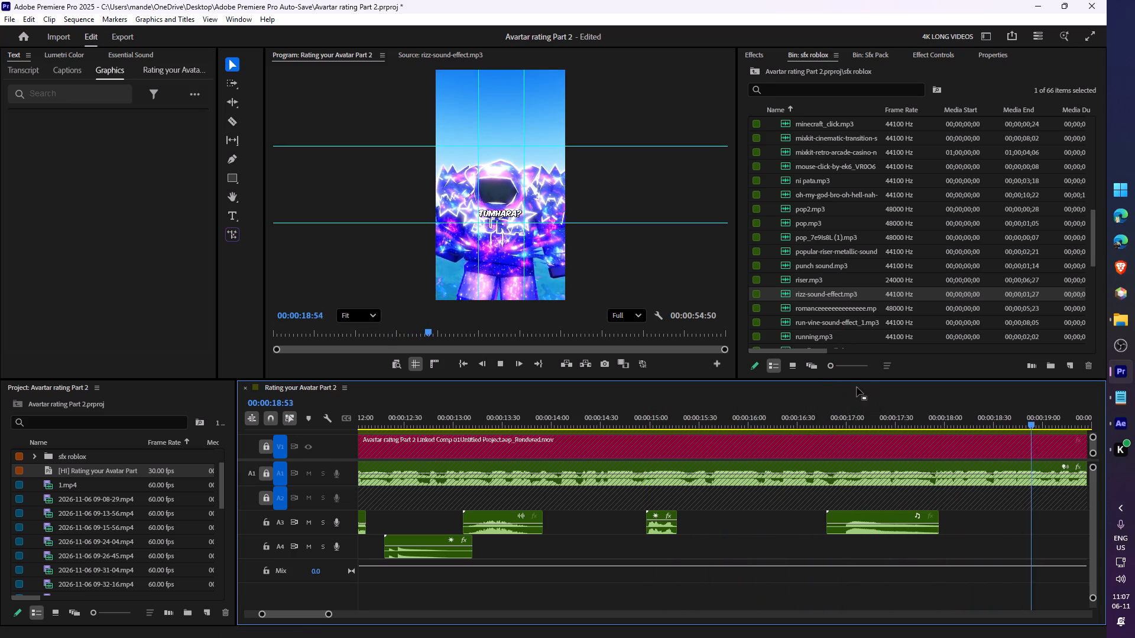
key(space)
text(c)
key(space)
key(space)
key(z)
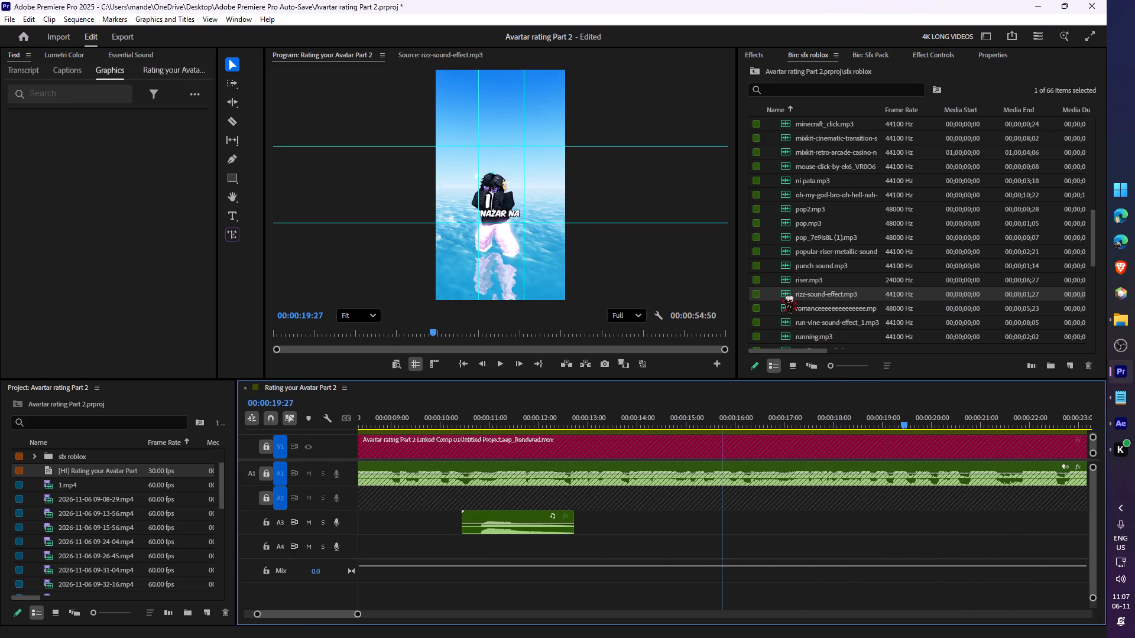
Place the romanceeee sound on A3 from about 00:00:18:37 and play it to about 00:00:20:11.
drag(785, 311, 643, 523)
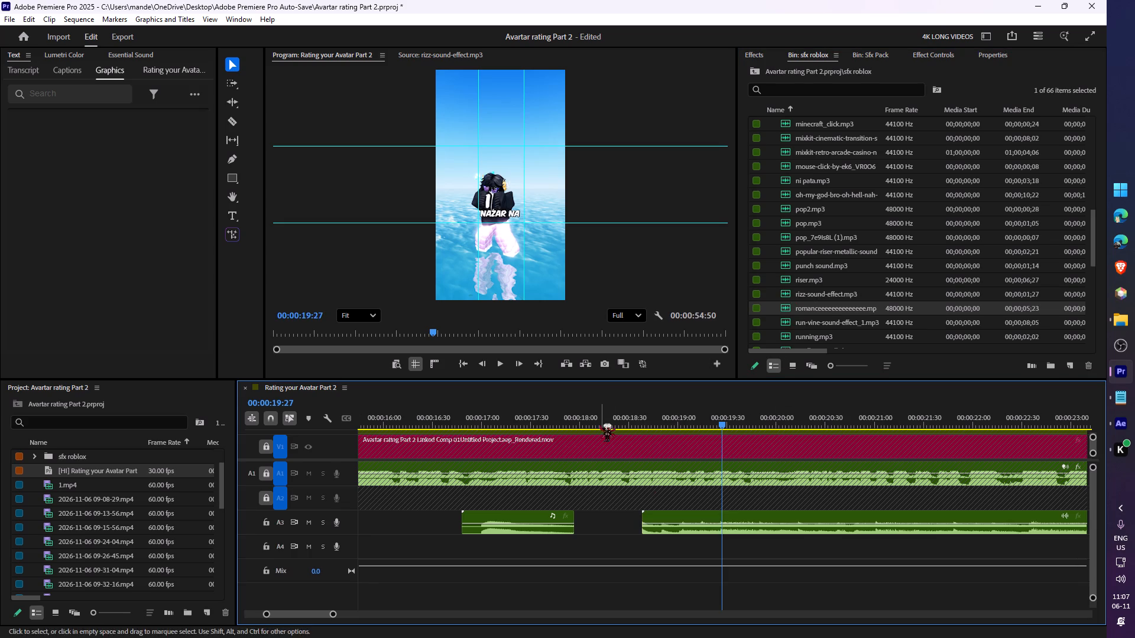
click(596, 416)
key(space)
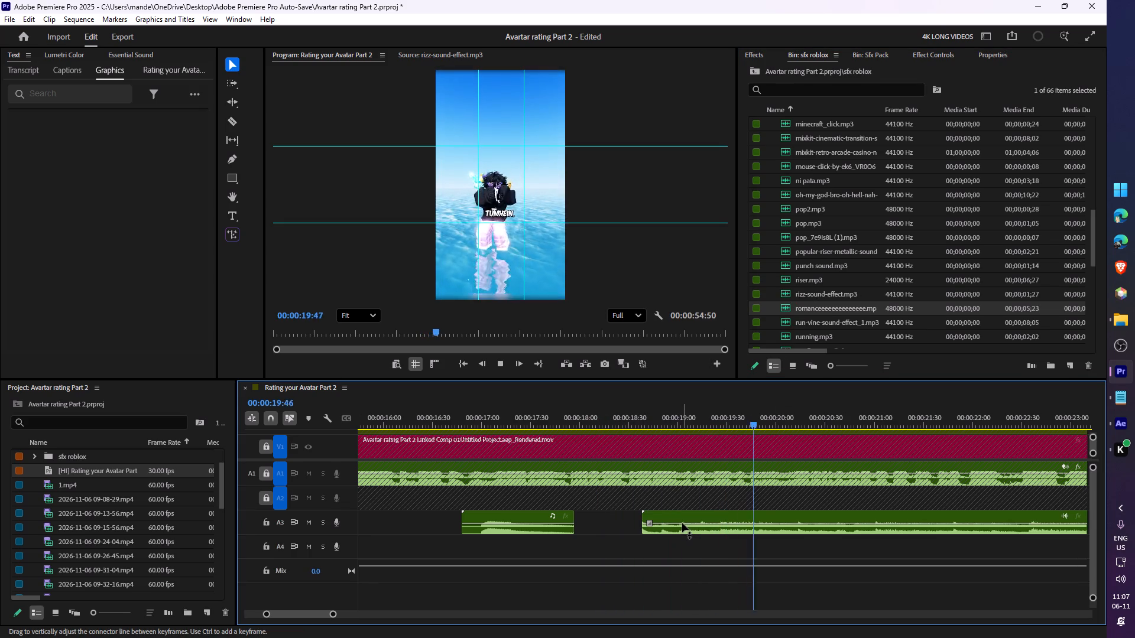
key(space)
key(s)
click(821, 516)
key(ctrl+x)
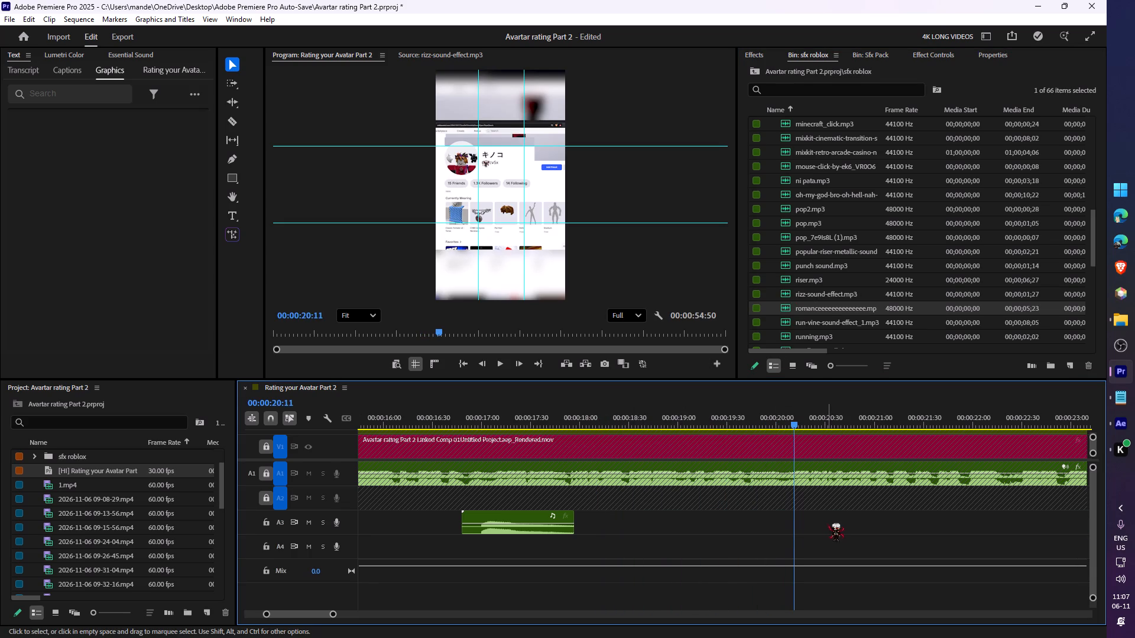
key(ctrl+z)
Save the project.
ctrl+click(822, 518)
key(ctrl+s)
Split the romanceeee clip on A3 at 00:00:20:11 and remove the part after the cut.
click(823, 519)
key(s)
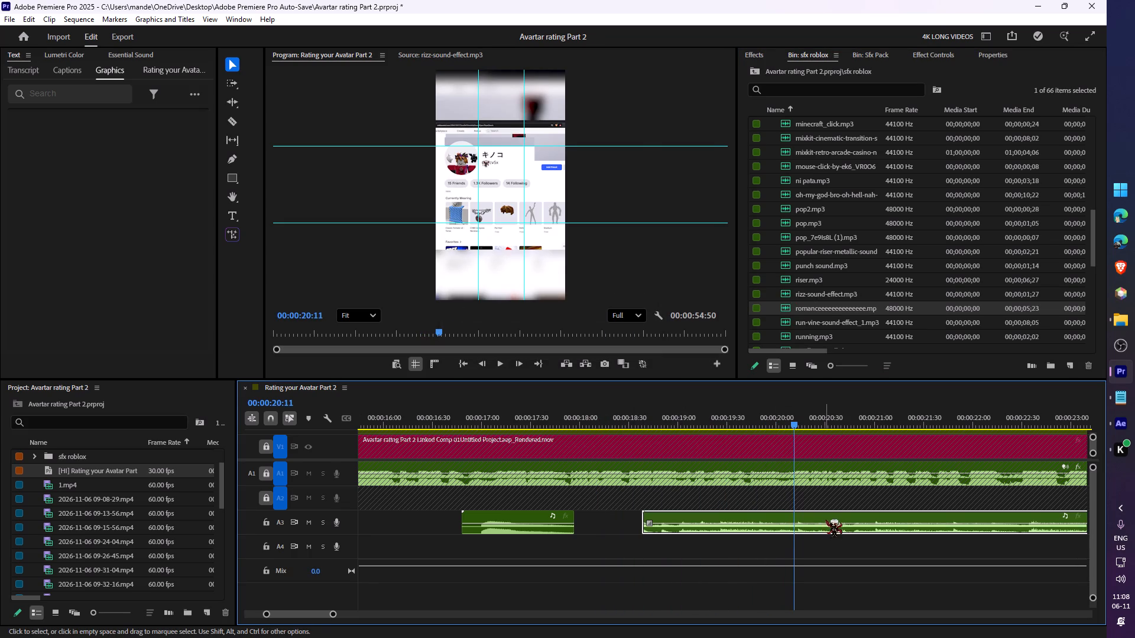
click(827, 522)
key(ctrl+x)
Play back the romanceeee clip on A3 and the gap before it, starting from between 00:00:17:46 and 00:00:18:31.
click(750, 522)
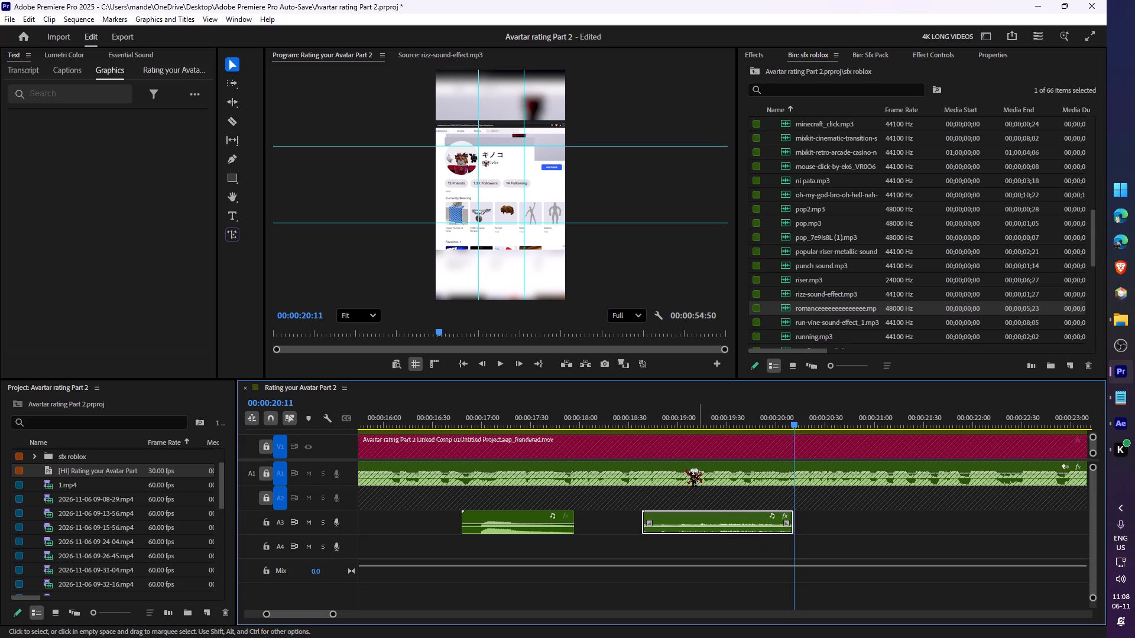
click(632, 428)
key(space)
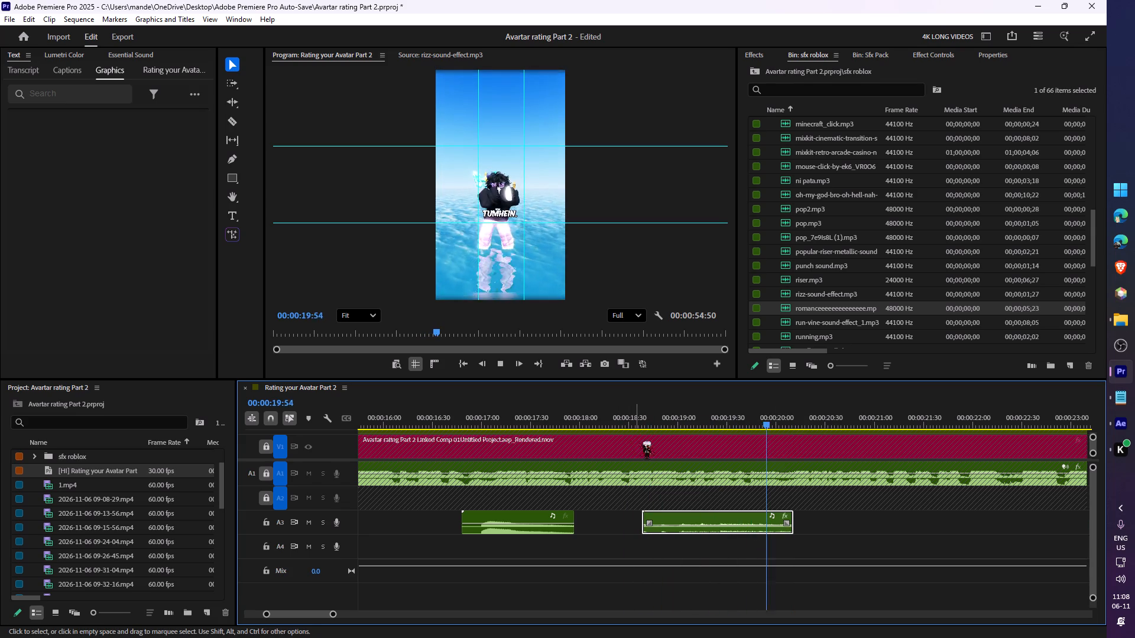
key(space)
drag(605, 444, 588, 444)
click(567, 422)
key(space)
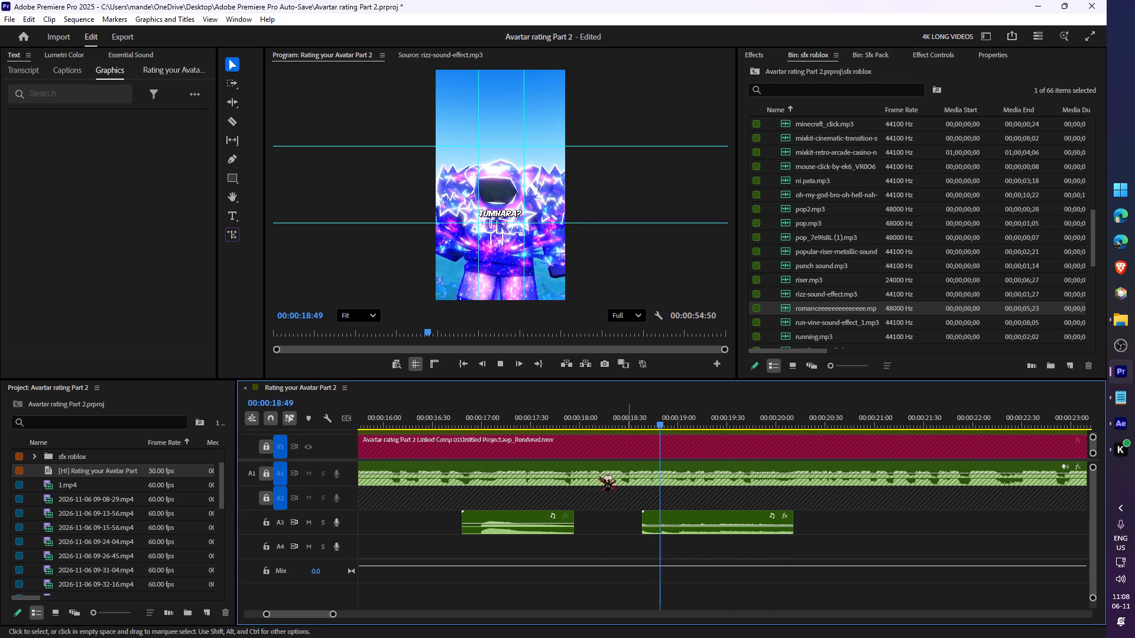
key(space)
click(556, 418)
key(space)
key(space)
Place SURPRISE.mp3 on A4 from about 00:00:17:57 and play it back with the surrounding clips.
scroll(854, 284, down, 12)
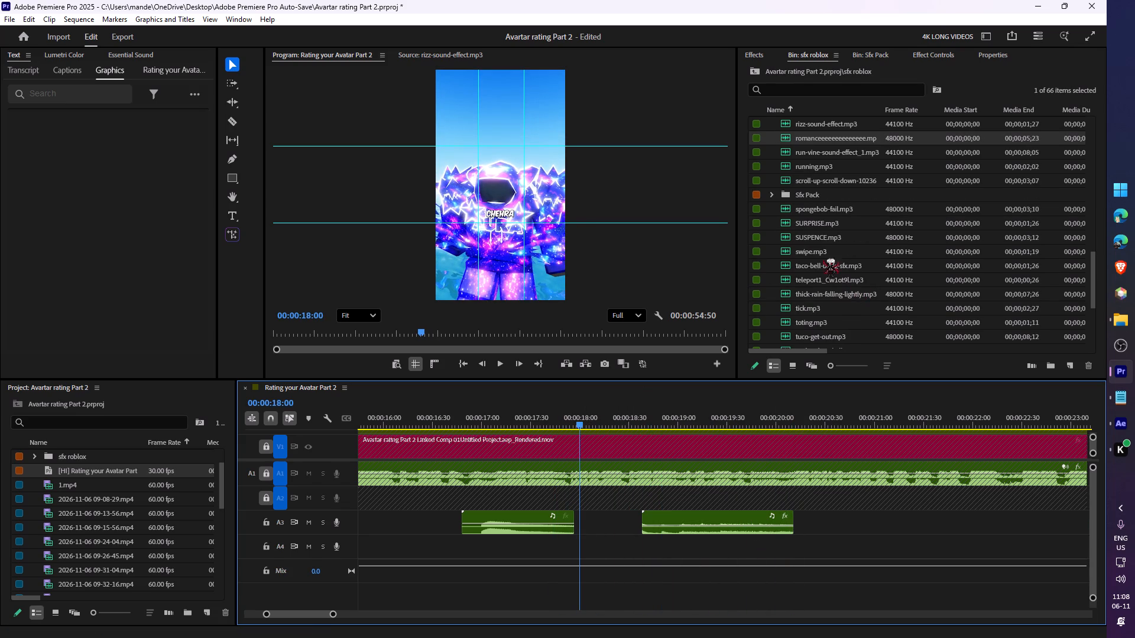
drag(812, 223, 572, 542)
click(521, 405)
key(space)
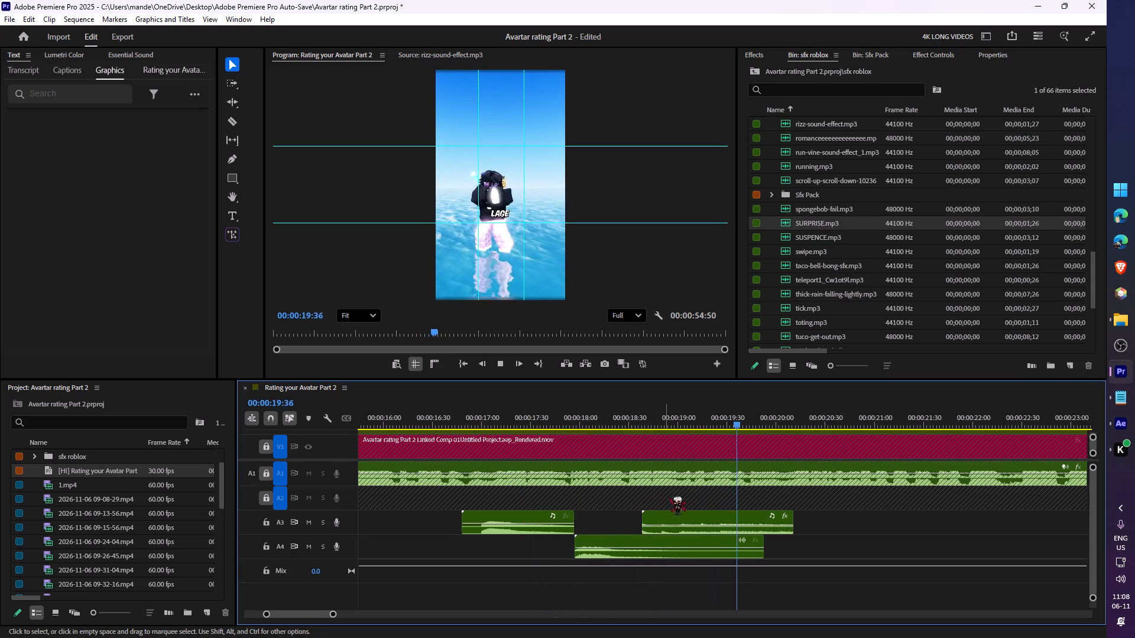
key(space)
key(space)
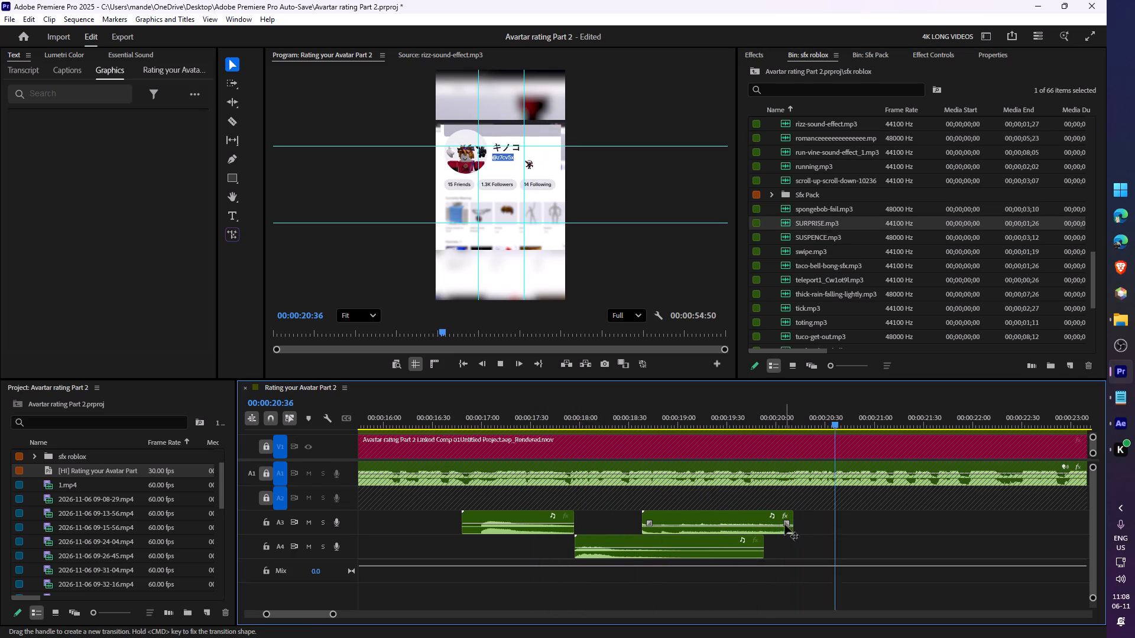
key(space)
Place Whoosh 6.mp3 on A4 from about 00:00:19:58, at the change to the profile page, and check it by playback.
click(755, 411)
key(space)
key(space)
scroll(822, 290, down, 14)
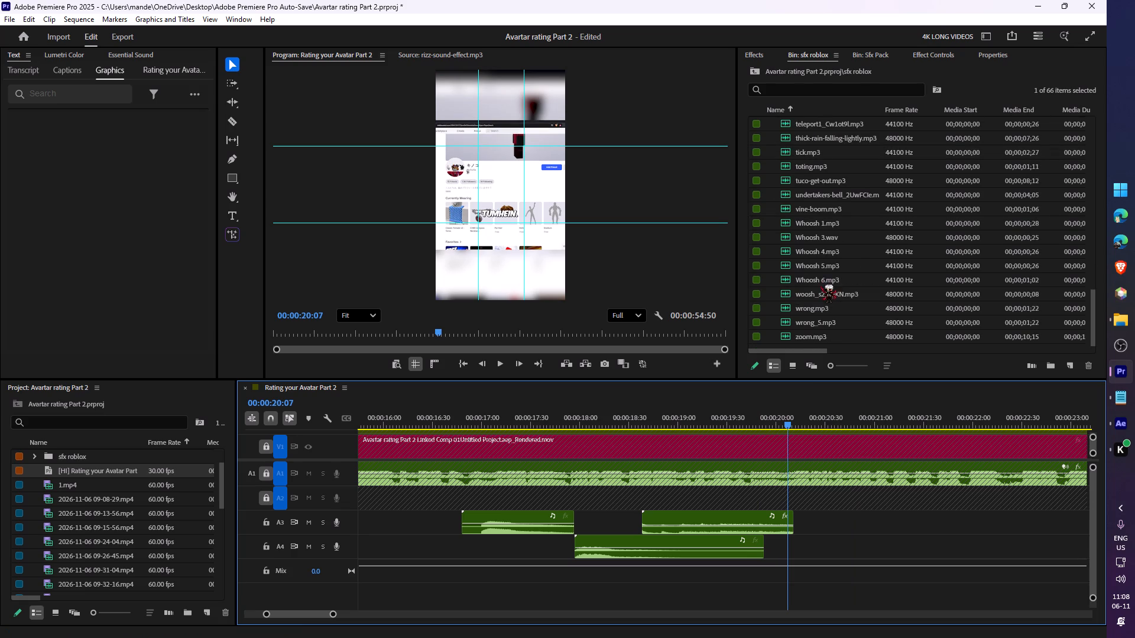
drag(822, 278, 773, 552)
key(space)
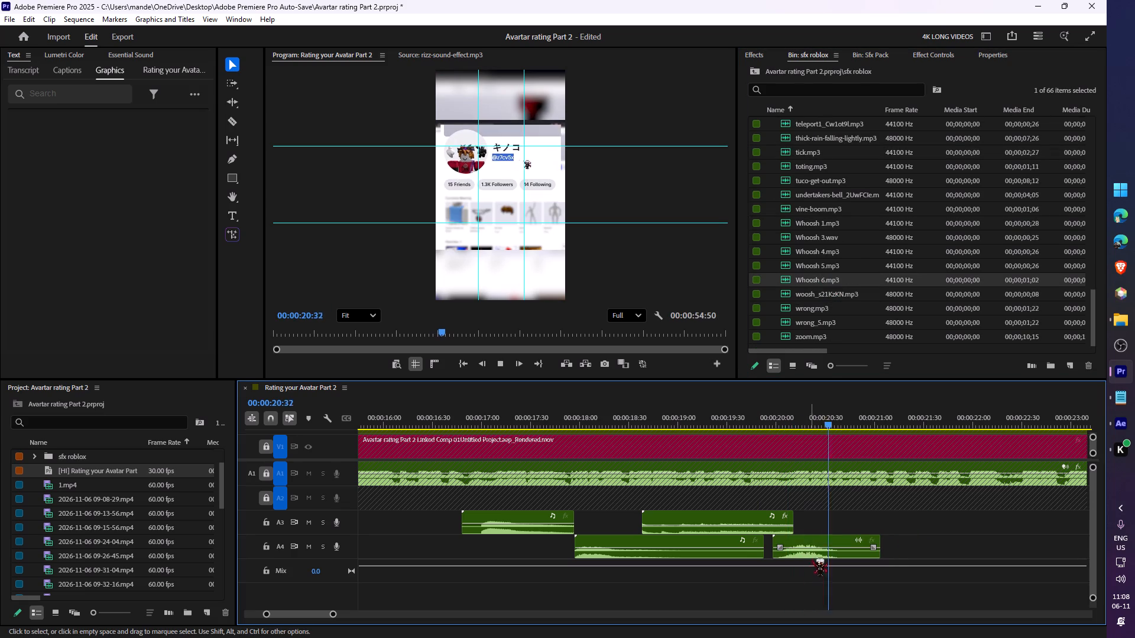
key(space)
drag(716, 411, 635, 435)
key(space)
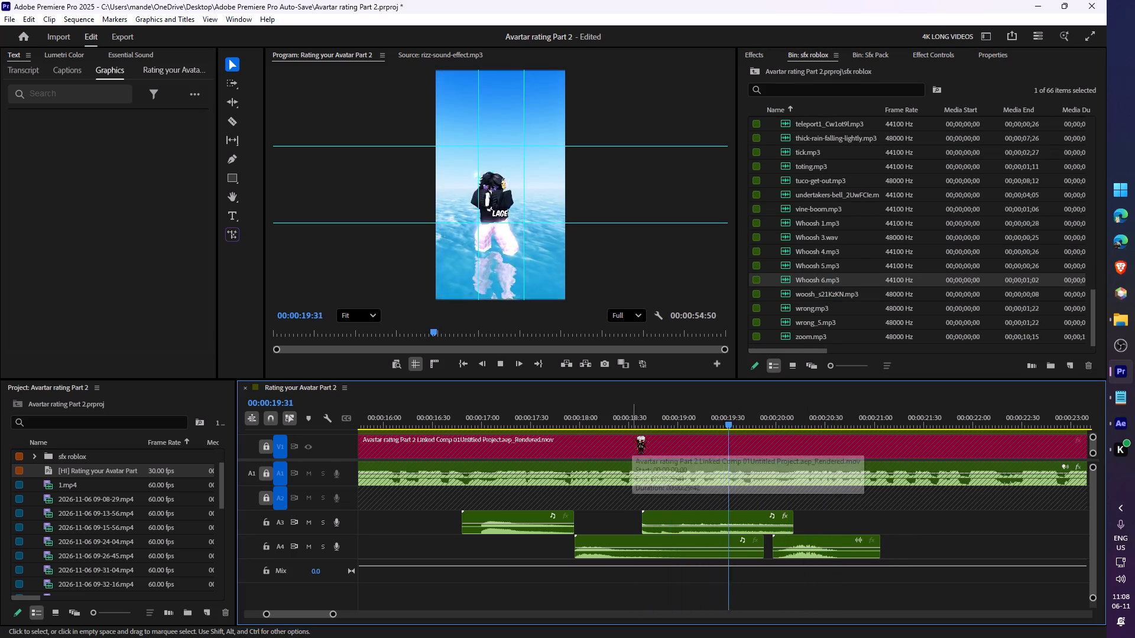
key(space)
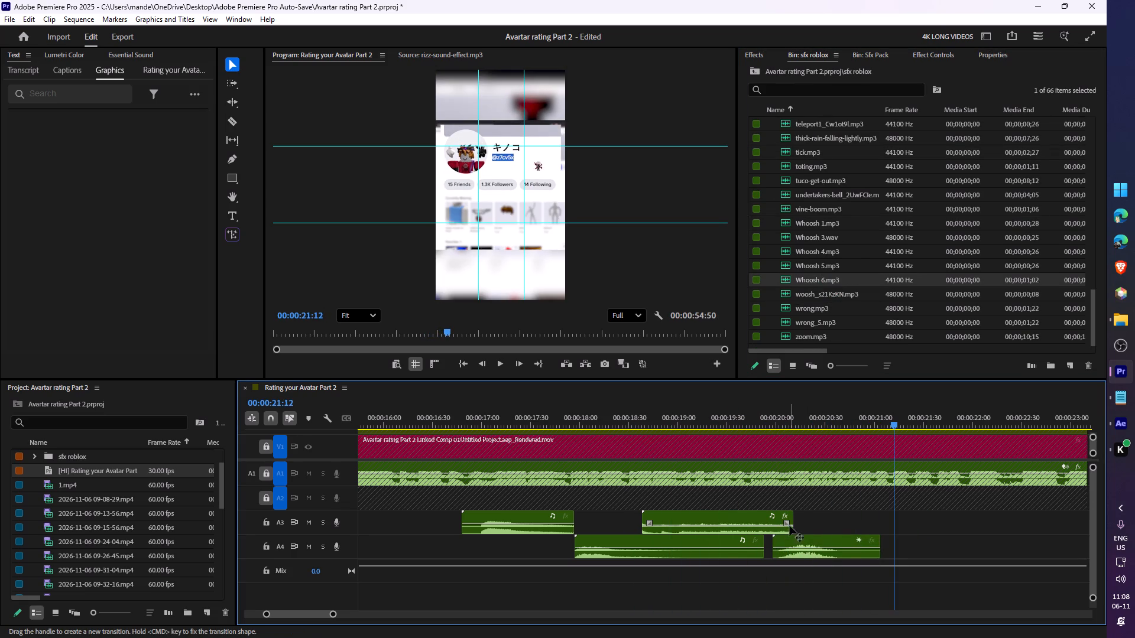
Add a fade-out to the end of the romanceeee clip on A3, starting at about 00:00:19:33, and play it back.
drag(785, 523, 731, 531)
click(602, 427)
key(space)
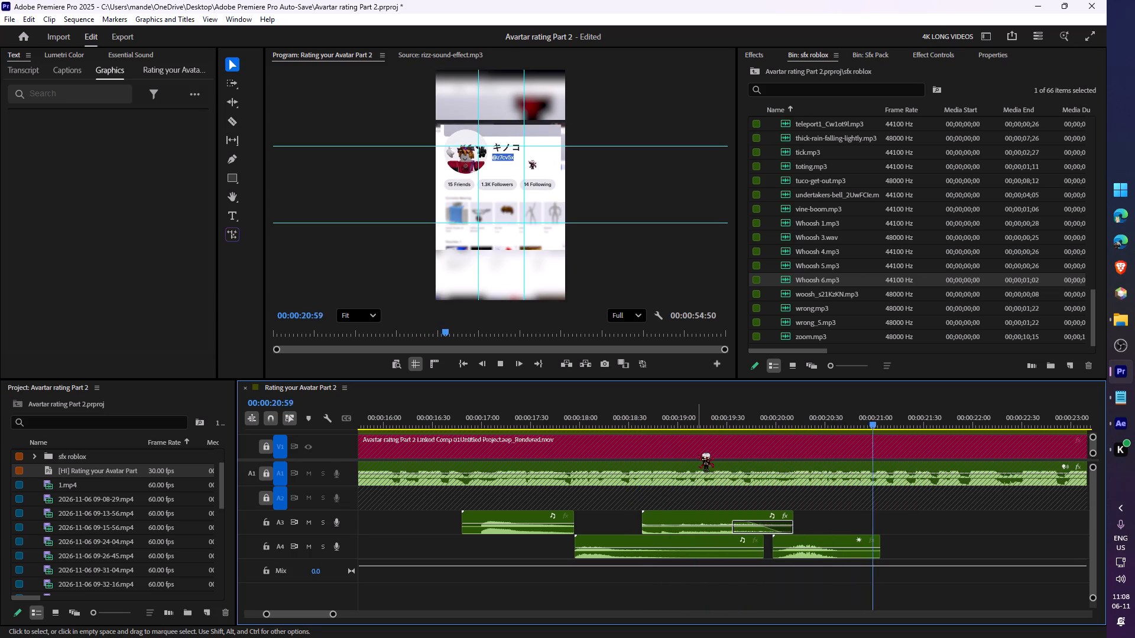
key(space)
key(space)
key(space)
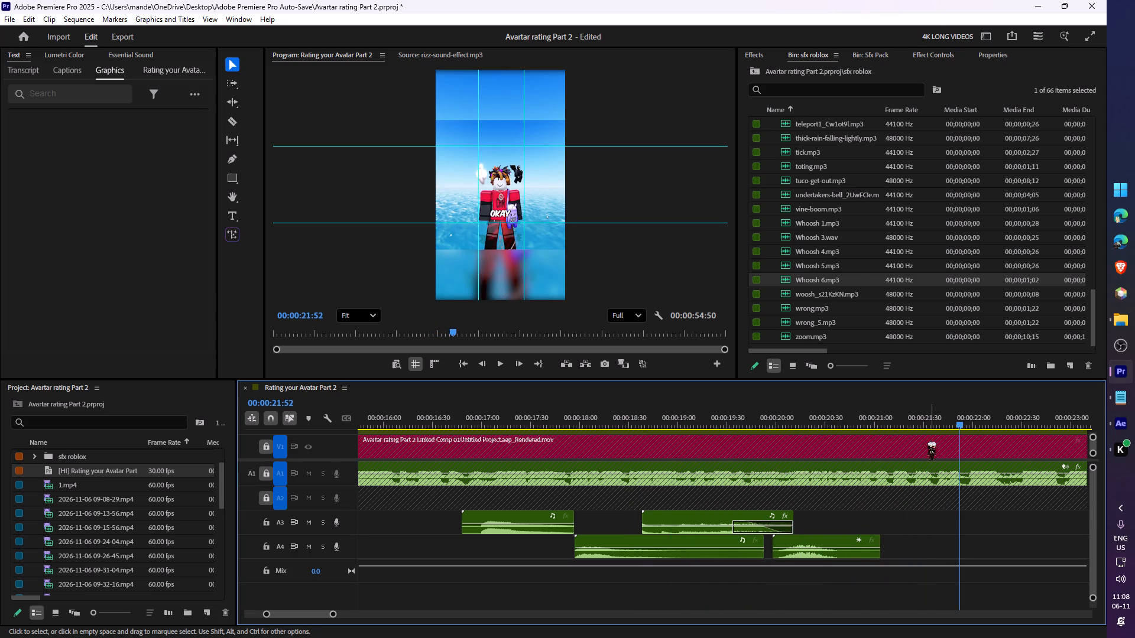
Locate the transition after 00:00:21:12 by playback, place Whoosh 1.mp3 on A3 from about 00:00:21:35, and play it.
click(896, 432)
key(space)
click(894, 429)
key(space)
click(894, 427)
key(space)
key(space)
key(space)
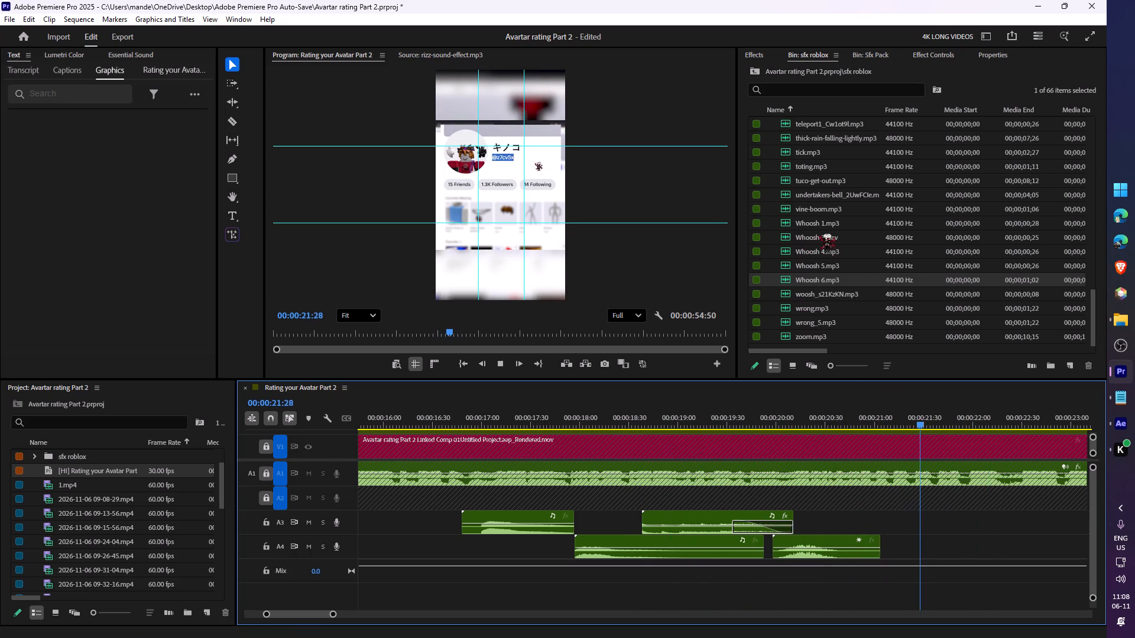
key(space)
drag(785, 220, 932, 488)
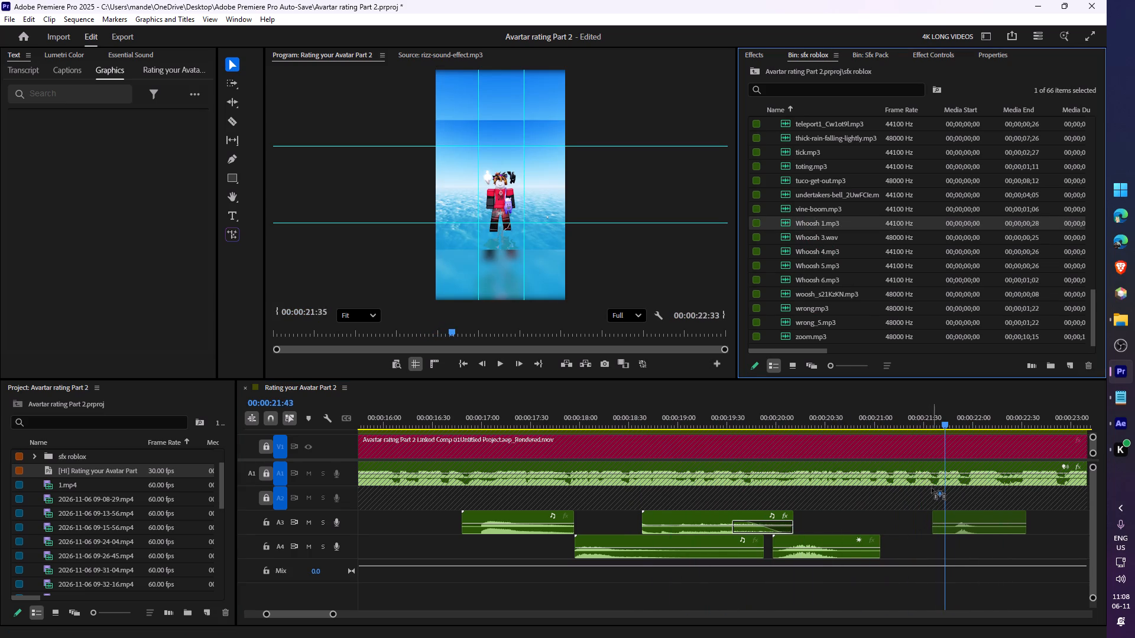
drag(932, 488, 932, 488)
key(space)
key(space)
key(space)
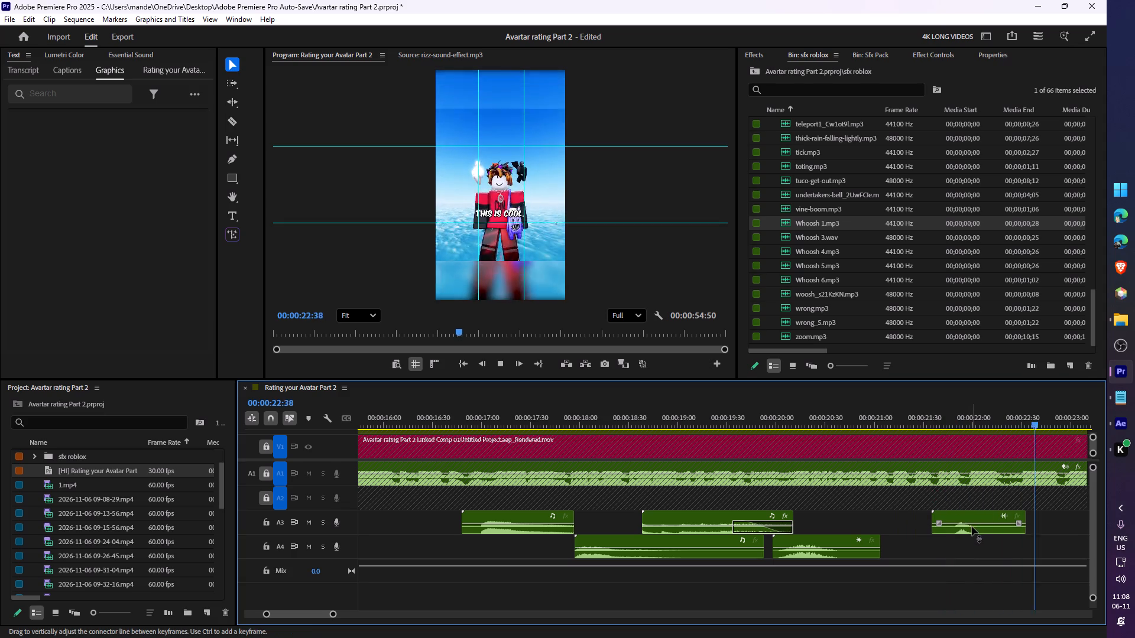
key(space)
Audition SURPRISE.mp3, spongebob-fail.mp3, the scroll-up sound, running.mp3, run-vine-sound-effect_1.mp3 and the romanceeee sound in the sfx roblox bin.
scroll(809, 265, up, 7)
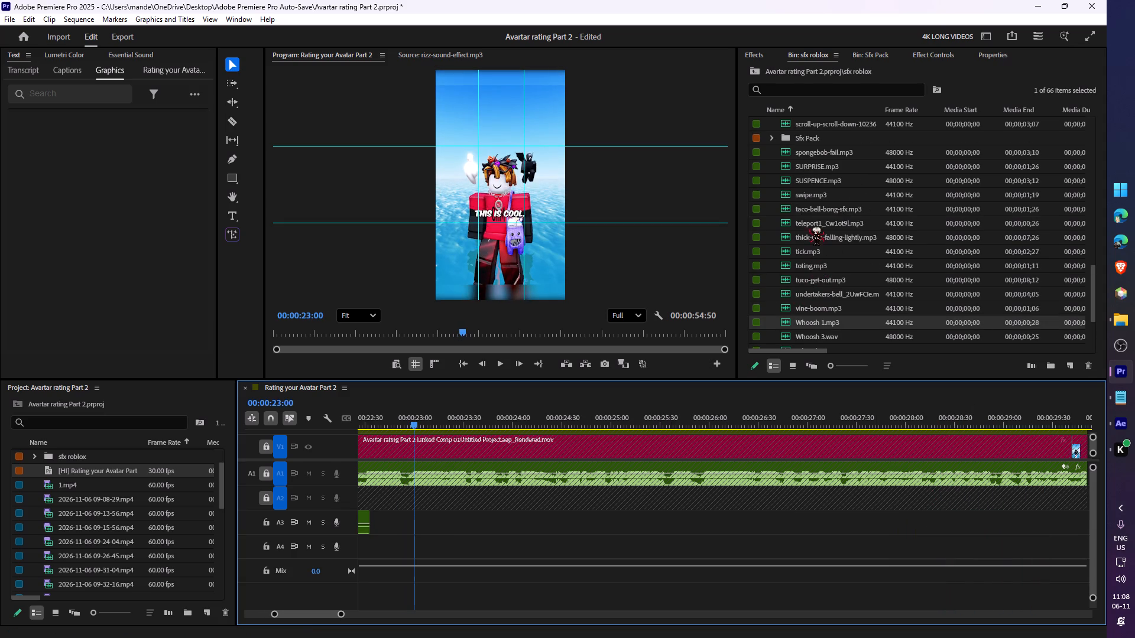
double_click(780, 170)
key(space)
key(space)
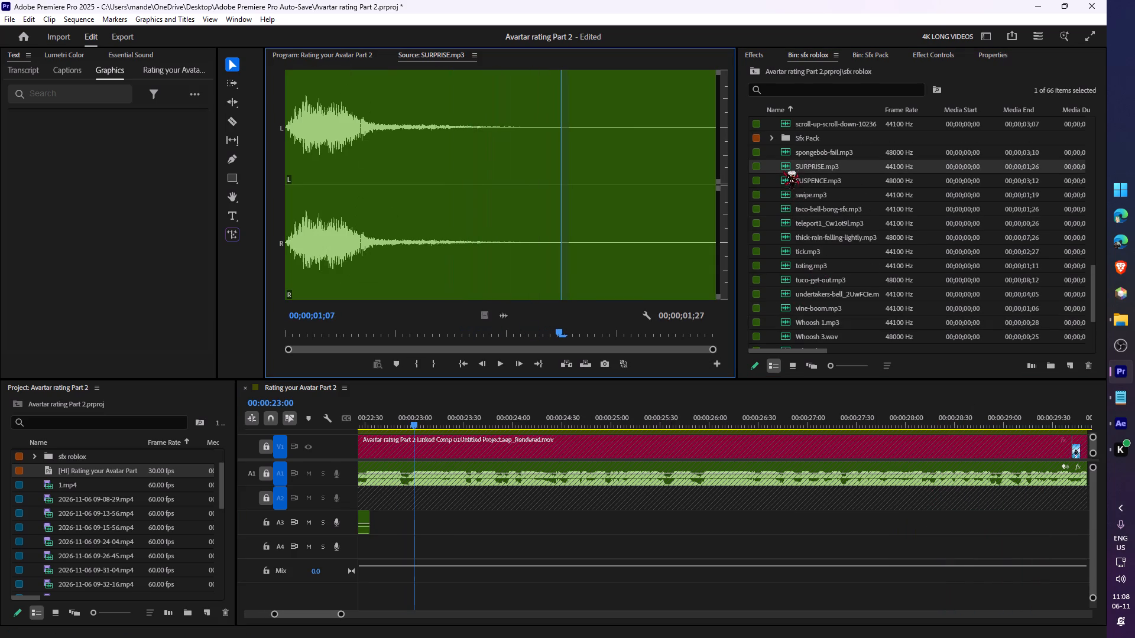
double_click(781, 153)
key(space)
key(space)
scroll(781, 149, up, 4)
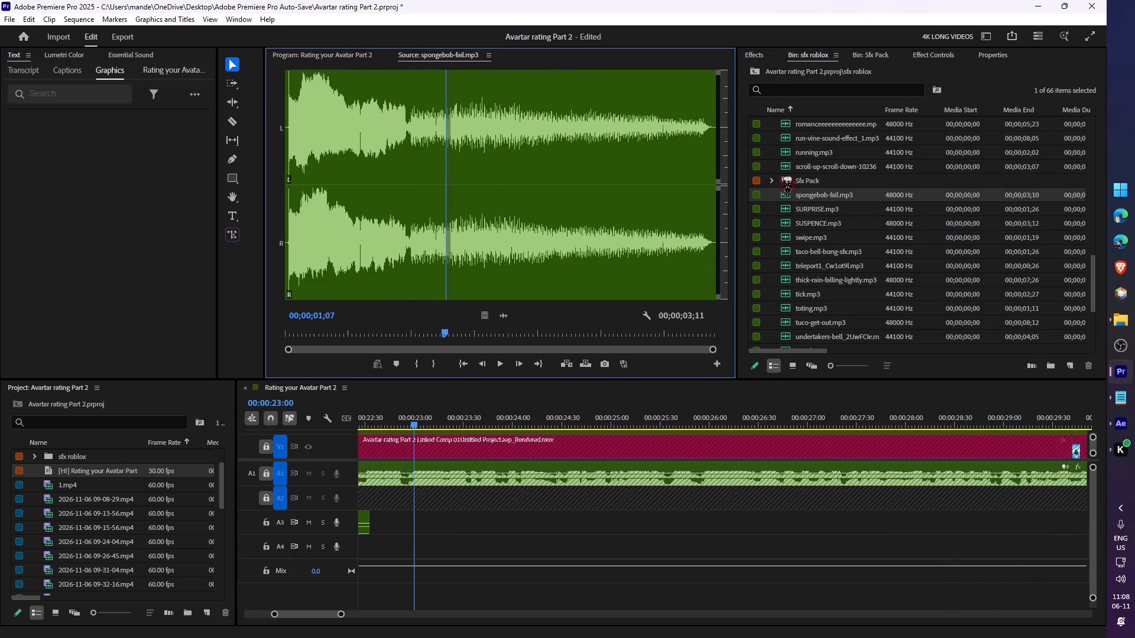
double_click(779, 177)
key(space)
key(space)
double_click(782, 167)
key(space)
key(space)
double_click(783, 155)
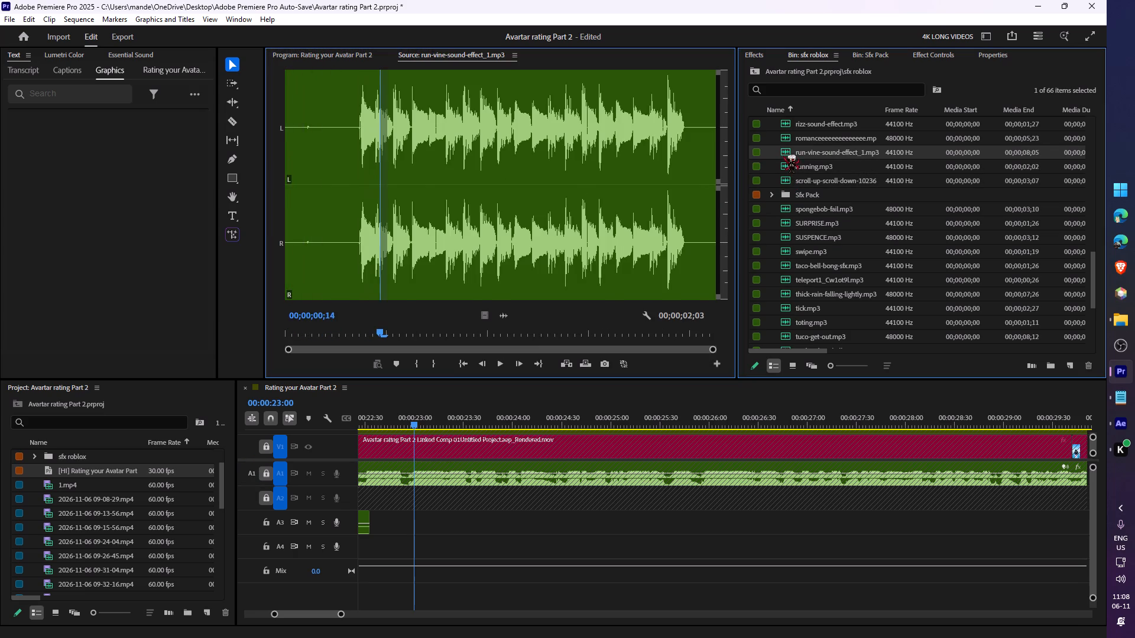
key(space)
key(space)
double_click(786, 141)
key(space)
key(space)
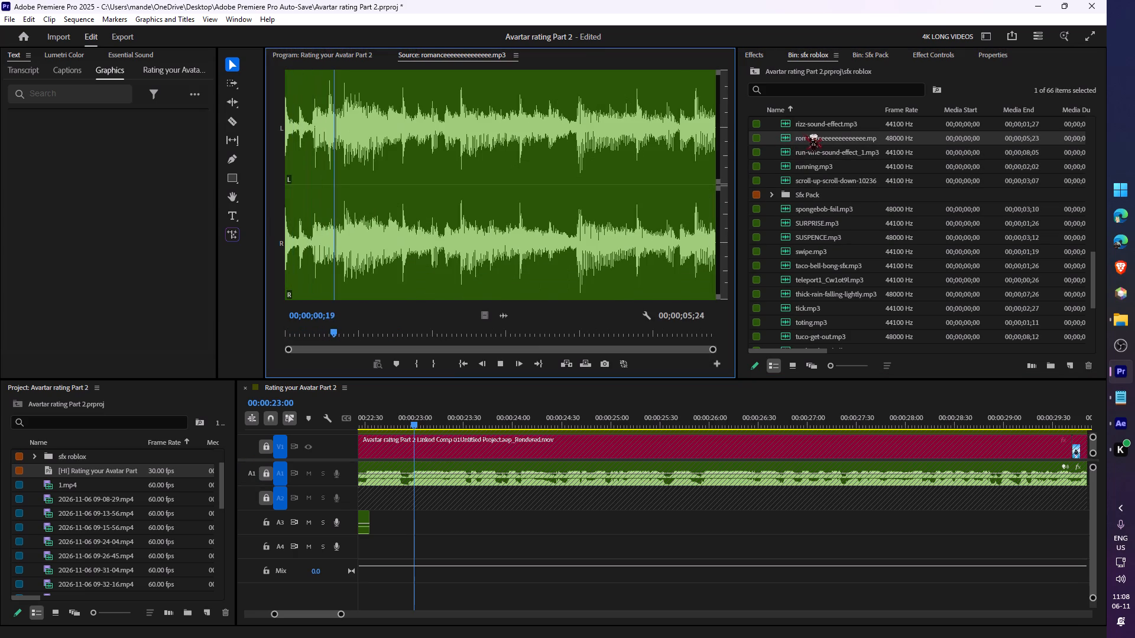
Audition punch sound.mp3, the popular-riser sound, pop_7e9s8L (1).mp3, the oh-my-god, mouse-click and mixkit-cinematic-transition sounds.
scroll(790, 193, up, 5)
double_click(779, 163)
key(space)
key(space)
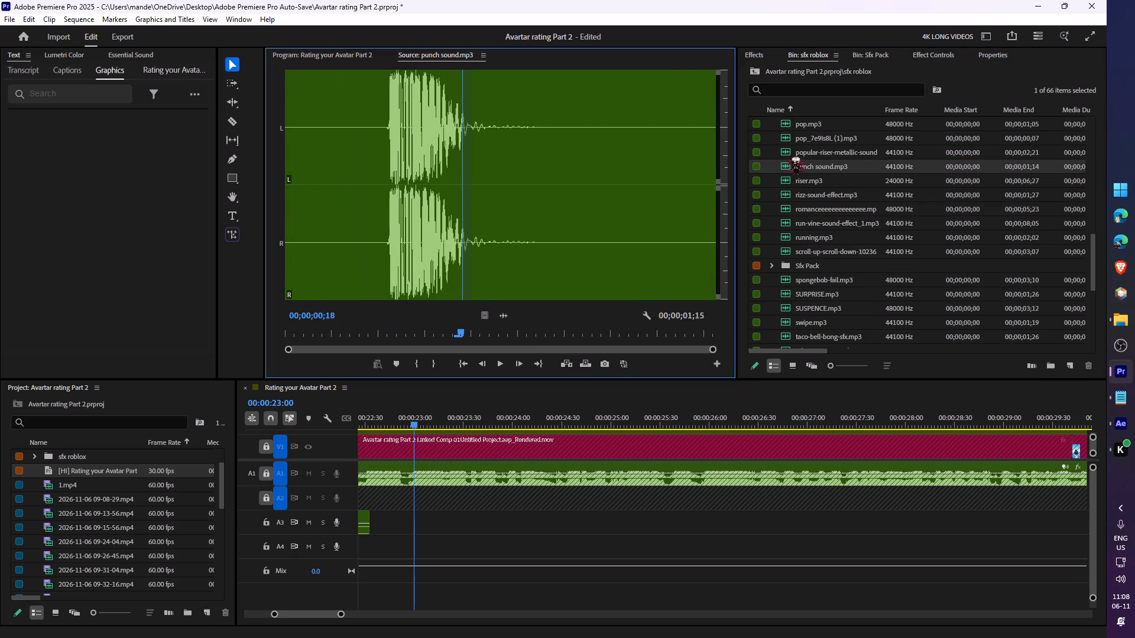
double_click(787, 151)
key(space)
key(space)
double_click(782, 142)
key(space)
key(space)
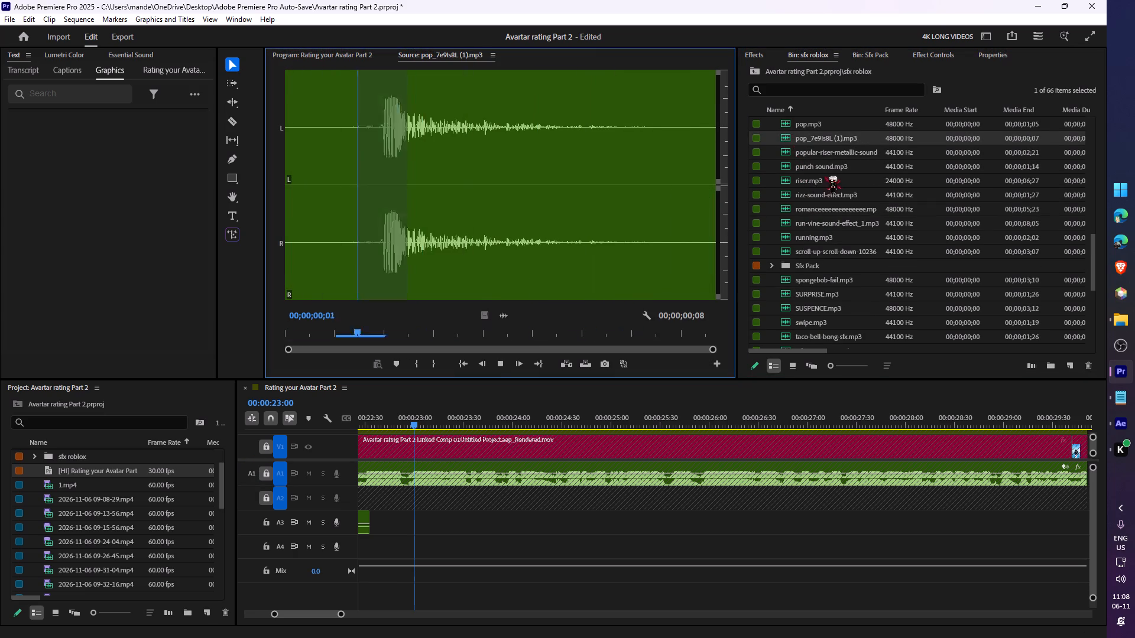
scroll(826, 177, up, 9)
double_click(787, 226)
key(space)
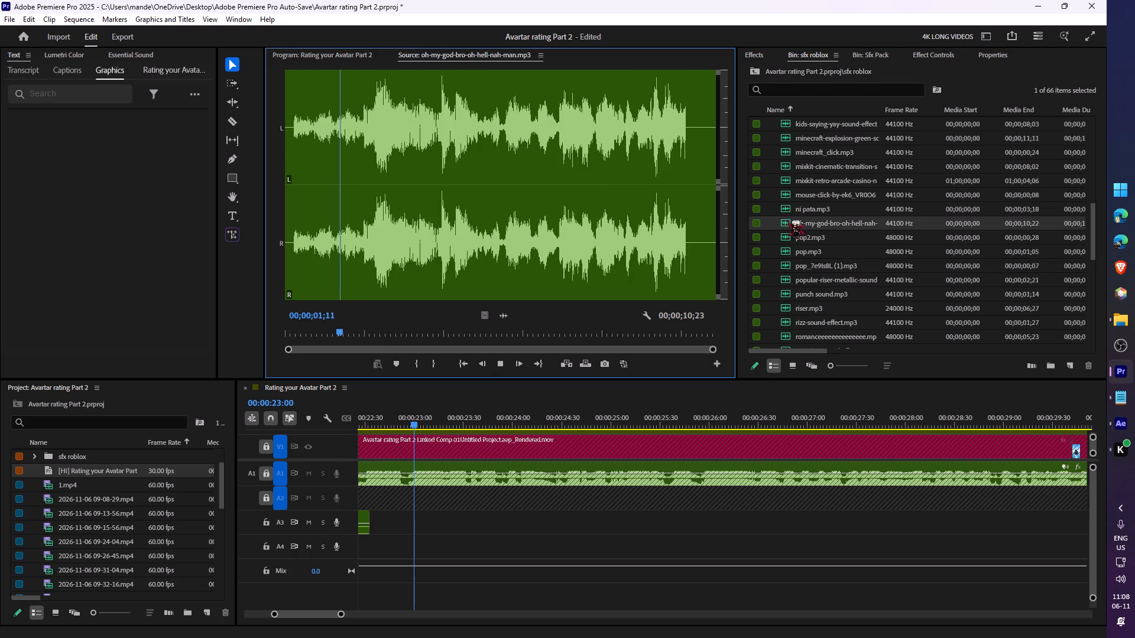
key(space)
double_click(783, 191)
key(space)
key(space)
double_click(781, 167)
key(space)
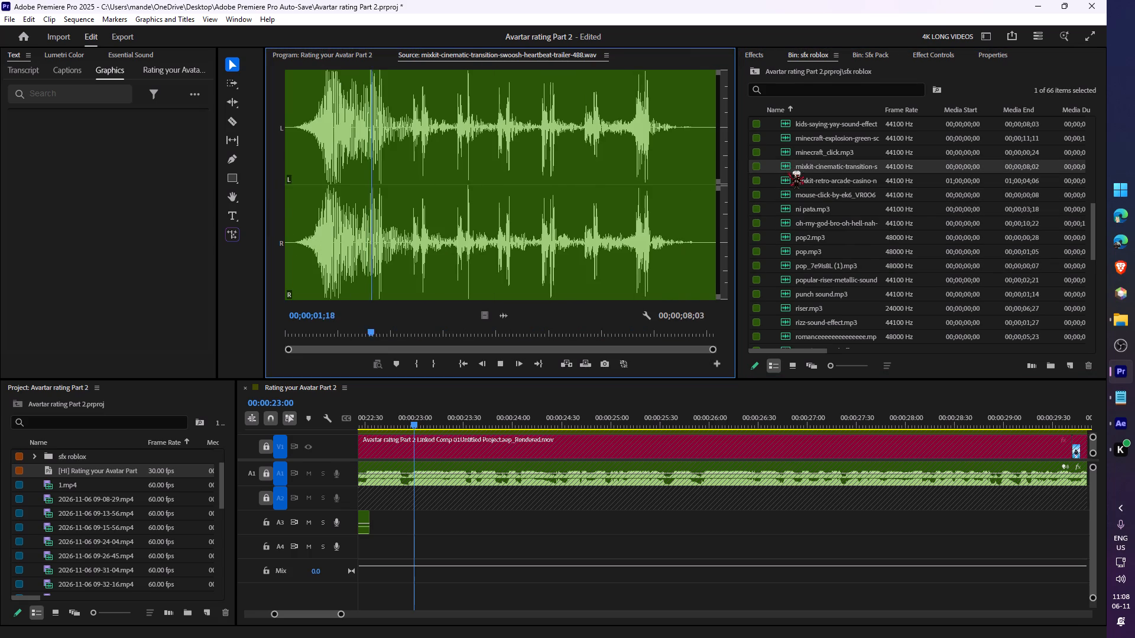
key(space)
Audition the ILLUMINATI_CONFIRMED sound, the drift sound effect, dhuuum.mp3 and clock-tick.mp3 in the sfx roblox bin.
scroll(796, 175, up, 6)
double_click(784, 168)
key(space)
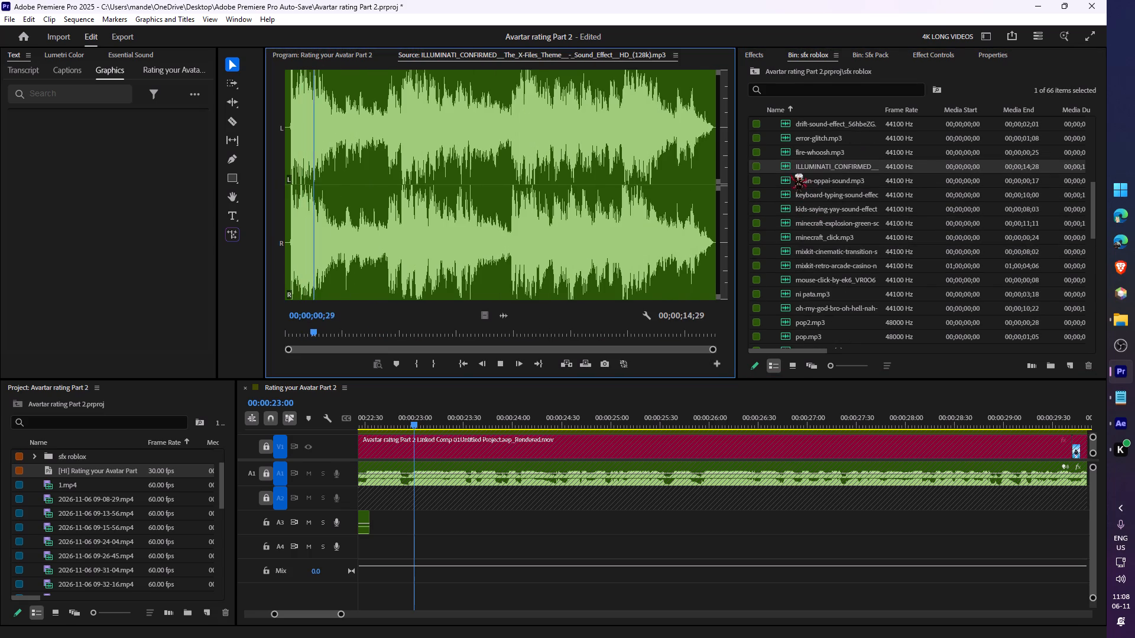
key(space)
drag(802, 170, 810, 164)
scroll(800, 183, up, 3)
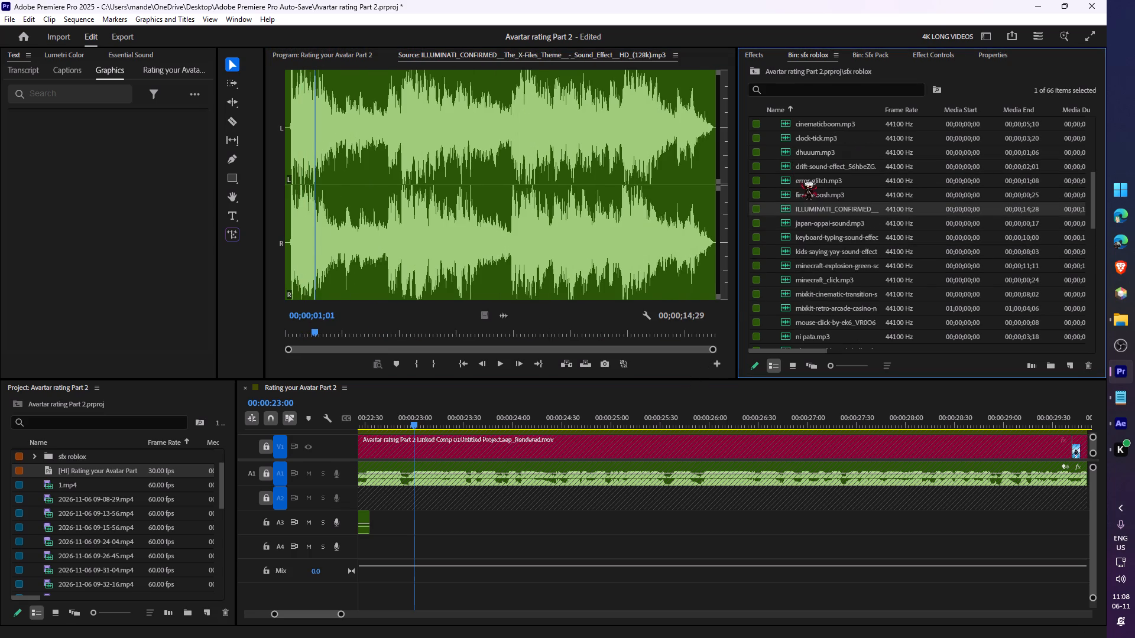
double_click(785, 165)
key(space)
key(space)
double_click(784, 151)
key(space)
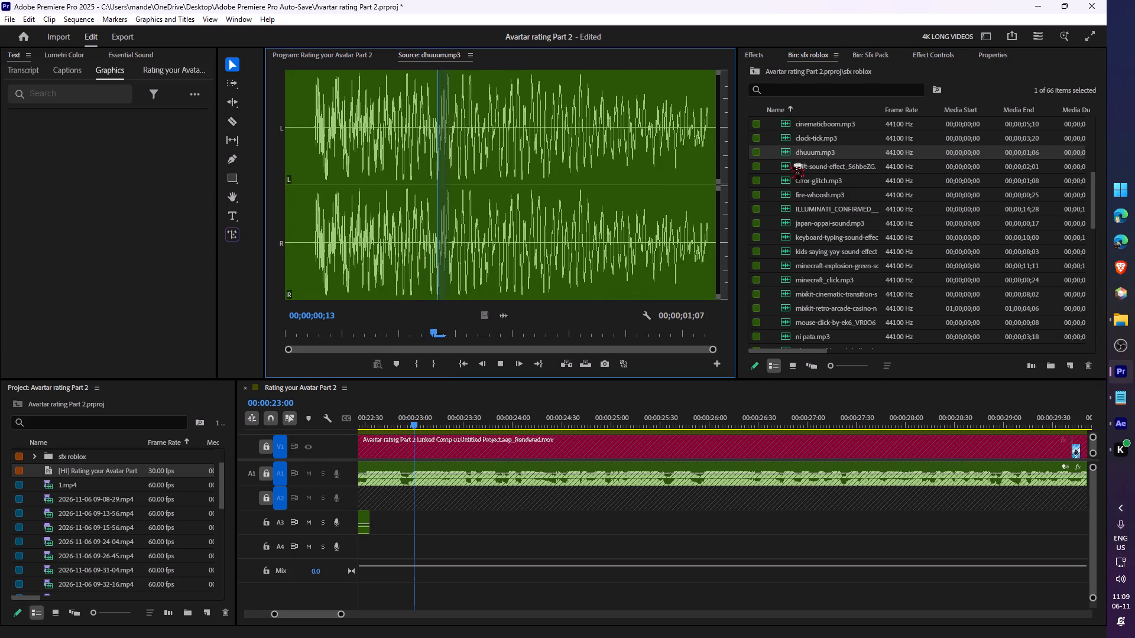
key(space)
double_click(782, 136)
key(space)
key(space)
scroll(799, 180, up, 5)
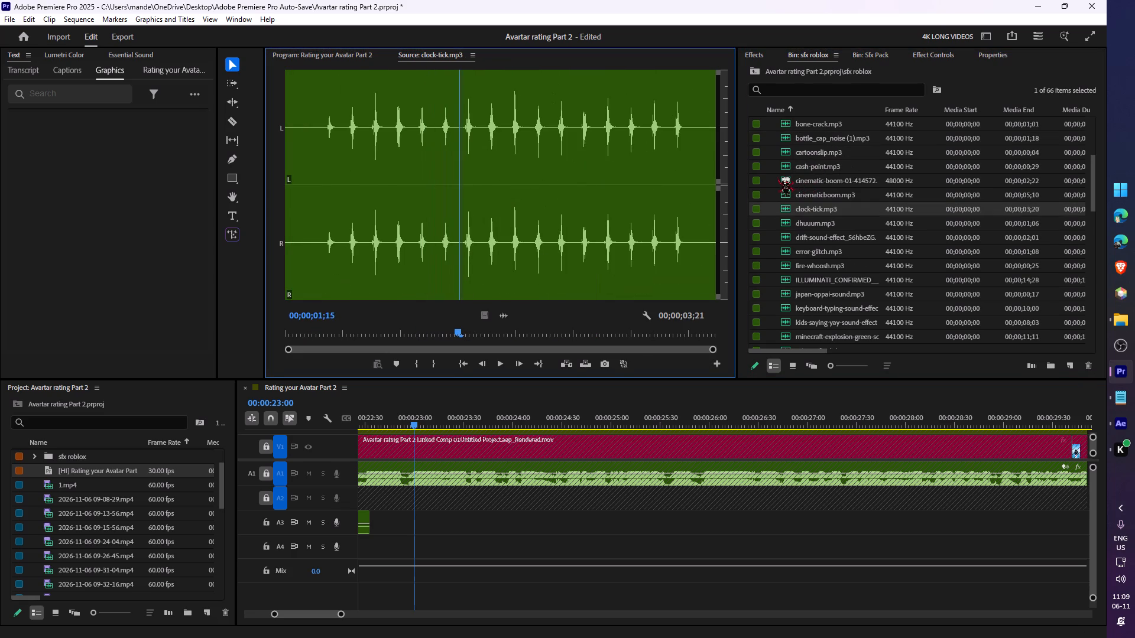
double_click(777, 178)
click(783, 180)
drag(555, 37, 559, 43)
scroll(814, 194, up, 2)
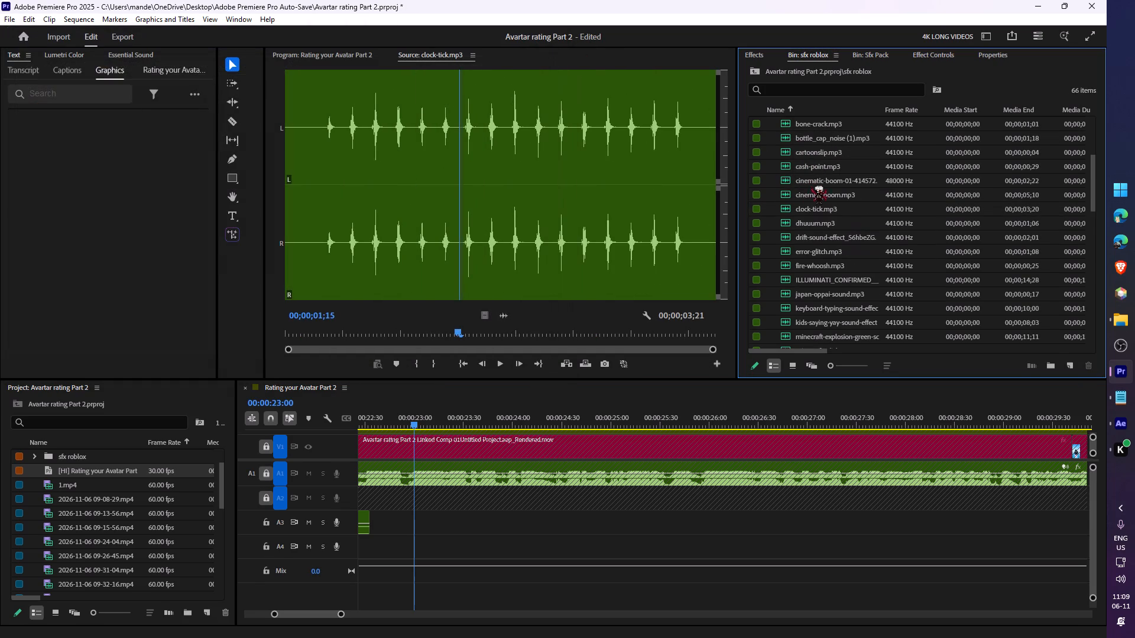
Audition cartoonslip.mp3 and place it on A3 after the Whoosh 1 clip, from about 00:00:23:11.
double_click(786, 180)
key(space)
key(space)
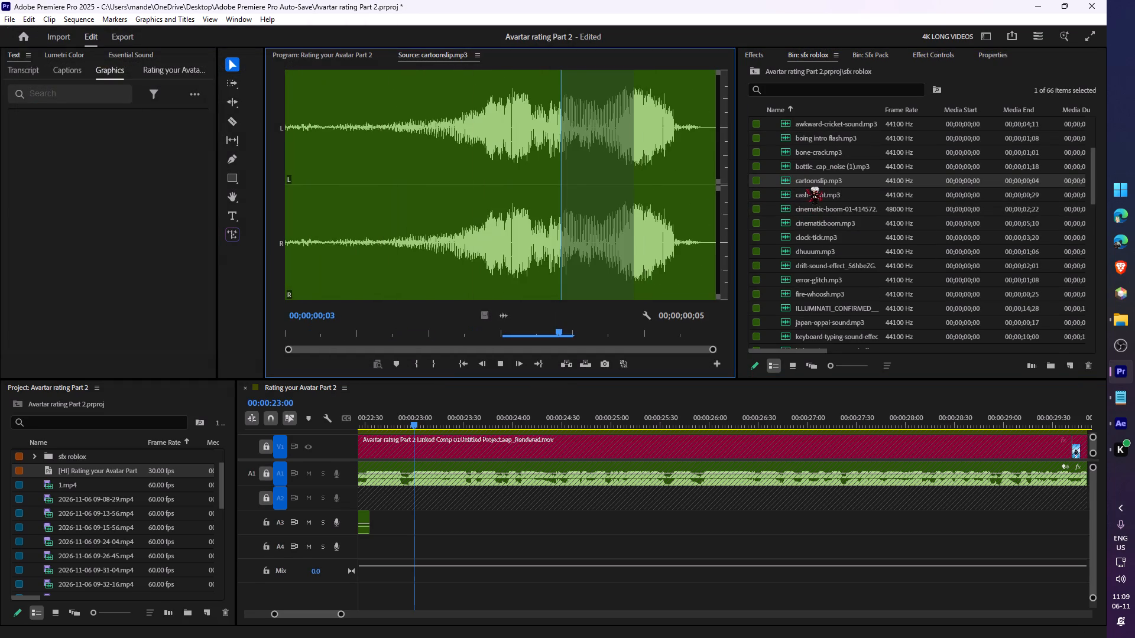
drag(805, 183, 432, 530)
key(z)
key(z)
key(space)
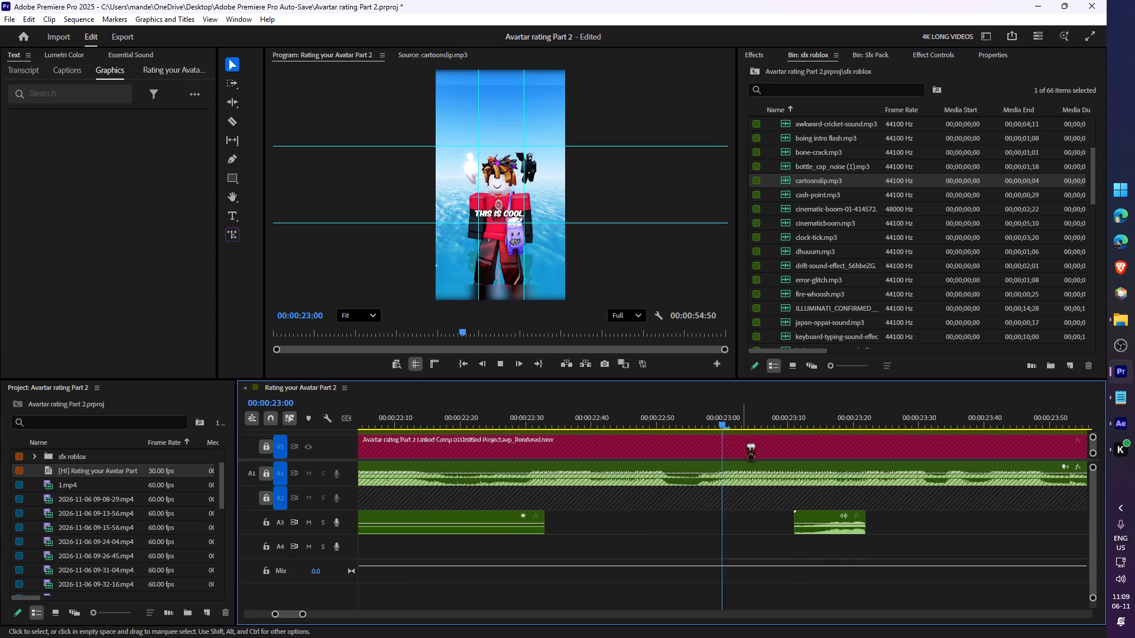
key(space)
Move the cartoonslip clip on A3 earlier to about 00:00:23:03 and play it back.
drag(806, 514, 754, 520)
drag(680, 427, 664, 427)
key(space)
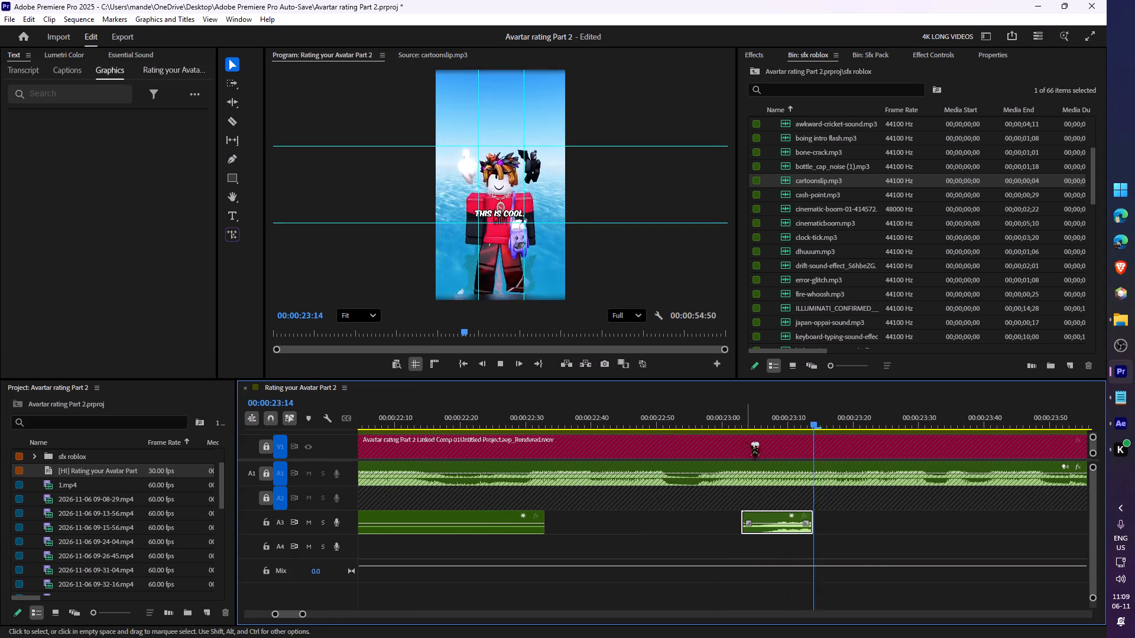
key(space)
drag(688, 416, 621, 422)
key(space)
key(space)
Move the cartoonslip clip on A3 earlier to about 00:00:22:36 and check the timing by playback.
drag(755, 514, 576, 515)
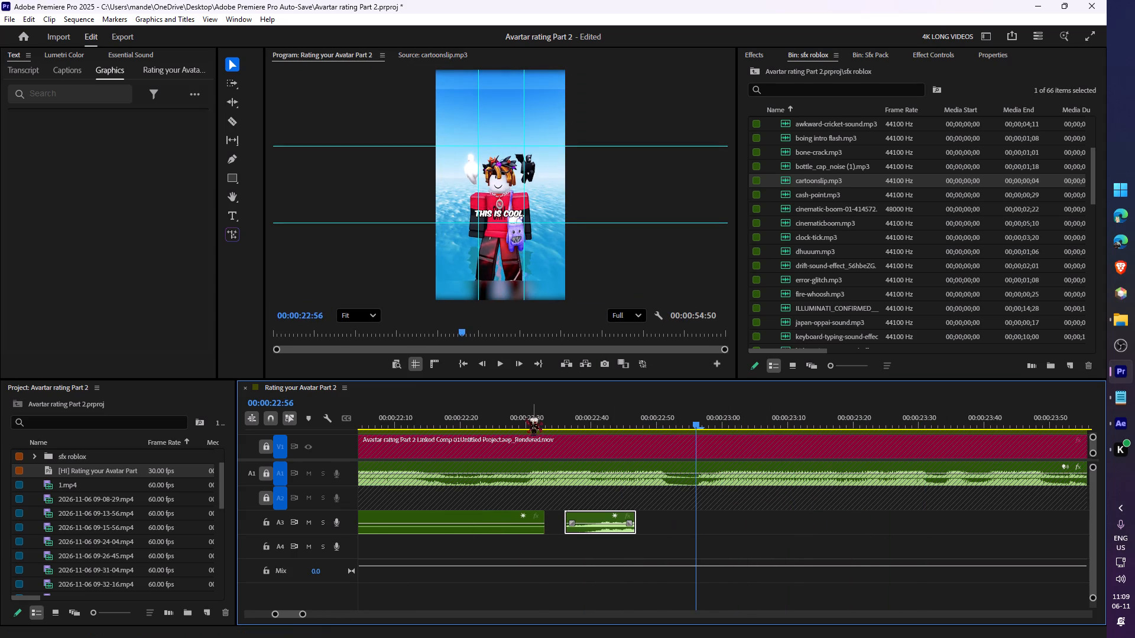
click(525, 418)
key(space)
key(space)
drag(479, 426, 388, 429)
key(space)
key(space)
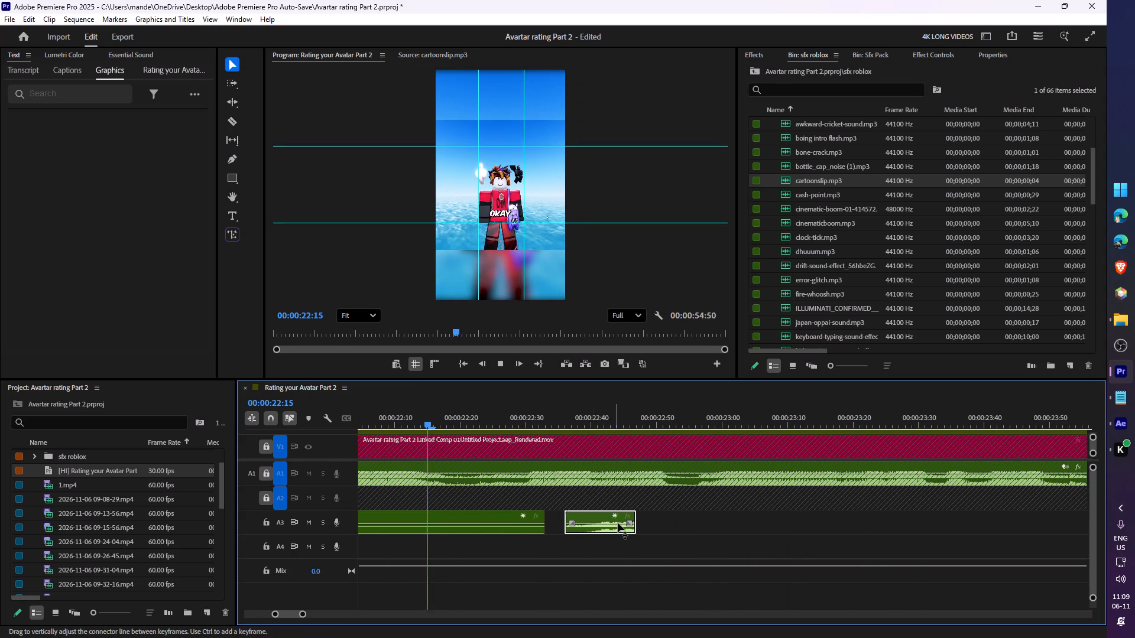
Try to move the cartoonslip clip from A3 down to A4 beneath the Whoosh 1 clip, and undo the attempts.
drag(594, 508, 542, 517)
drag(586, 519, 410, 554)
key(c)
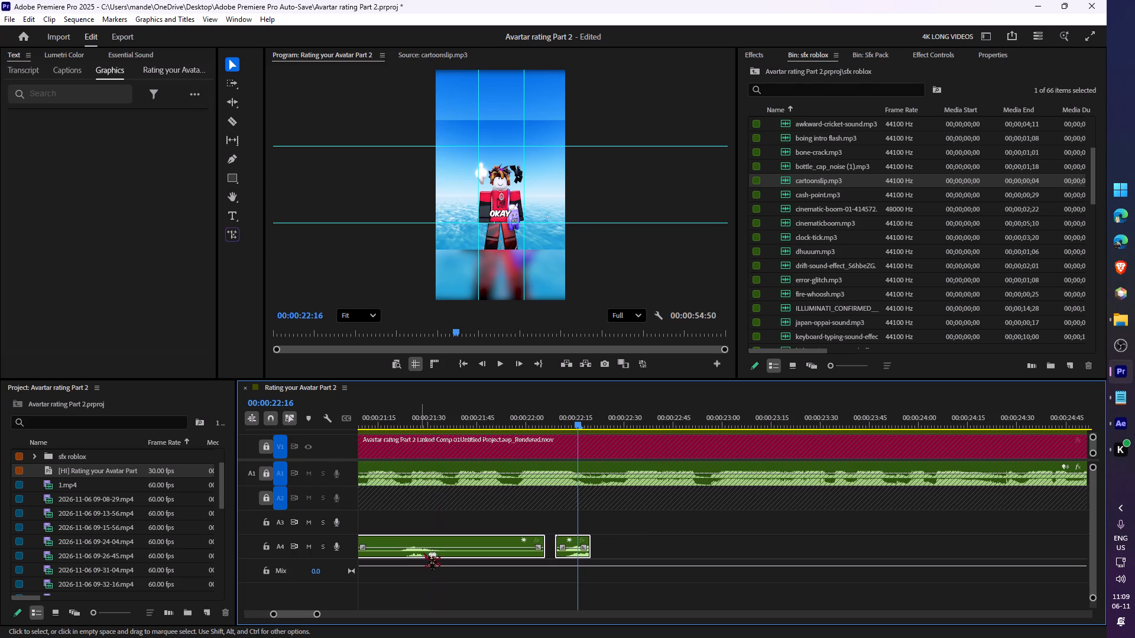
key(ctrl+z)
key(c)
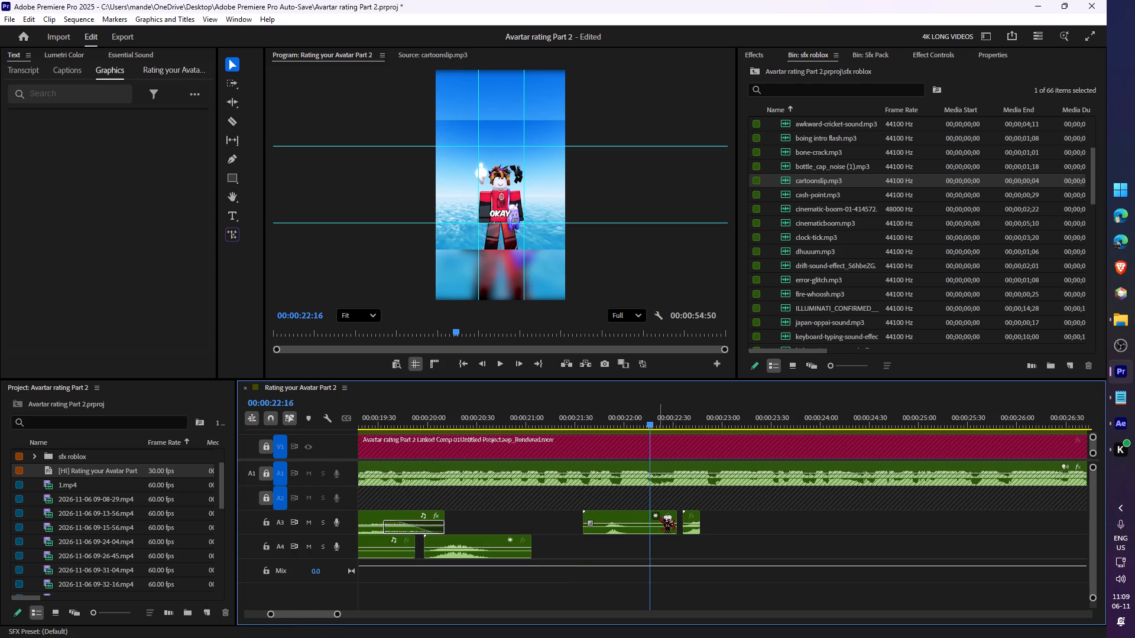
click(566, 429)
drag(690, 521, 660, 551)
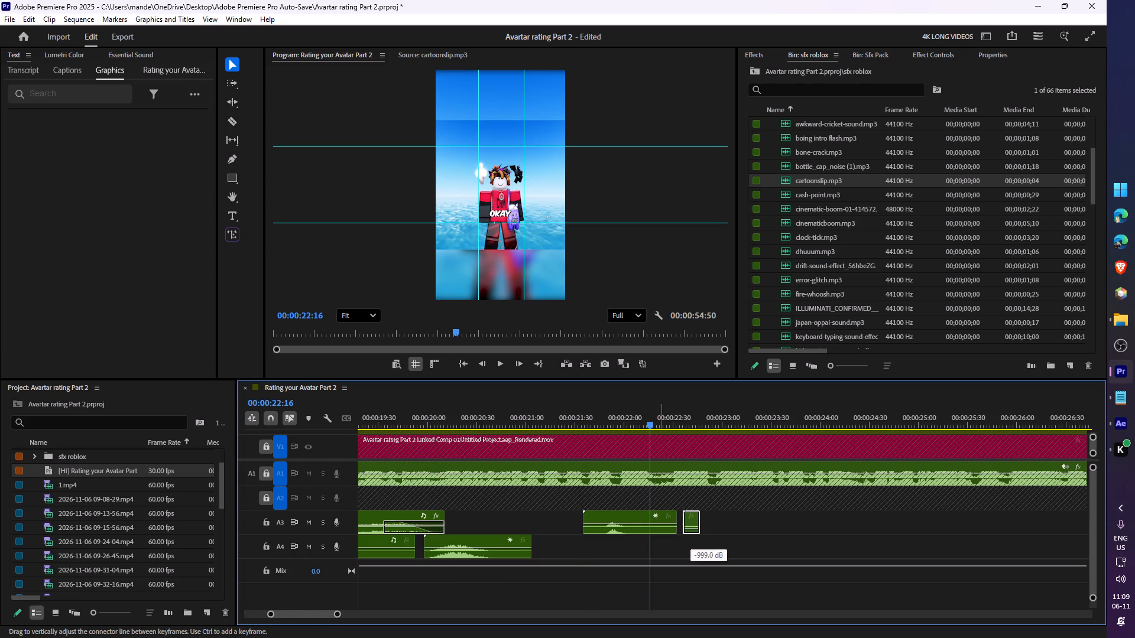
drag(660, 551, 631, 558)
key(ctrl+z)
Move the cartoonslip clip down to A4, starting at about 00:00:22:16 under the Whoosh 1 clip, and play it back.
key(c)
key(c)
key(z)
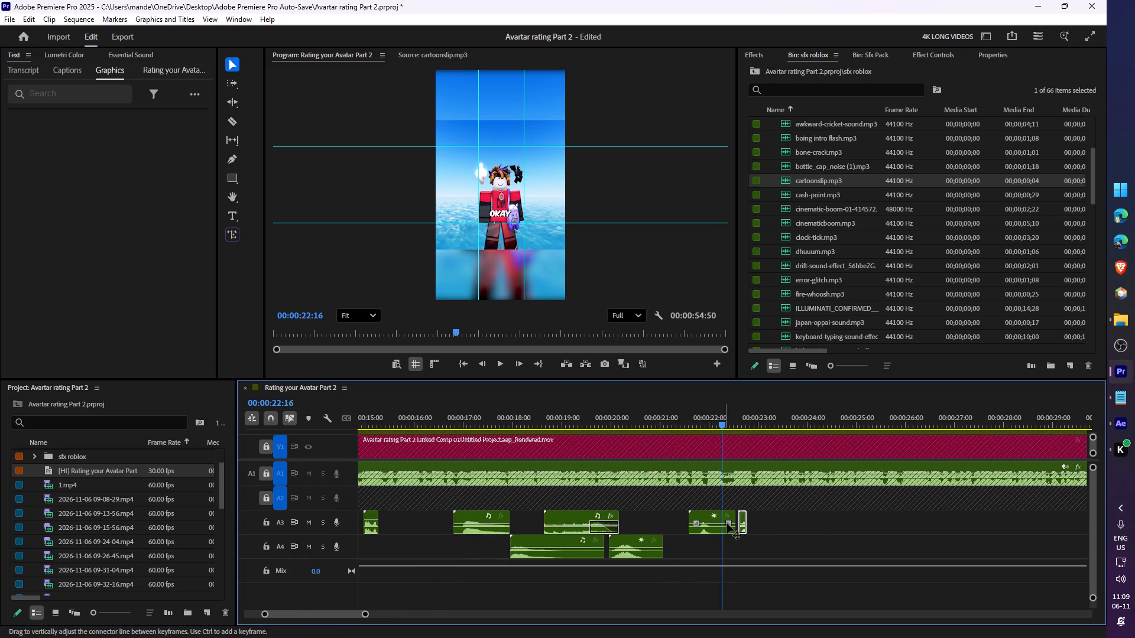
key(z)
key(z)
key(z)
drag(867, 519, 742, 551)
key(space)
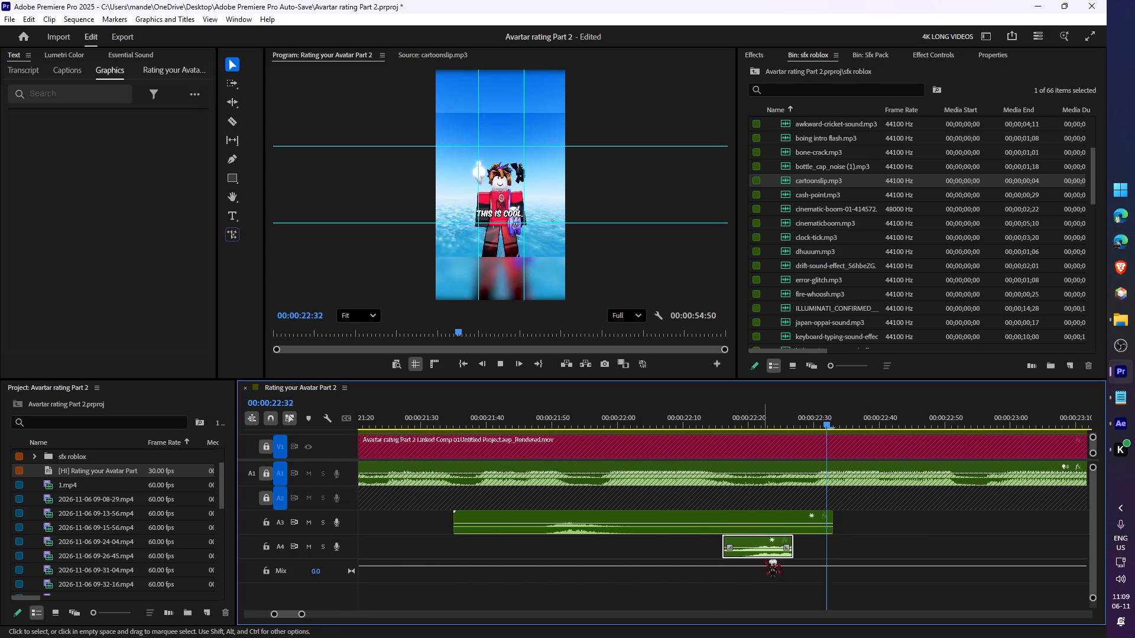
key(space)
drag(596, 422, 578, 430)
key(space)
key(space)
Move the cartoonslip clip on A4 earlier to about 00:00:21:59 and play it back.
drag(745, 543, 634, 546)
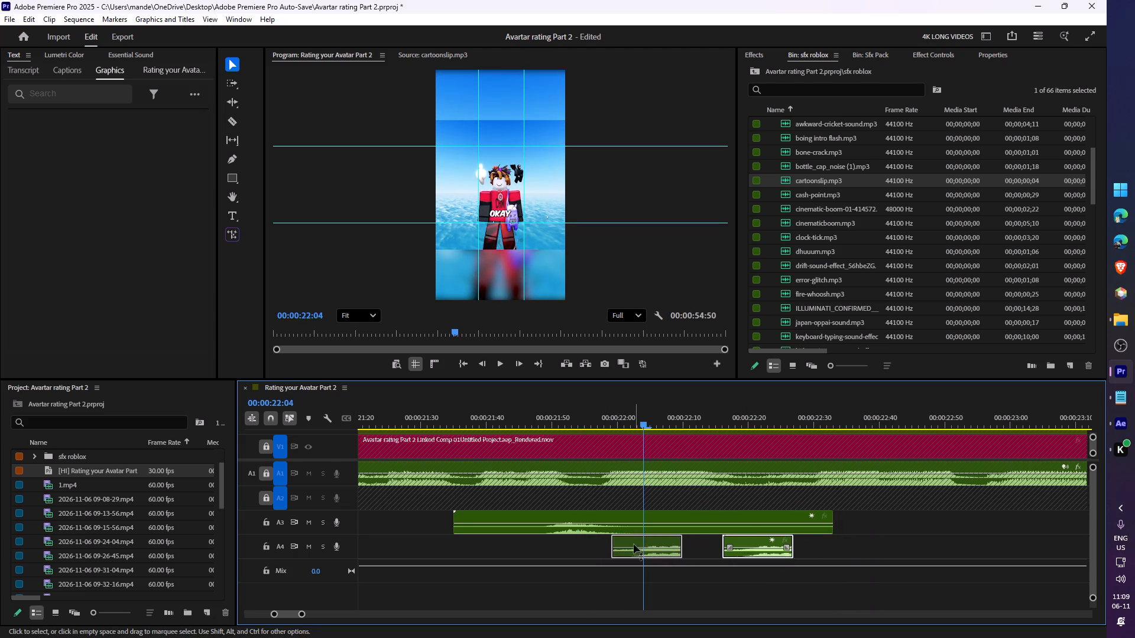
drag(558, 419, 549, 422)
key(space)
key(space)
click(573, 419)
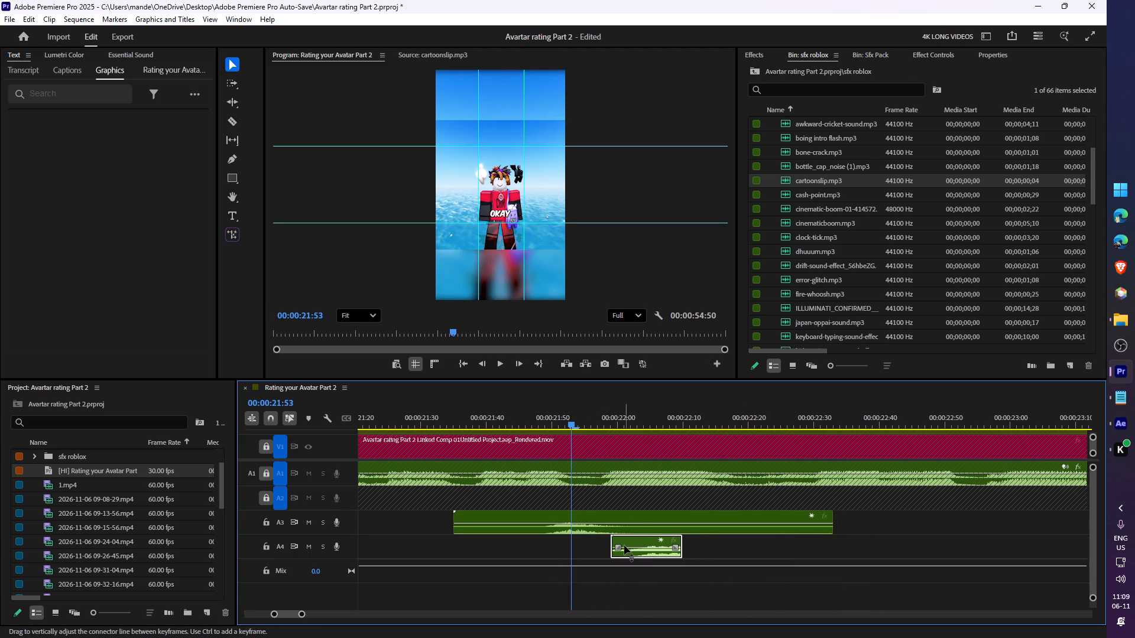
Move the cartoonslip clip on A4 earlier to about 00:00:21:54 and play the section through to about 00:00:23:16.
drag(621, 545, 589, 545)
drag(630, 542, 599, 541)
key(space)
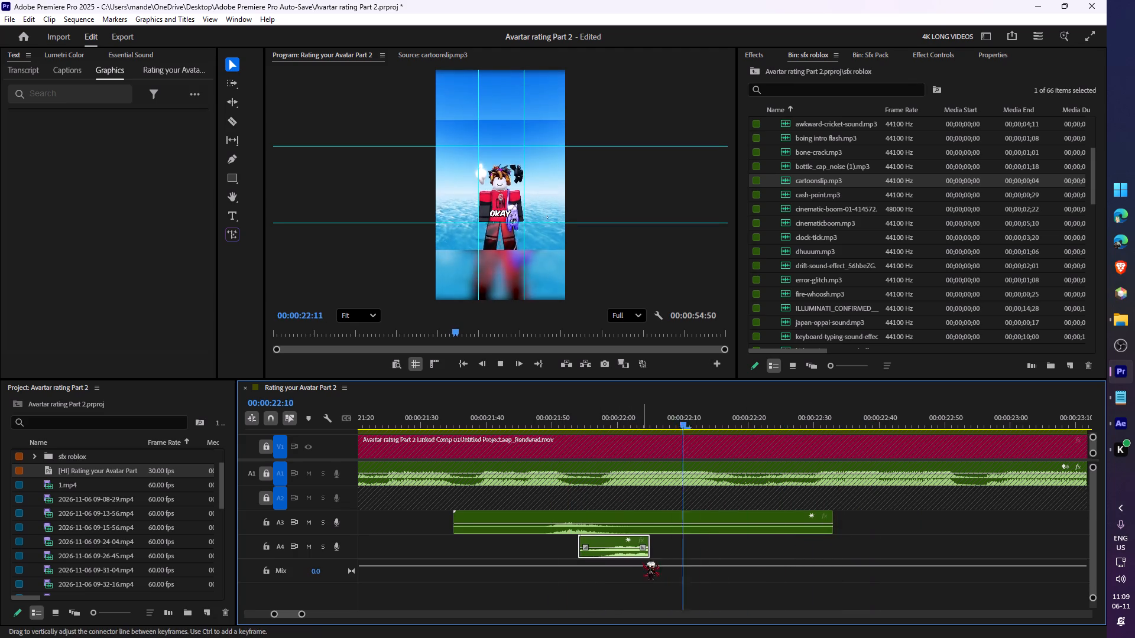
key(space)
click(520, 409)
key(space)
key(space)
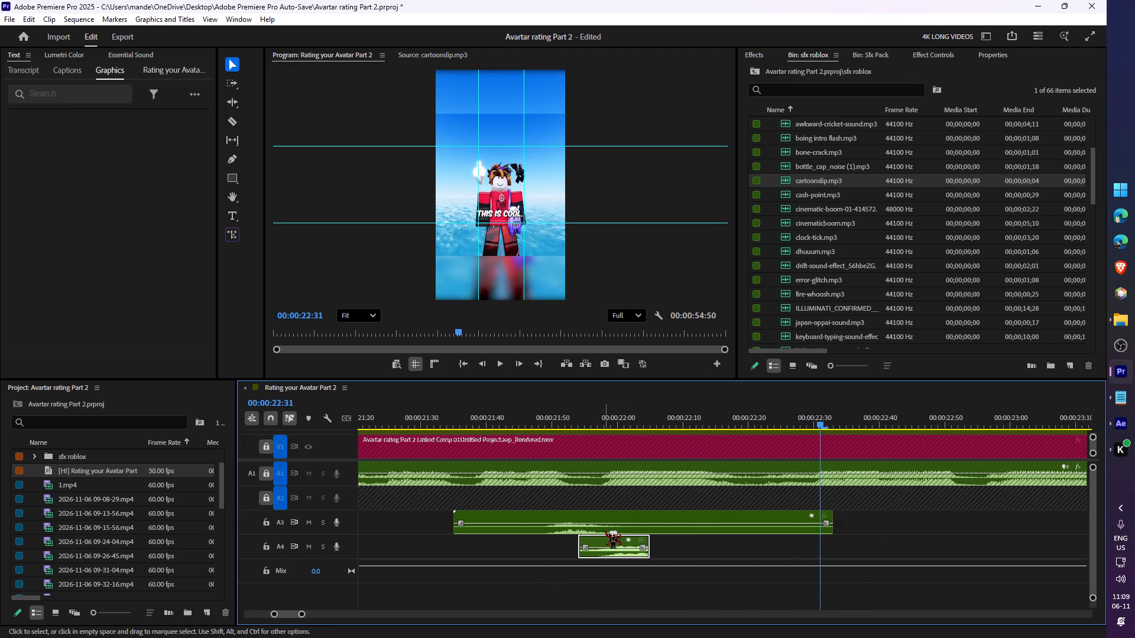
key(space)
key(space)
key(space)
key(space)
Audition fire-whoosh.mp3 from the sfx roblox bin.
key(c)
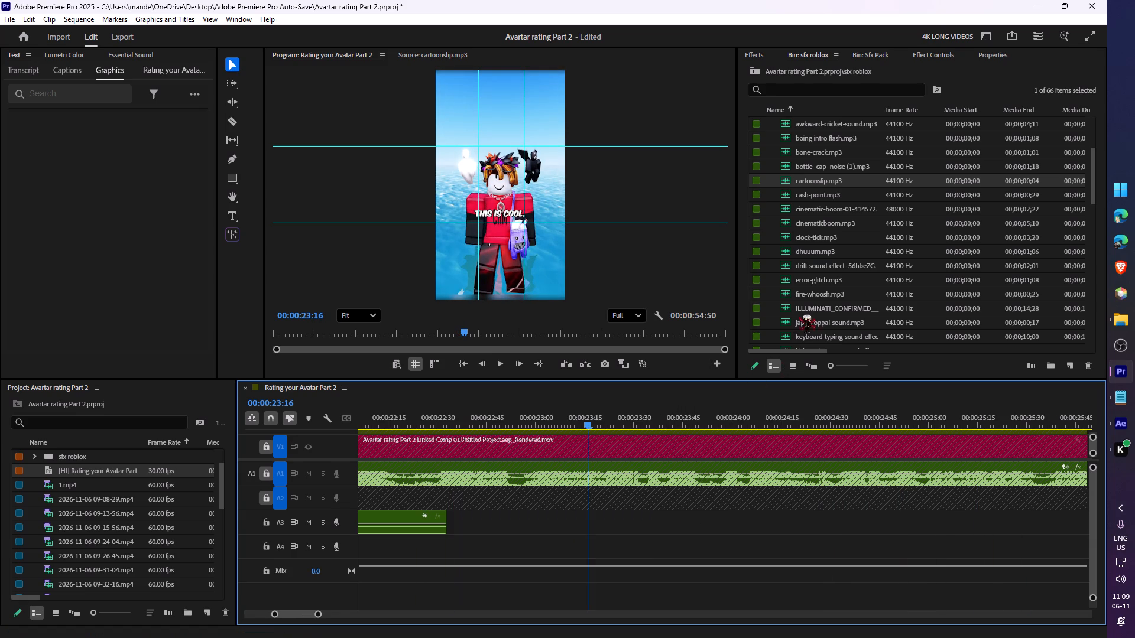
double_click(786, 292)
key(space)
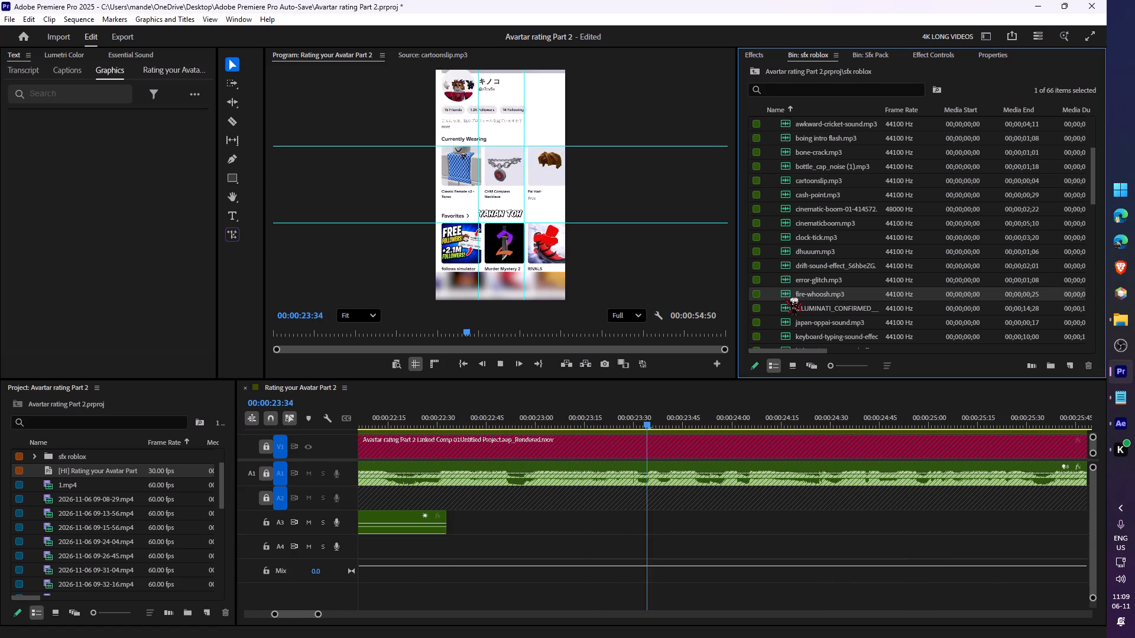
key(space)
double_click(786, 299)
key(space)
key(space)
key(space)
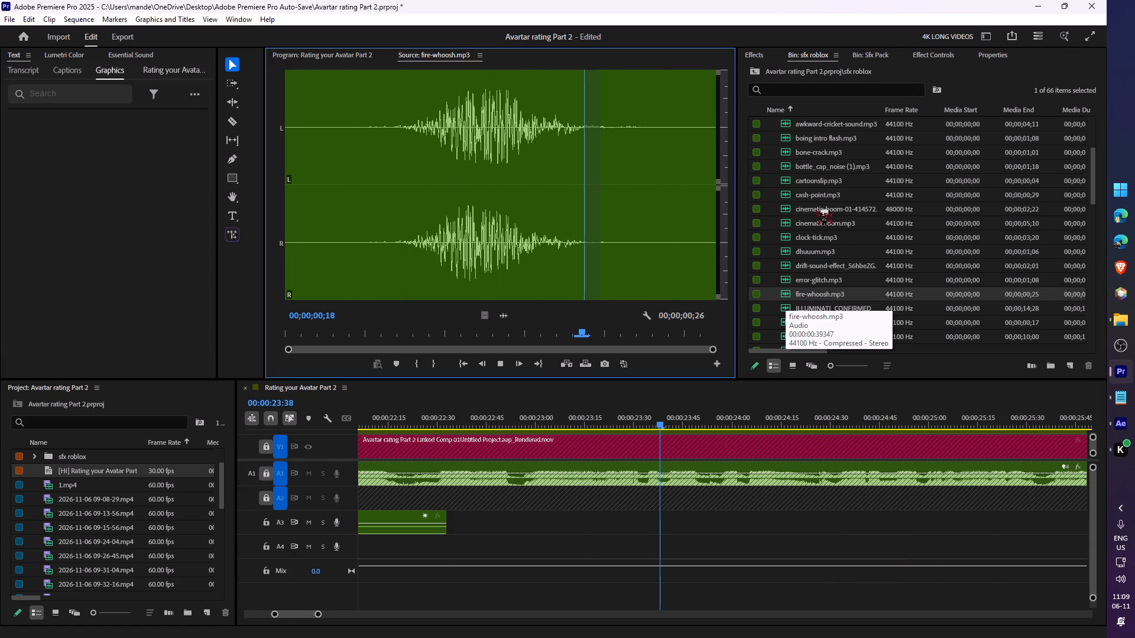
Audition amoungus click.mp3, amoungus .mp3 and 1gift-confetti.mp3 from the sfx roblox bin.
scroll(813, 212, up, 11)
scroll(764, 194, up, 5)
double_click(780, 172)
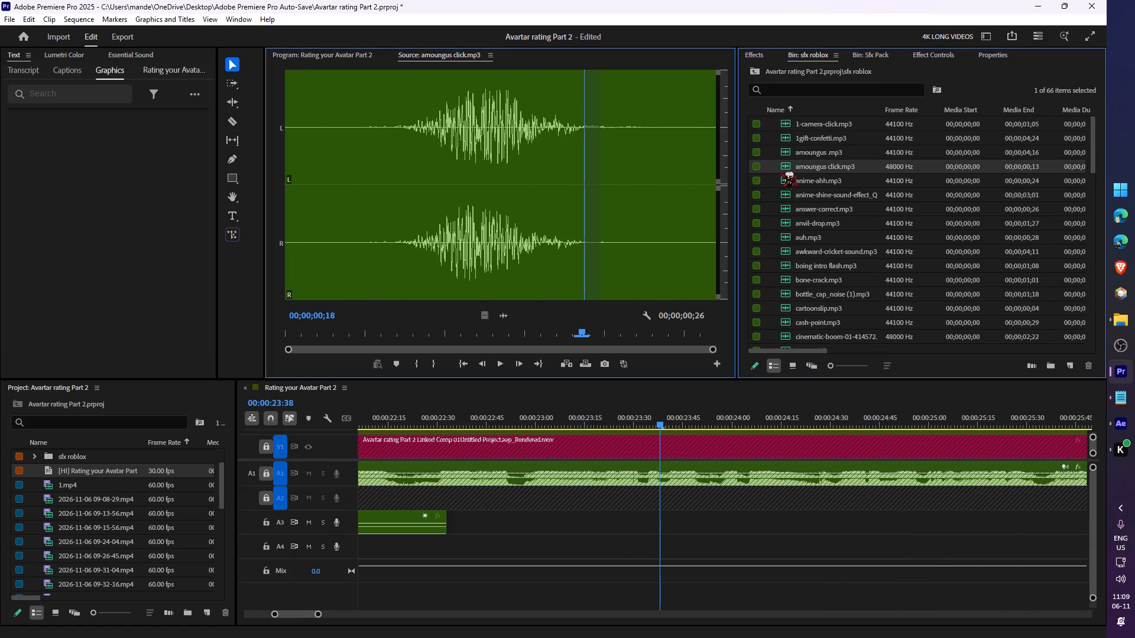
key(space)
key(space)
double_click(779, 150)
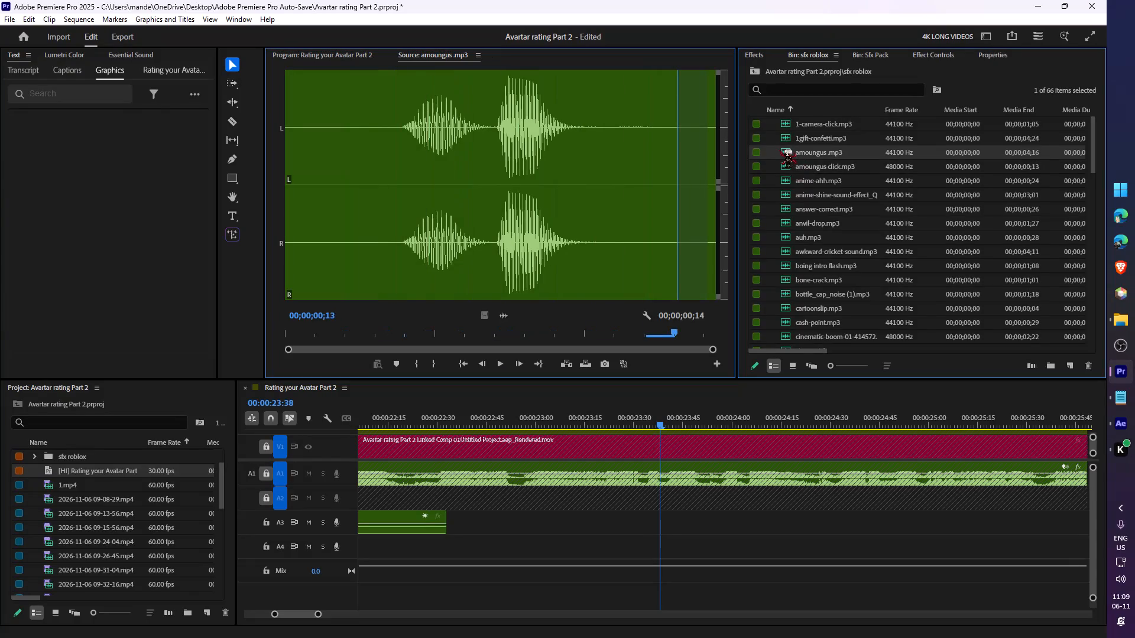
key(space)
key(space)
double_click(786, 138)
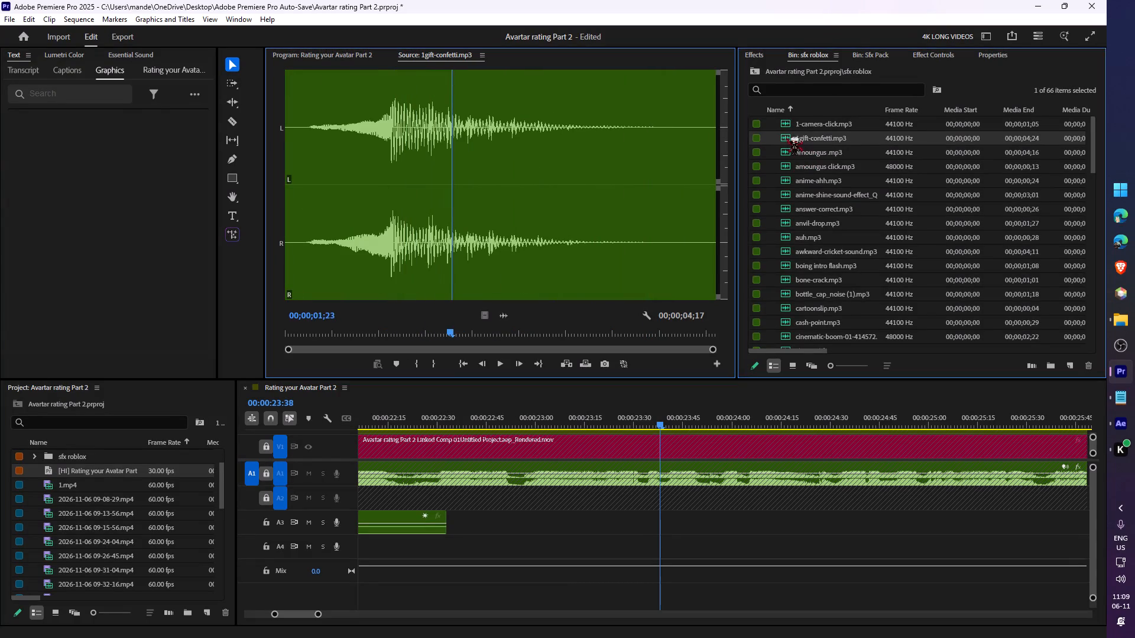
key(space)
key(space)
Audition anime-ahh.mp3 and the anime-shine sound effect from the sfx roblox bin.
double_click(788, 177)
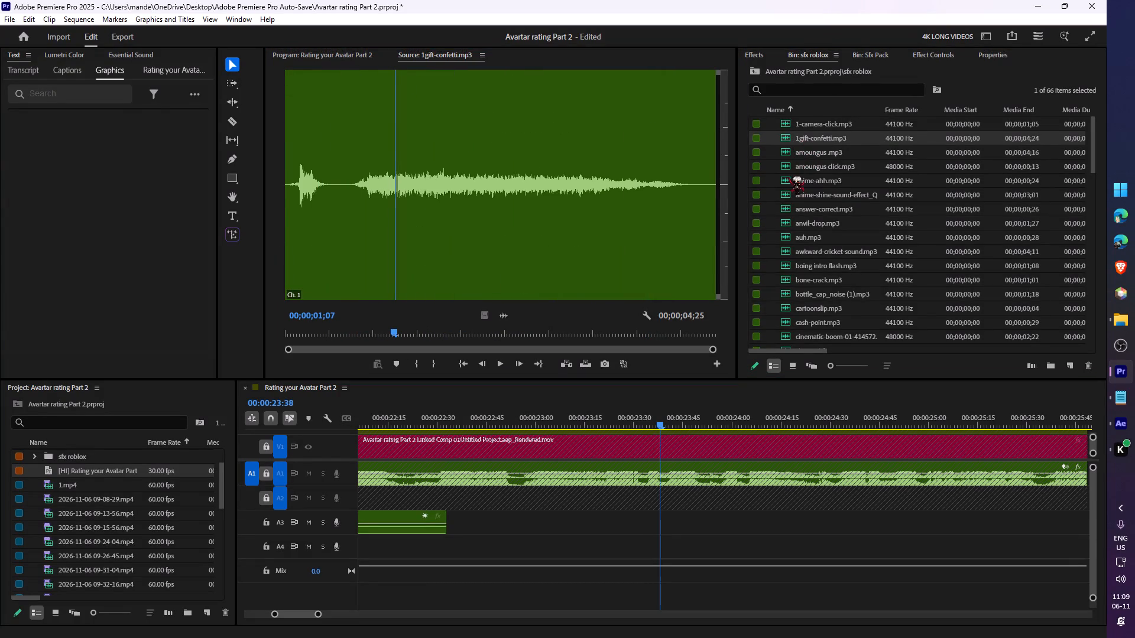
key(space)
key(space)
double_click(780, 190)
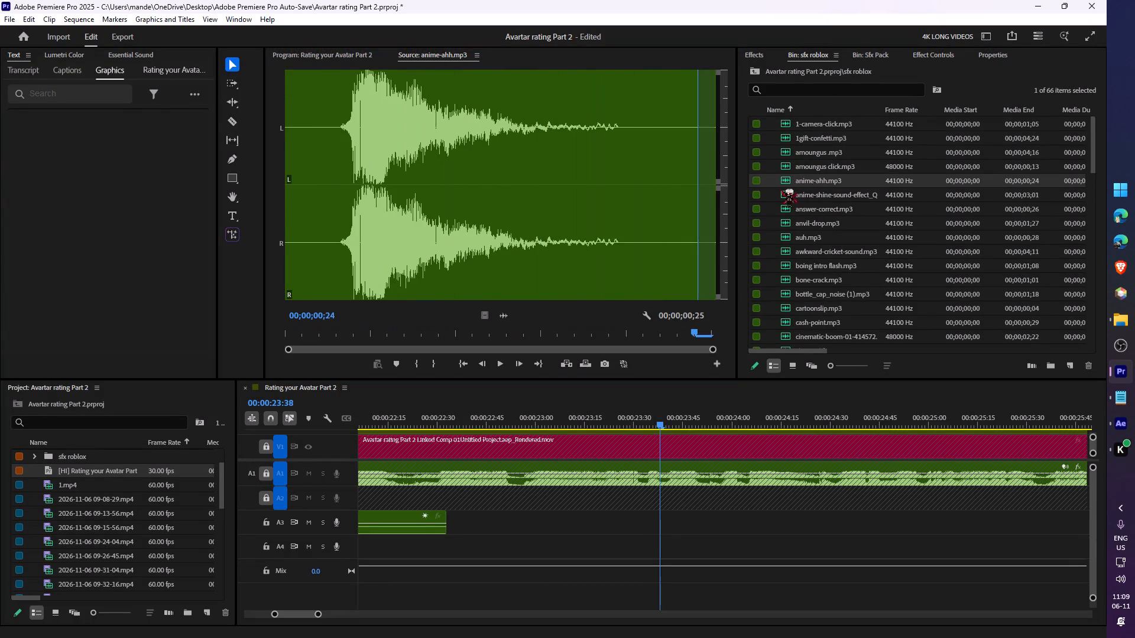
key(space)
key(space)
click(810, 195)
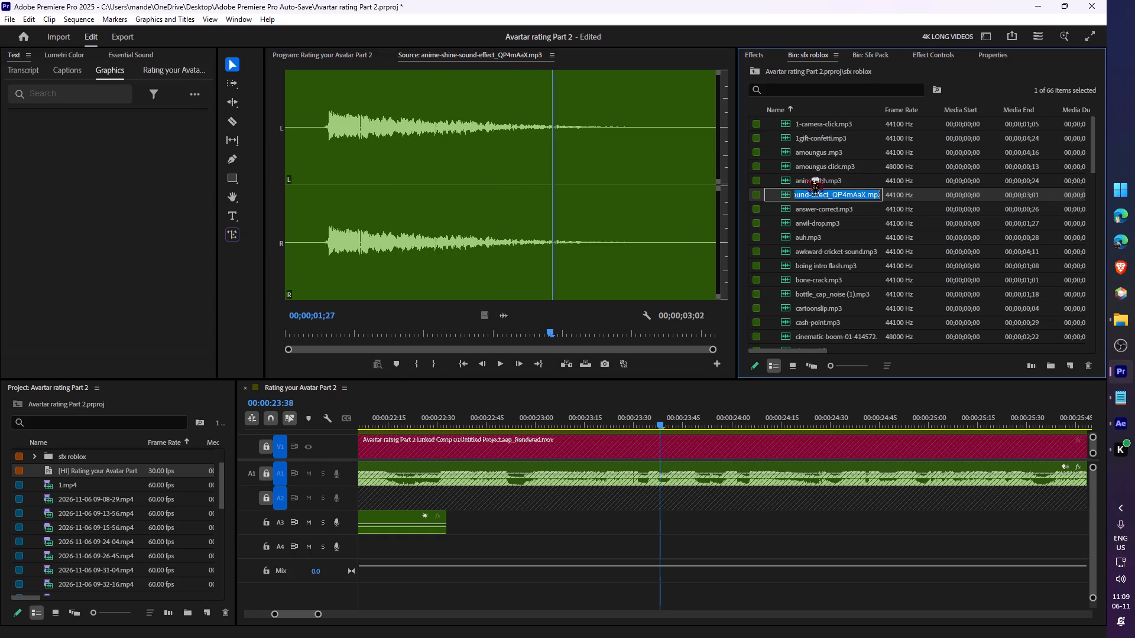
Place anime-ahh.mp3 on A3 starting at about 00:00:22:55 and play it back in the sequence.
click(806, 178)
drag(786, 178, 520, 507)
click(492, 427)
key(space)
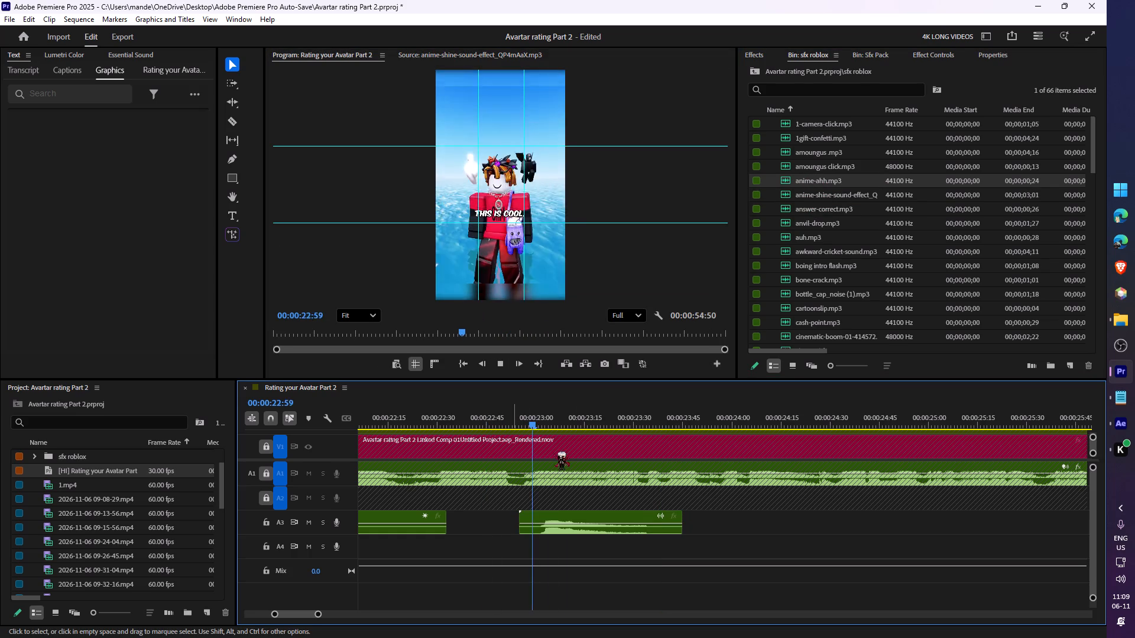
key(space)
click(570, 520)
drag(492, 425, 449, 428)
key(space)
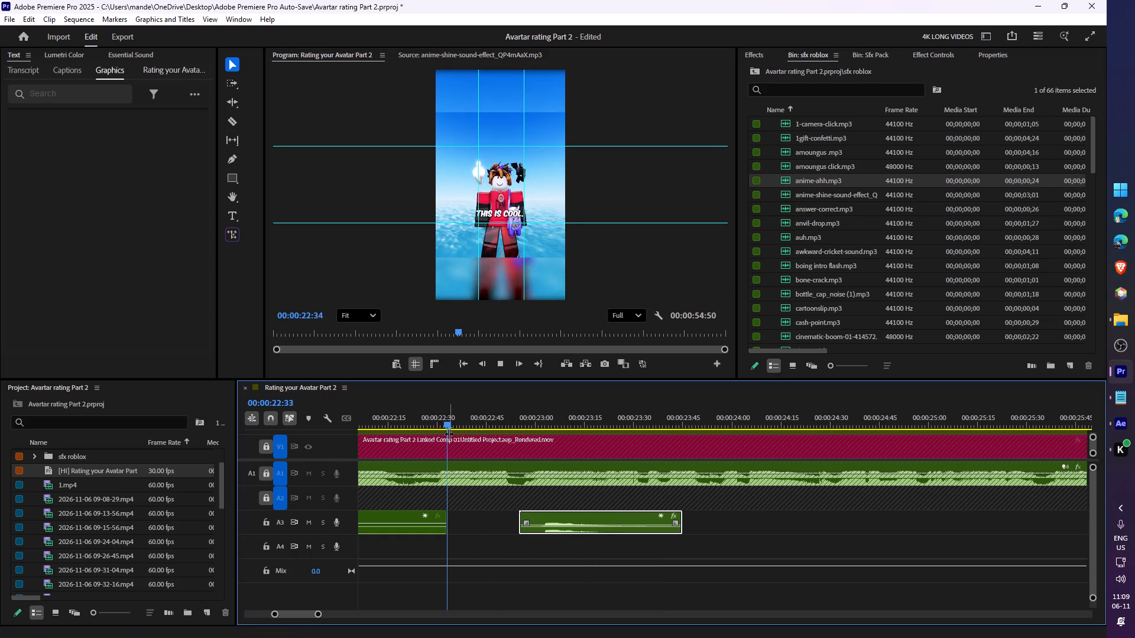
key(space)
key(space)
key(space)
Split the anime-ahh clip on A3 at 00:00:23:39 and remove its tail.
click(644, 519)
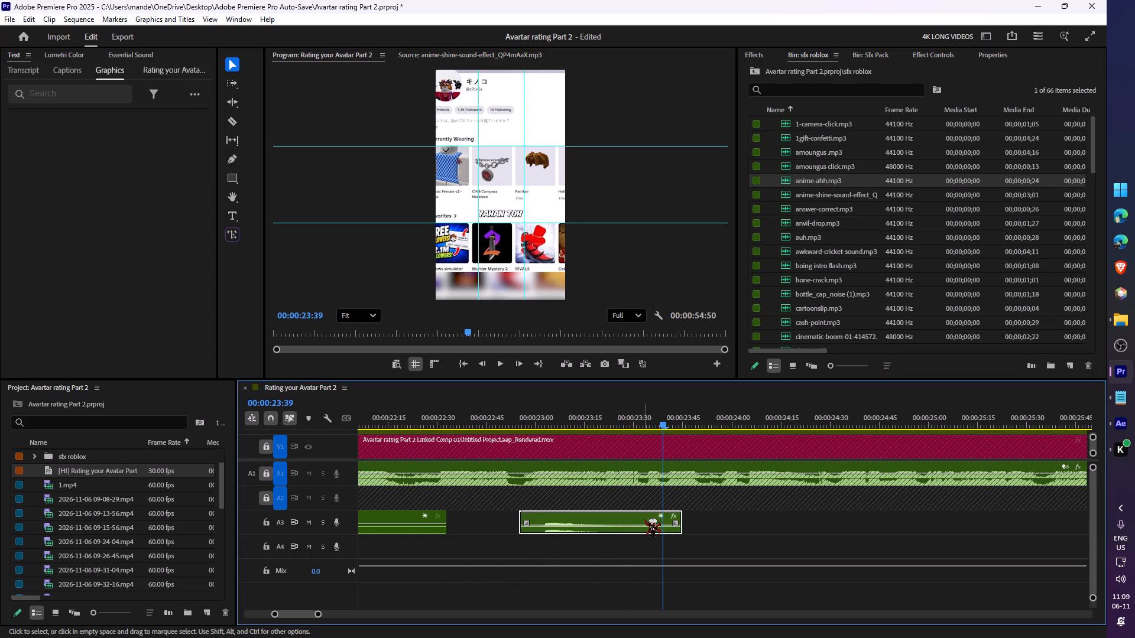
key(s)
click(673, 524)
key(ctrl+x)
Move the anime-ahh clip on A3 earlier to about 00:00:22:45 and play the section through to 00:00:25:40.
drag(583, 518, 551, 519)
click(434, 411)
key(space)
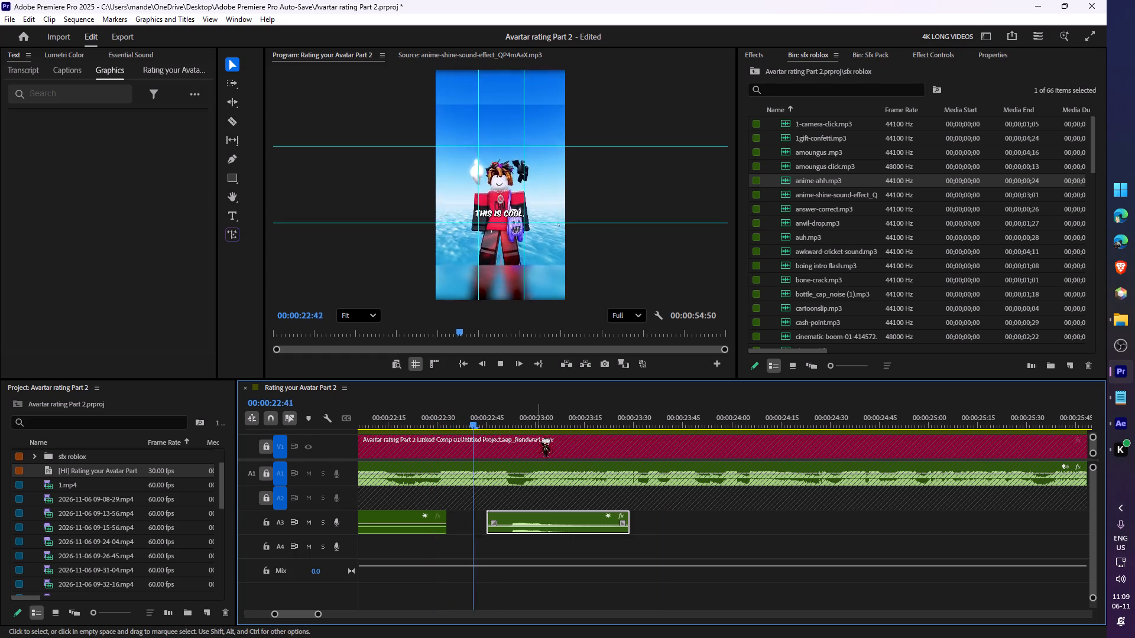
key(space)
key(space)
key(space)
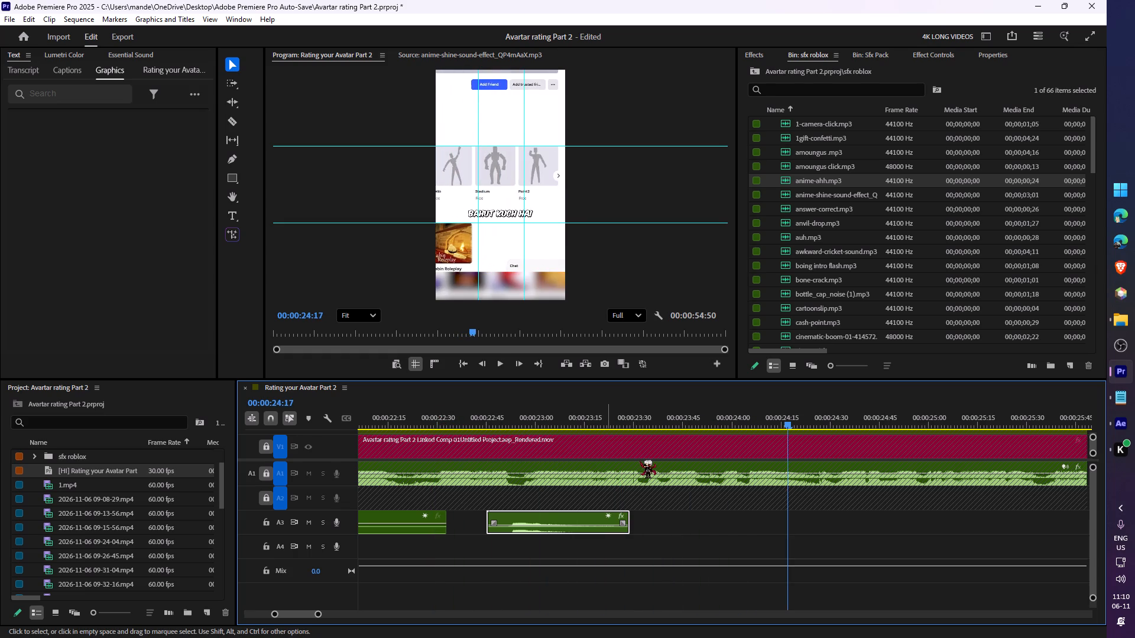
key(space)
key(space)
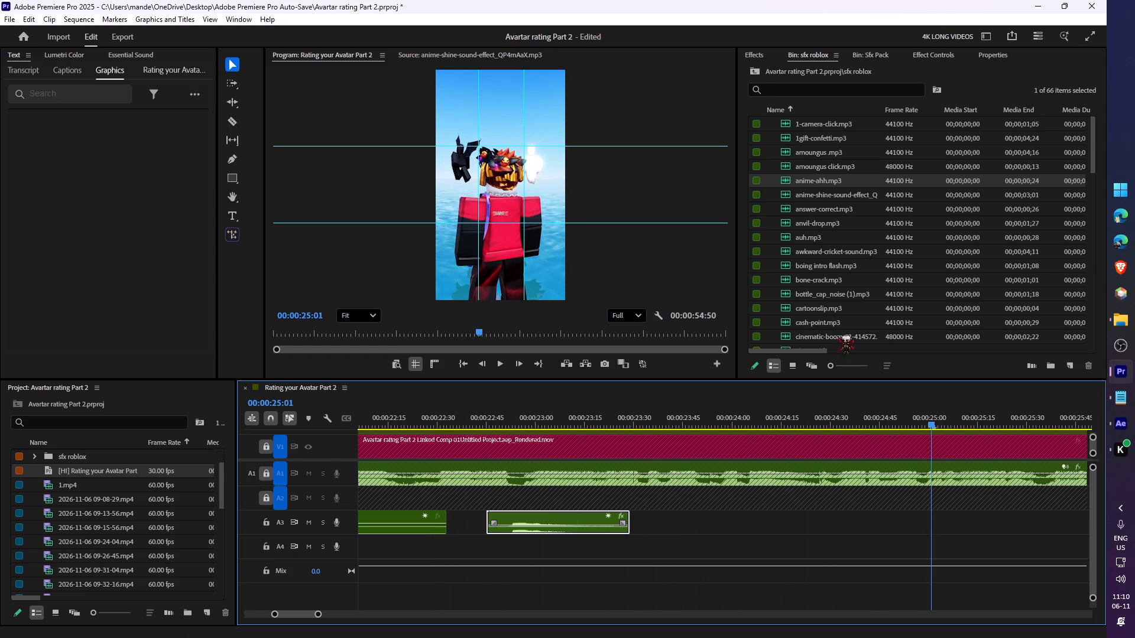
key(space)
key(space)
Audition dhuuum.mp3 from the sfx roblox bin, place it on A3 at about 00:00:25:45 and play the lead-in.
scroll(829, 289, down, 5)
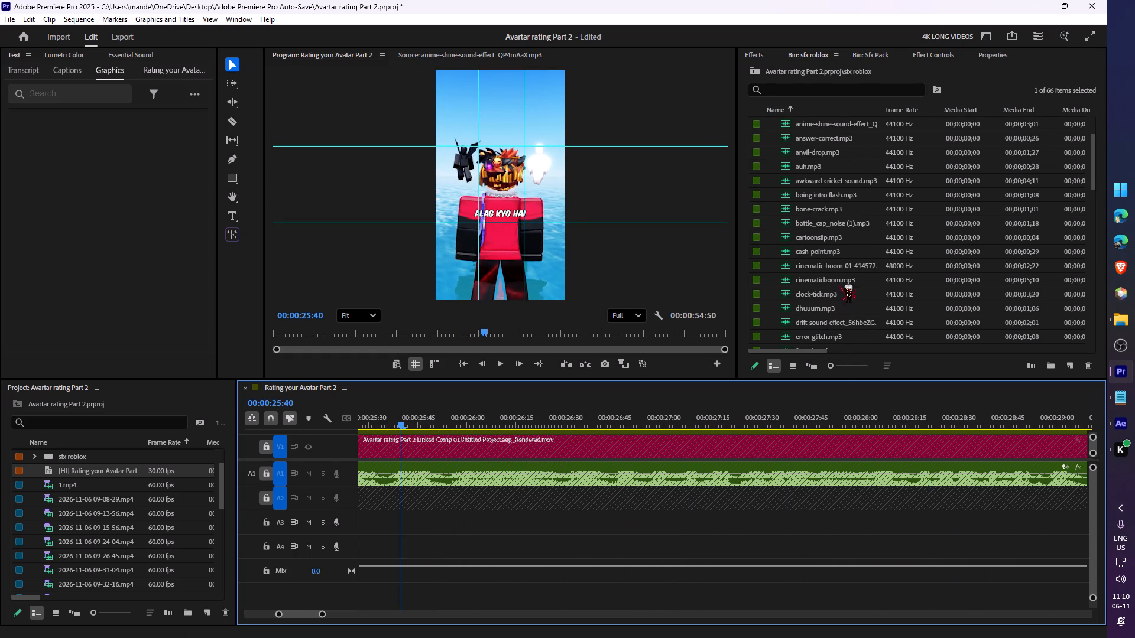
scroll(839, 285, down, 3)
double_click(781, 267)
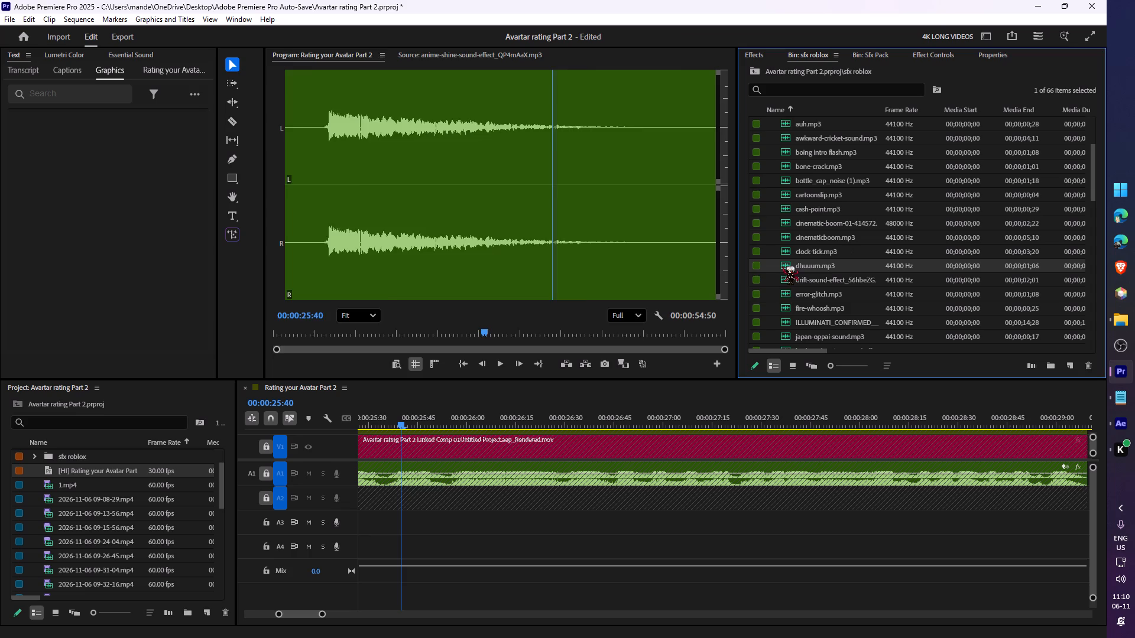
key(space)
key(space)
key(space)
drag(811, 264, 546, 502)
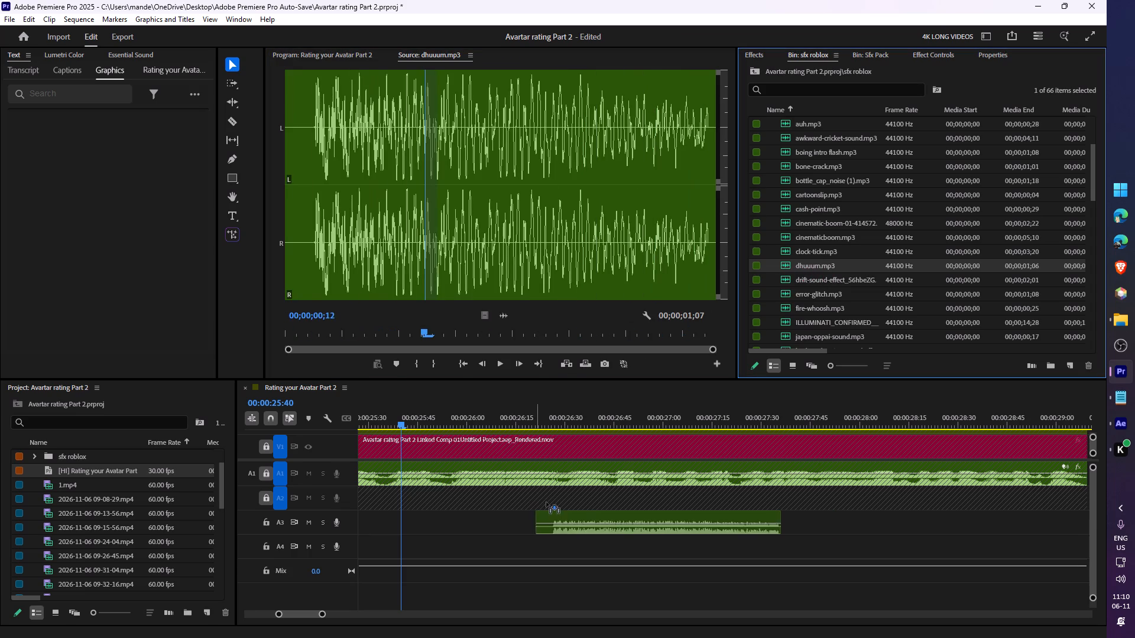
drag(546, 502, 419, 519)
key(c)
key(z)
drag(608, 420, 565, 432)
key(space)
key(space)
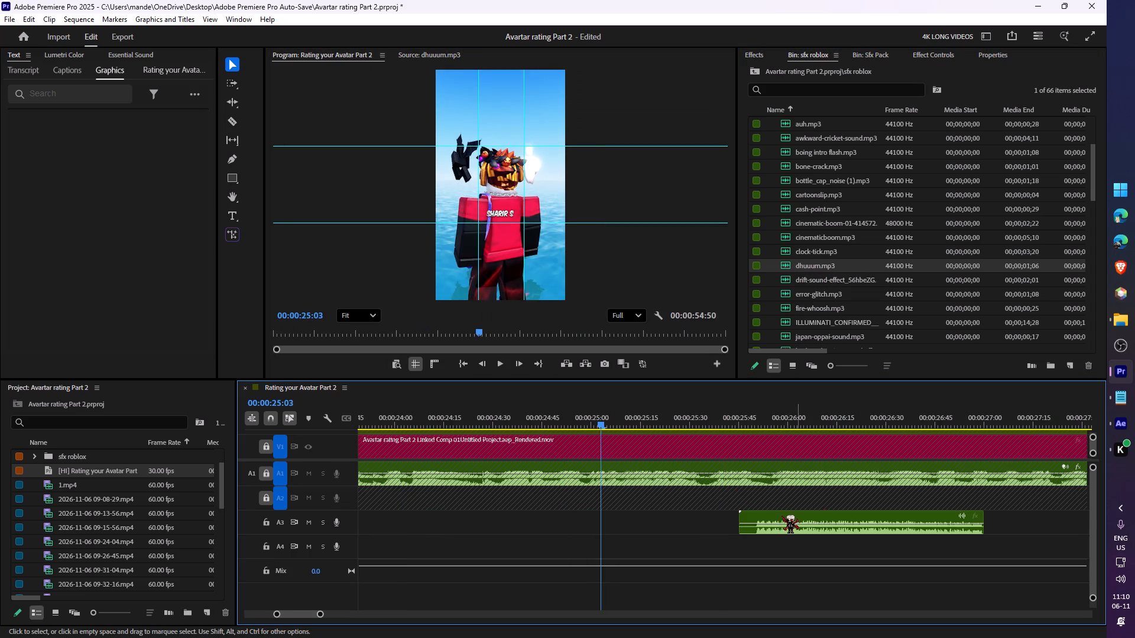
key(space)
key(space)
Move the dhuuum clip on A3 earlier to about 00:00:25:17 and play the section through to 00:00:27:10.
drag(779, 515, 688, 521)
key(space)
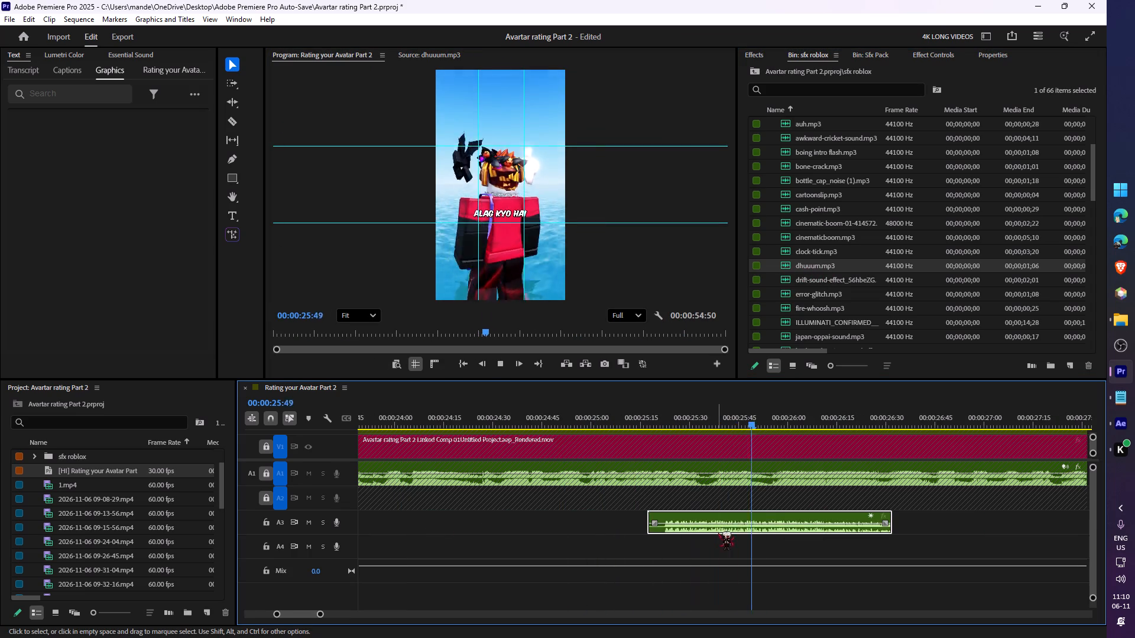
key(space)
key(c)
drag(527, 418, 469, 427)
key(space)
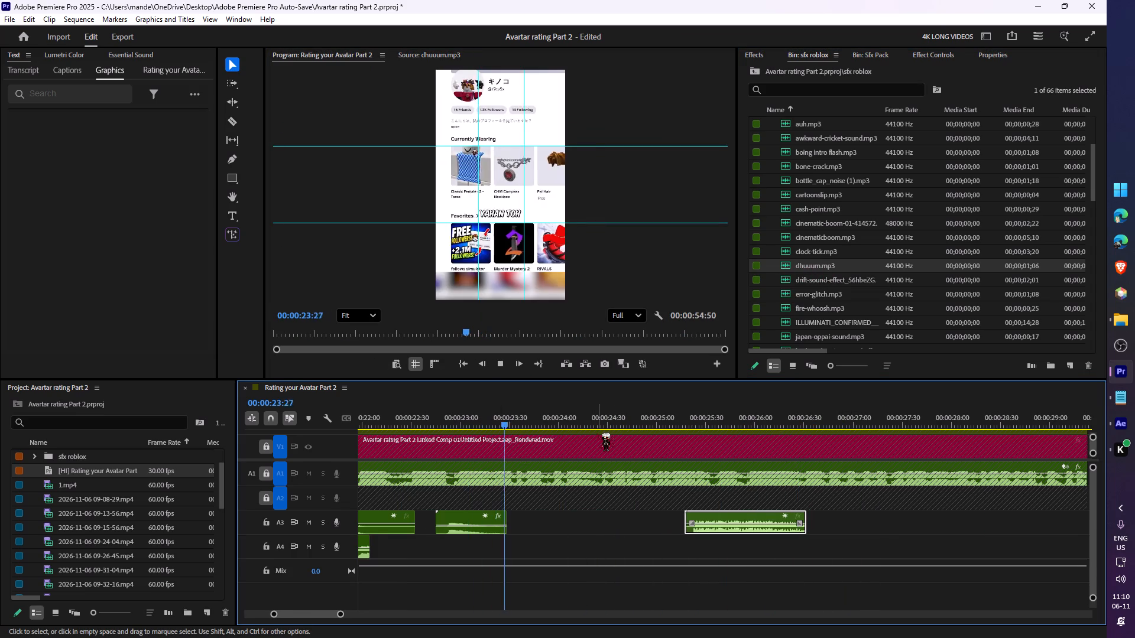
key(space)
key(space)
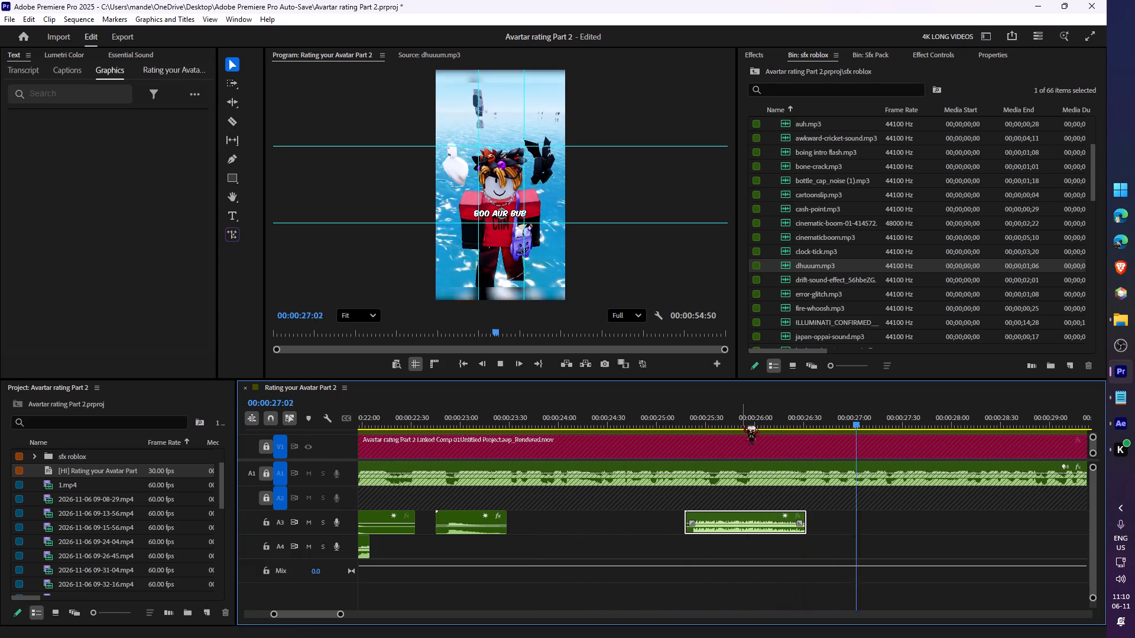
key(space)
Audition dhuuum.mp3, cinematicboom.mp3 and auh.mp3 from the sfx roblox bin.
double_click(780, 304)
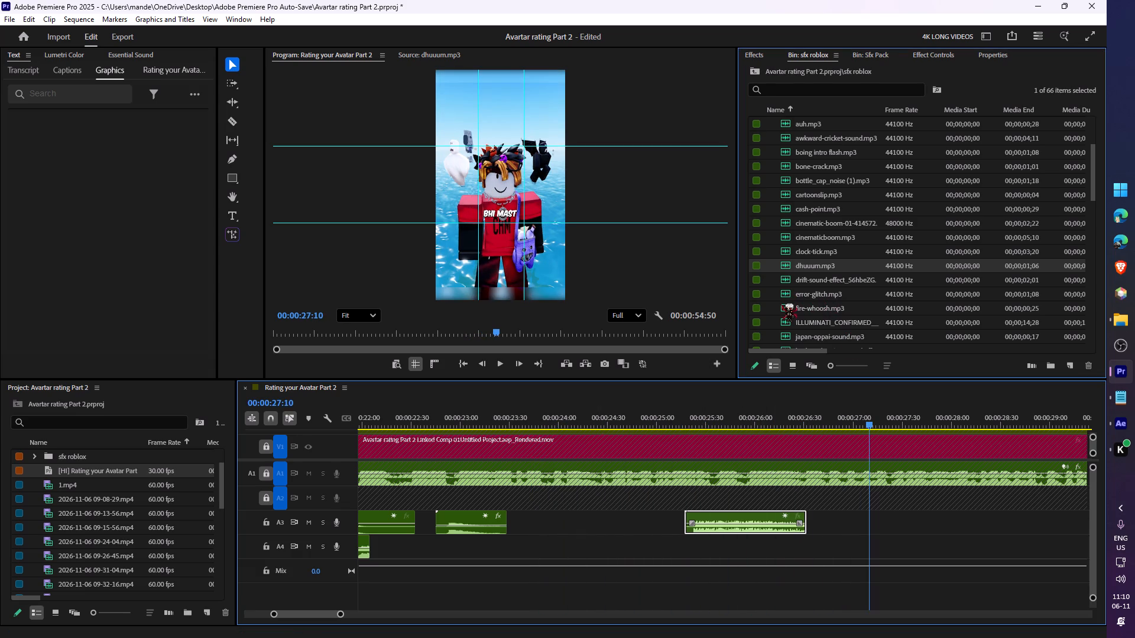
key(space)
key(space)
click(778, 270)
drag(778, 270, 778, 275)
key(space)
key(space)
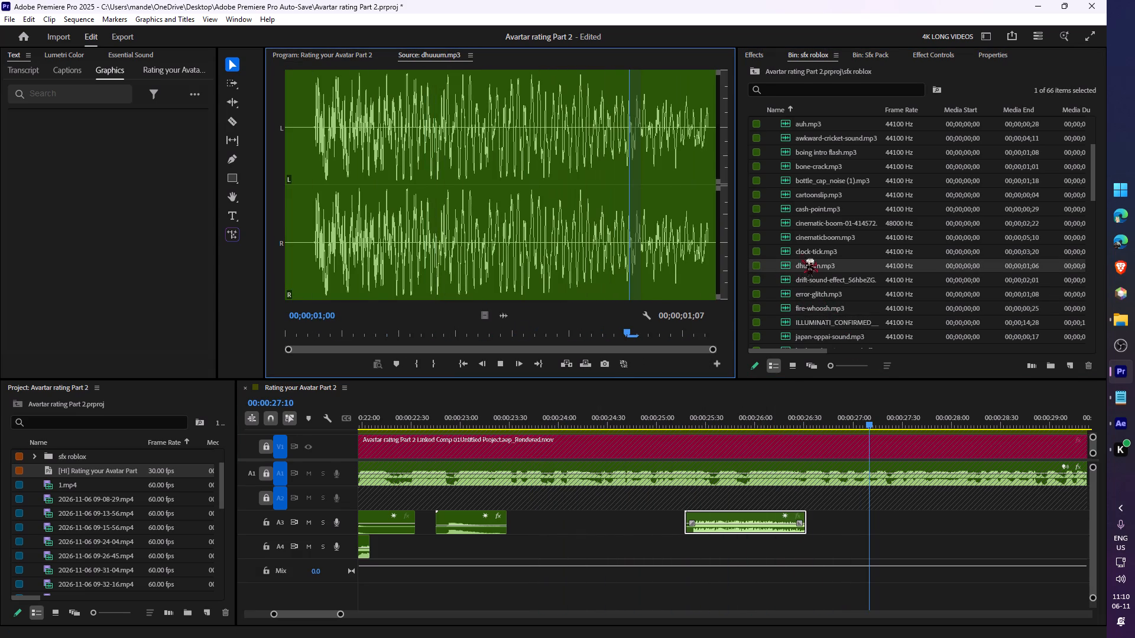
double_click(781, 236)
double_click(776, 204)
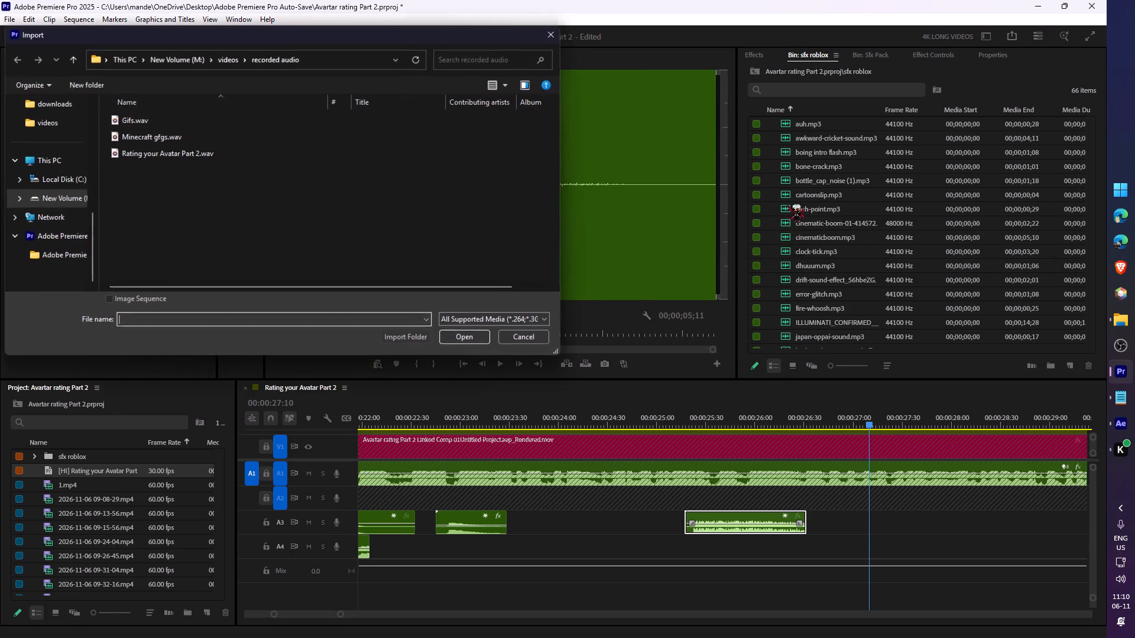
click(787, 205)
click(547, 34)
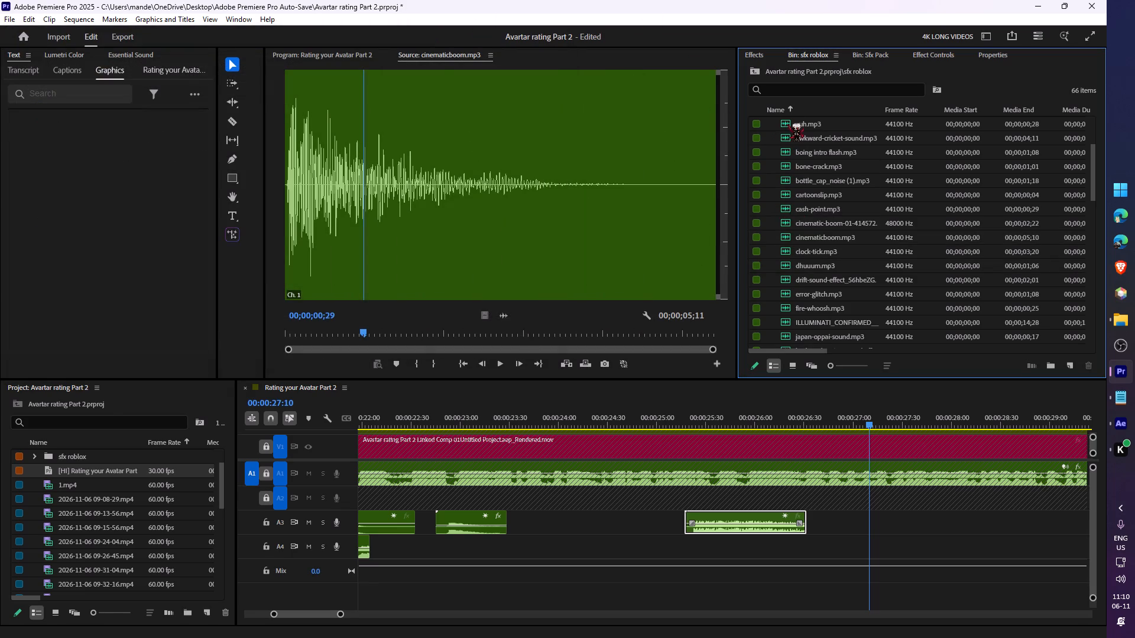
double_click(787, 124)
key(space)
key(space)
key(space)
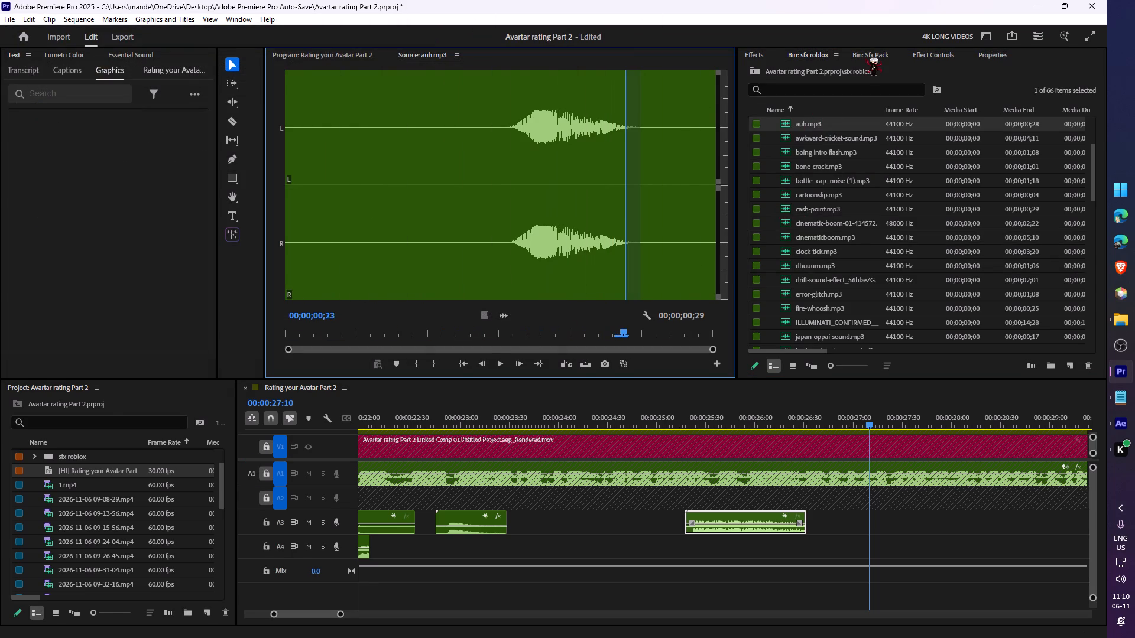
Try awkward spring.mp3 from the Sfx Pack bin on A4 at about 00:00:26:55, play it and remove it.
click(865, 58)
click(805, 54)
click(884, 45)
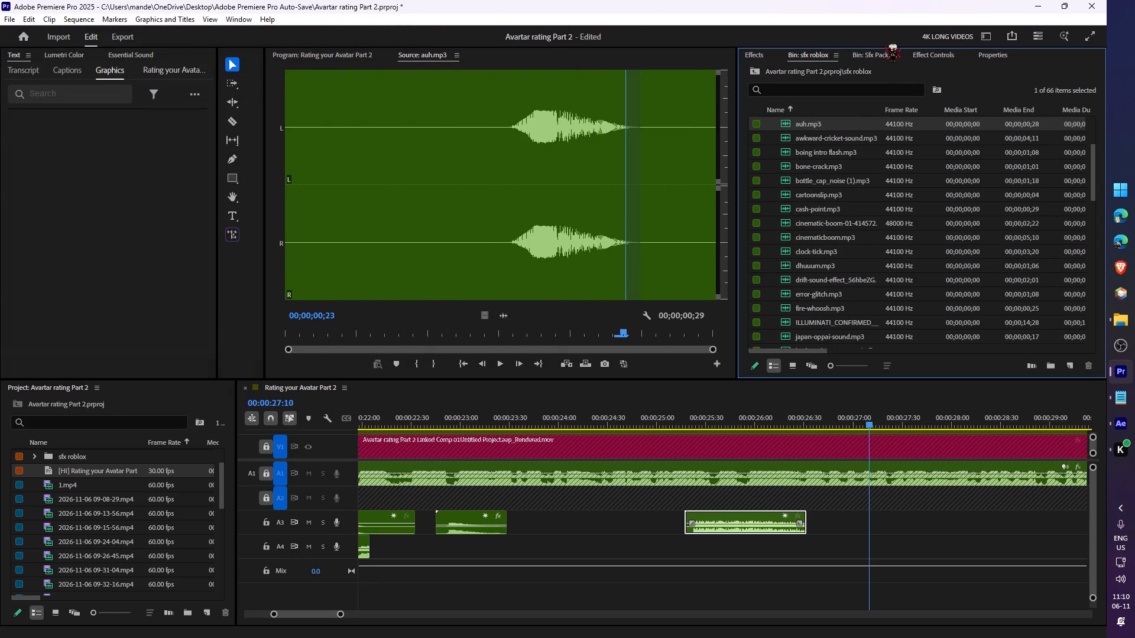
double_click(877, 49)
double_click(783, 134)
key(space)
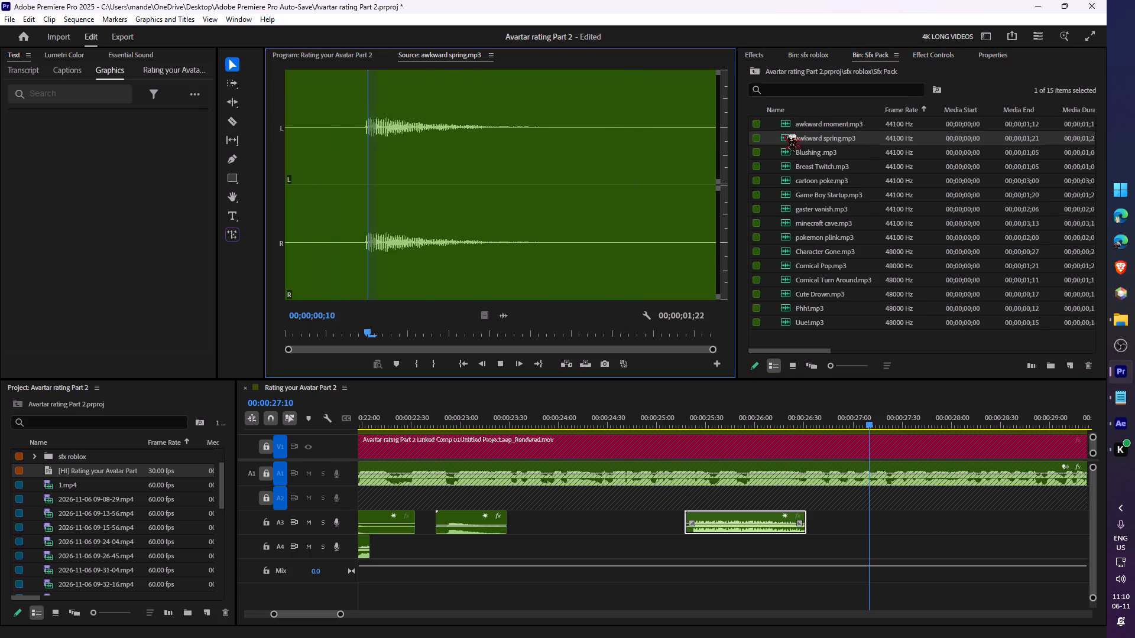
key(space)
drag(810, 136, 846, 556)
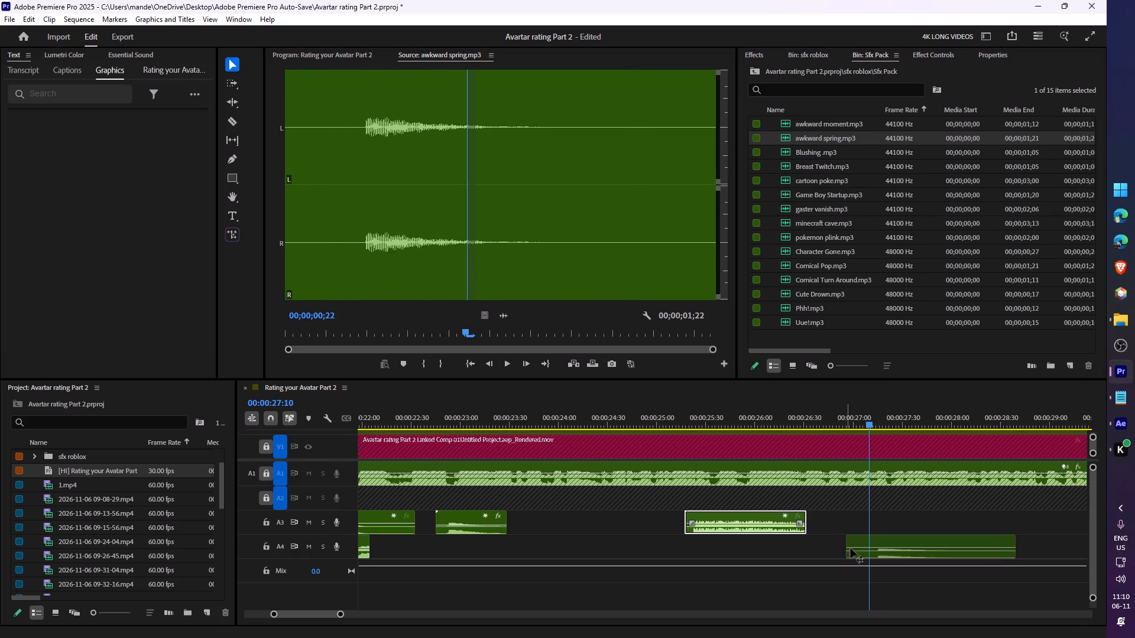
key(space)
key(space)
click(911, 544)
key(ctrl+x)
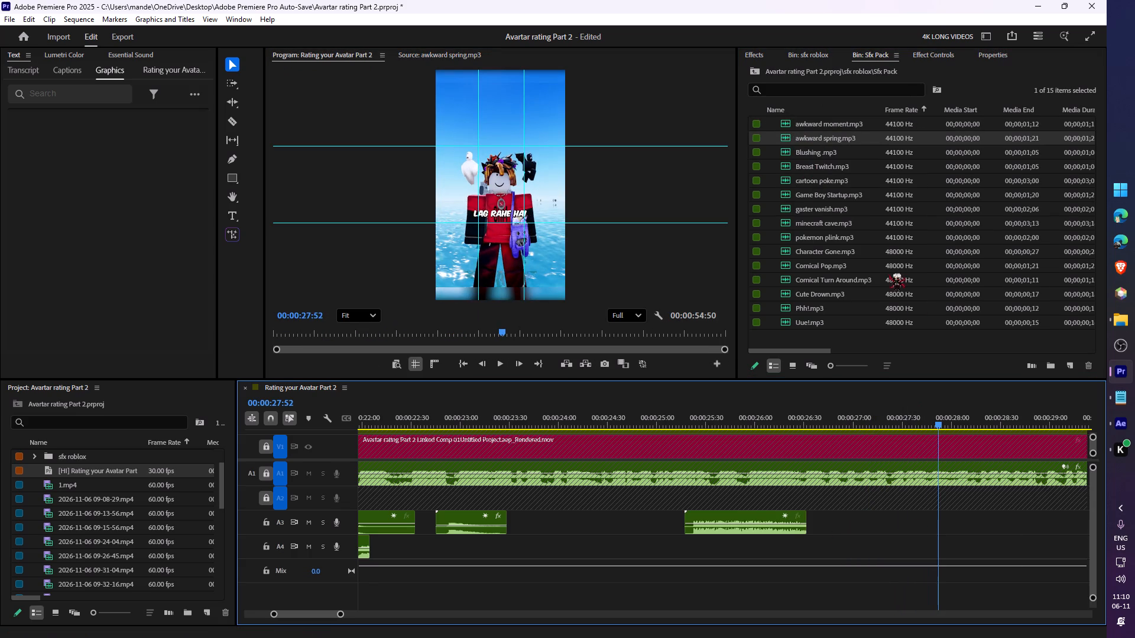
Audition pokemon plink.mp3 from the Sfx Pack bin and place it on A4 at about 00:00:27:14.
double_click(782, 240)
key(space)
key(space)
click(357, 180)
key(space)
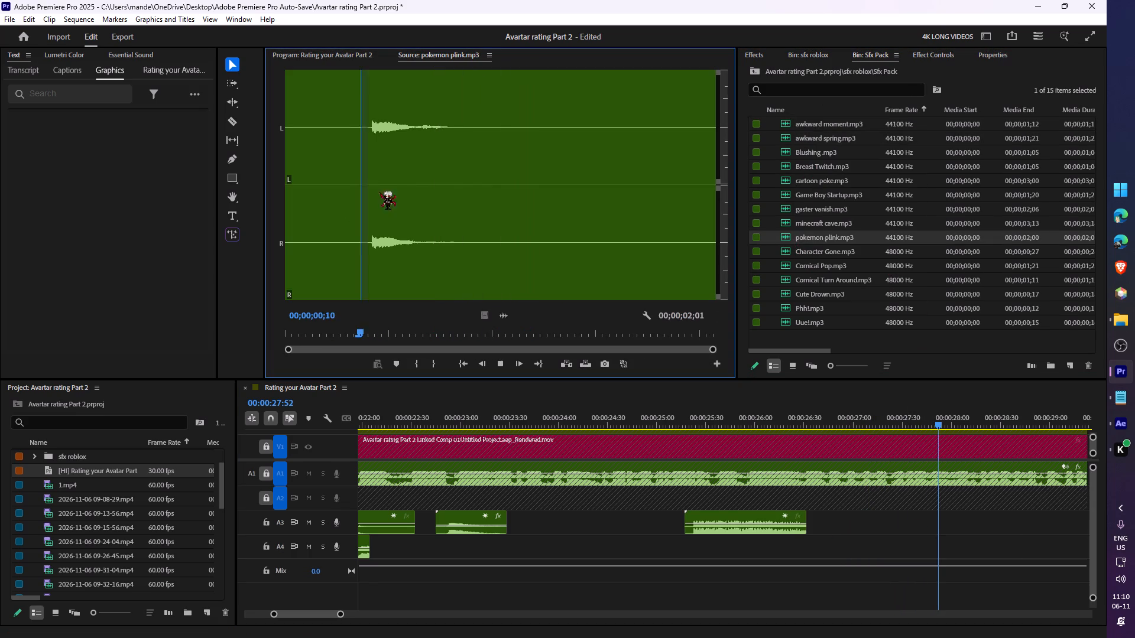
key(space)
drag(820, 236, 876, 556)
Raise the pokemon plink clip's volume on A4 to 15.0 dB and play it back.
drag(907, 546, 905, 543)
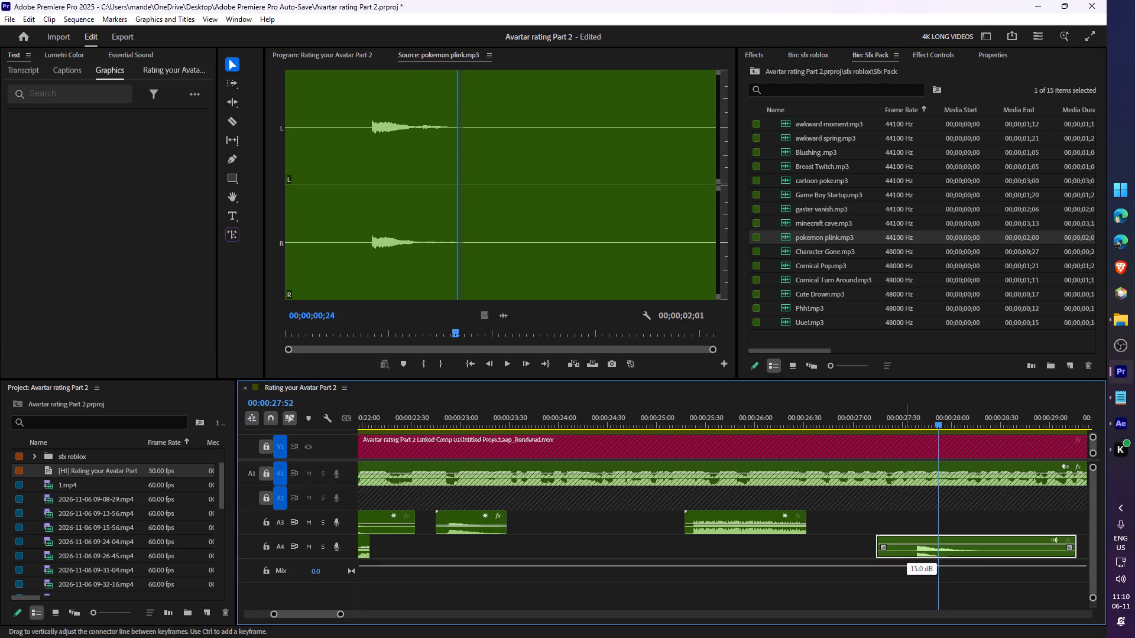
drag(905, 543, 904, 541)
click(869, 425)
key(space)
key(space)
Move the pokemon plink clip on A4 earlier to about 00:00:26:57 and play it back.
drag(955, 538, 928, 542)
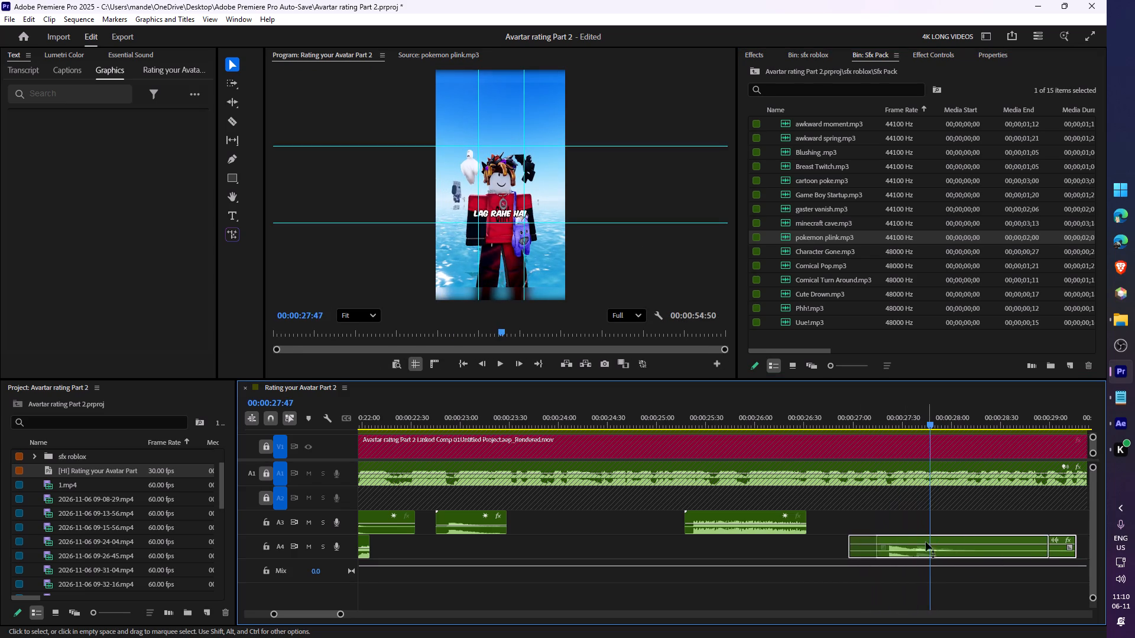
click(823, 433)
click(821, 416)
key(space)
key(space)
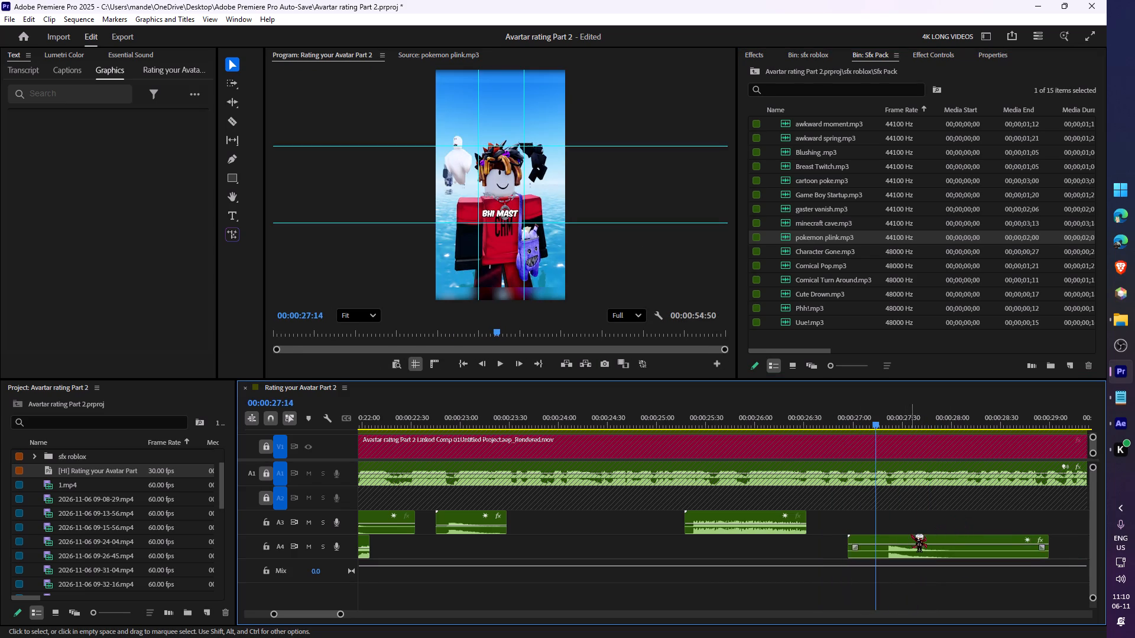
Nudge the pokemon plink clip on A4 to start at about 00:00:26:47, playing it back between adjustments.
drag(907, 536, 895, 539)
click(819, 423)
key(space)
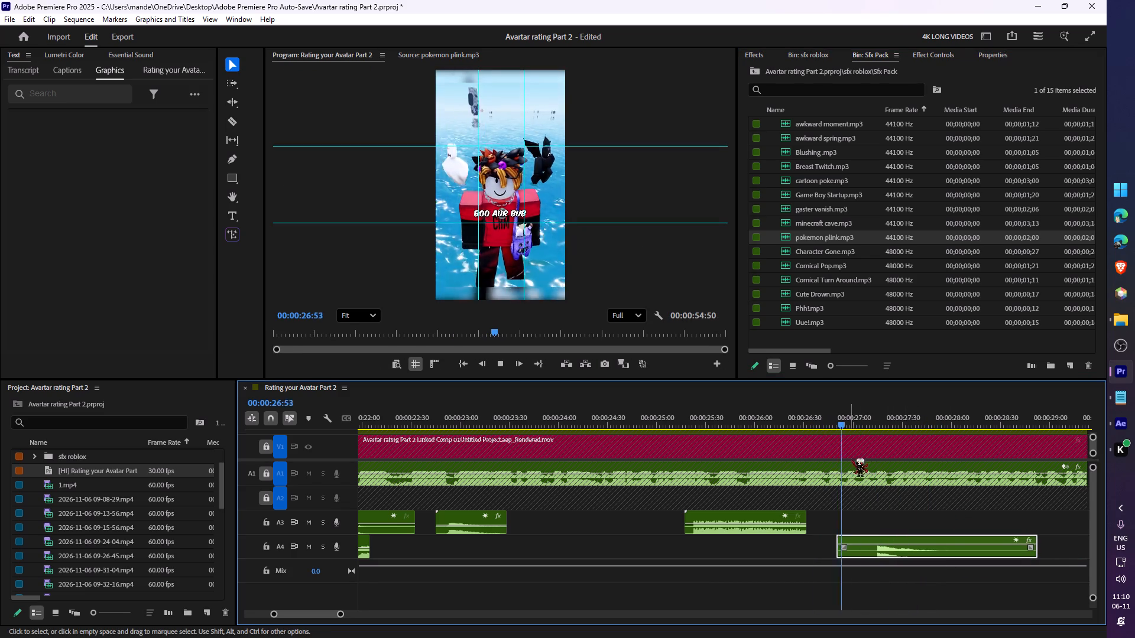
key(space)
drag(913, 537, 901, 538)
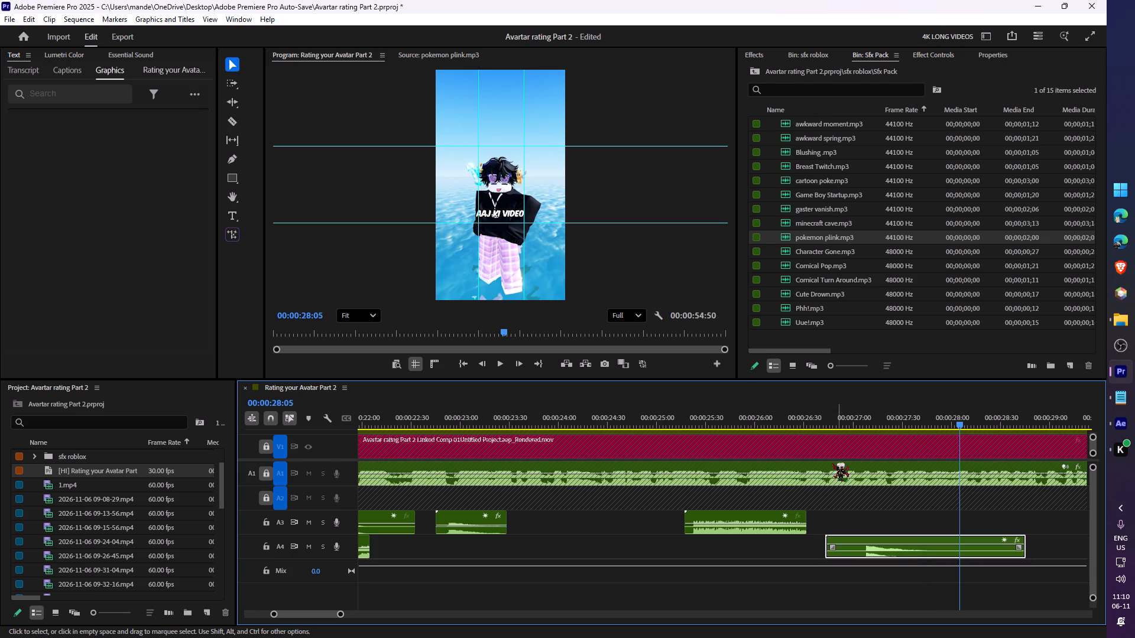
click(813, 424)
key(space)
key(space)
key(z)
drag(837, 539, 839, 541)
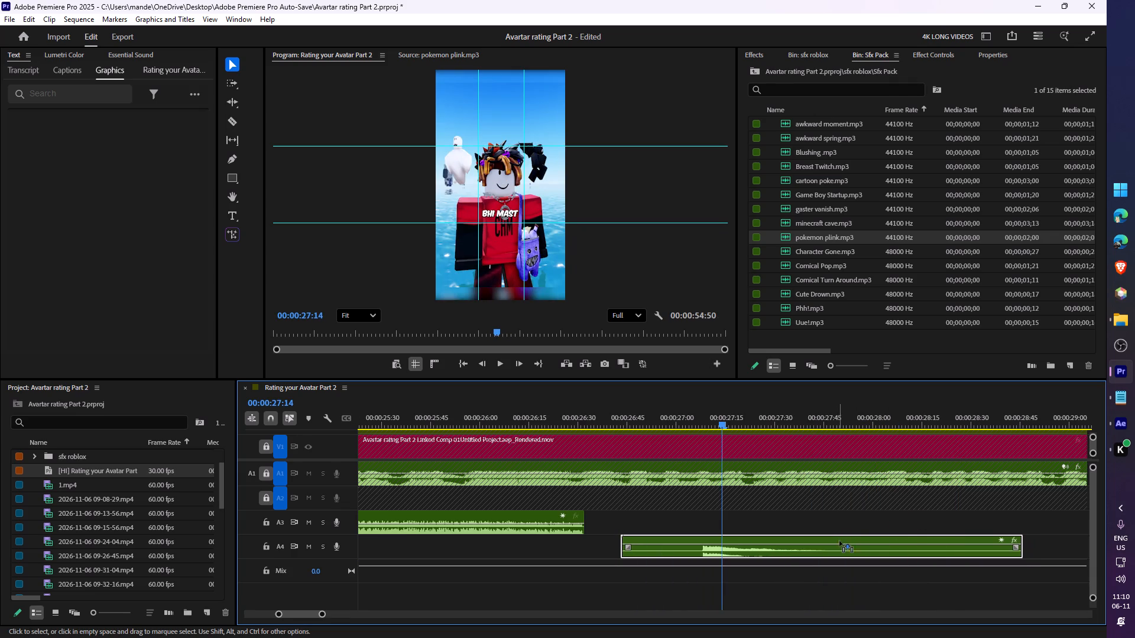
drag(839, 541, 851, 540)
drag(676, 411, 672, 416)
key(space)
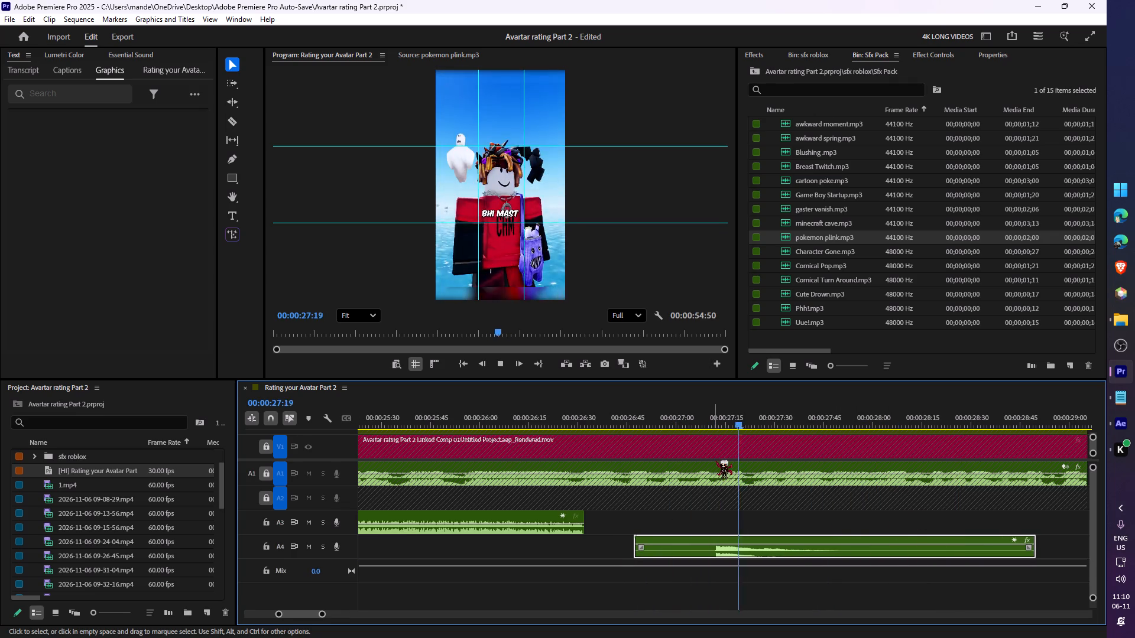
key(space)
Cut the pokemon plink clip on A4 at about 00:00:28:03, remove its tail and play onward.
click(844, 543)
key(s)
click(895, 540)
key(ctrl+x)
key(space)
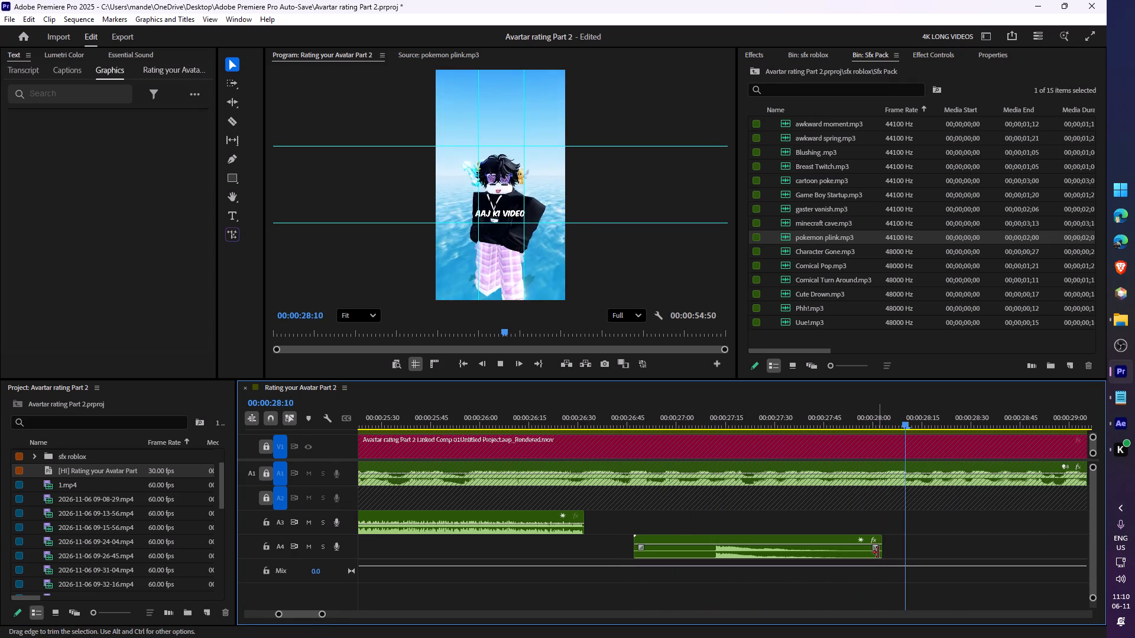
key(c)
key(space)
Audition Comical Turn Around.mp3 from the Sfx Pack bin, place it on A3 at about 00:00:28:35 and play it back.
double_click(783, 281)
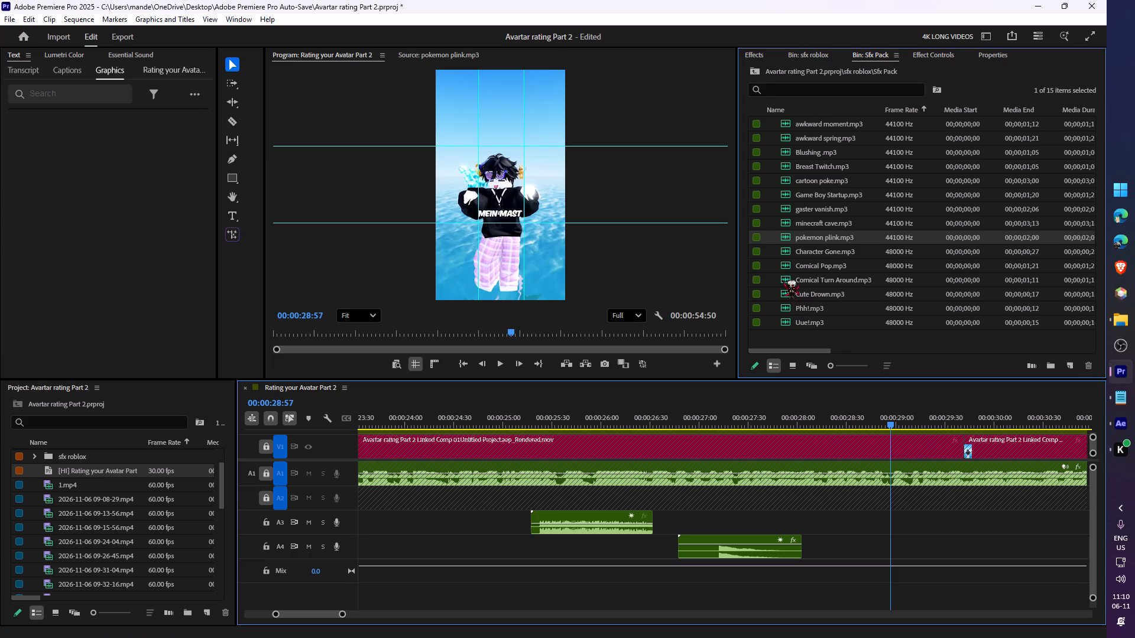
key(space)
key(space)
click(388, 186)
key(space)
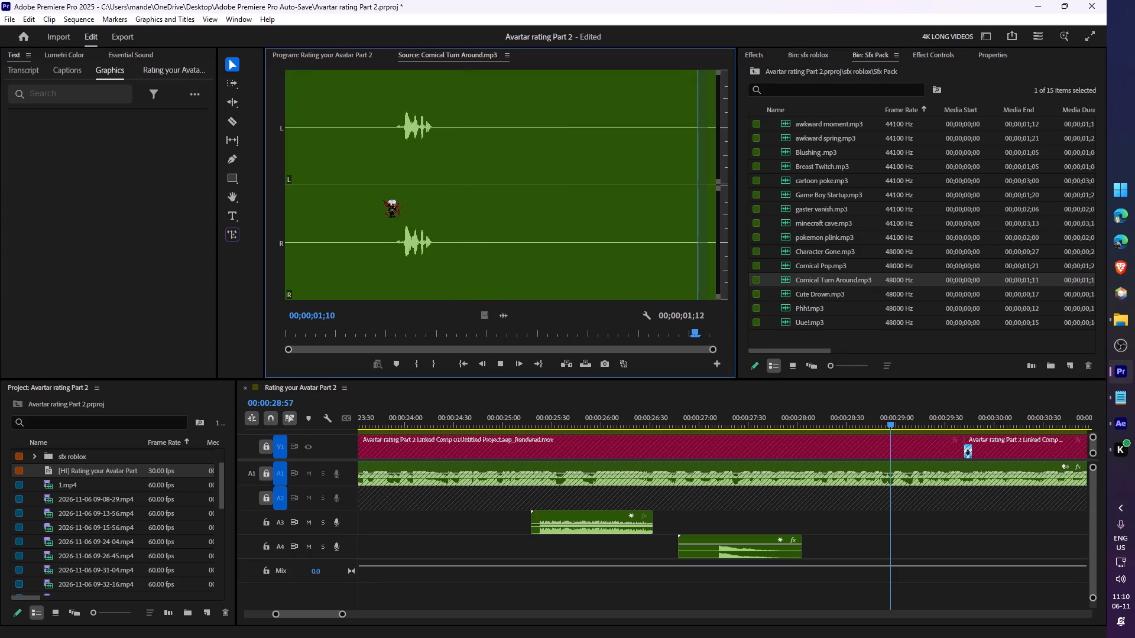
click(368, 204)
key(space)
key(space)
drag(832, 281, 856, 513)
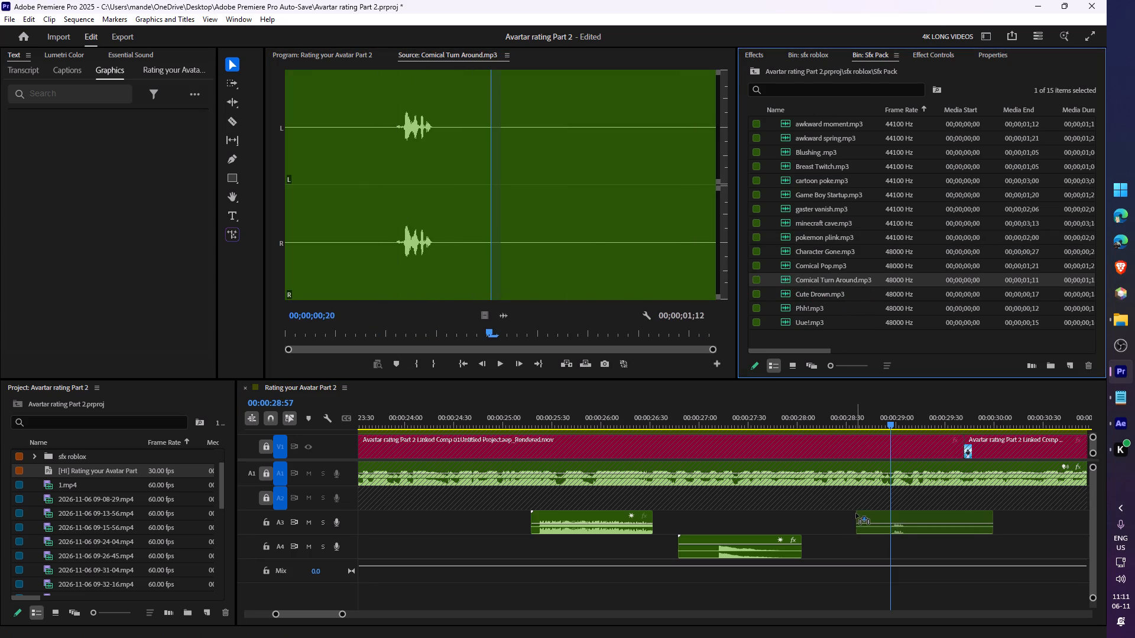
drag(856, 513, 855, 513)
click(895, 522)
key(space)
key(space)
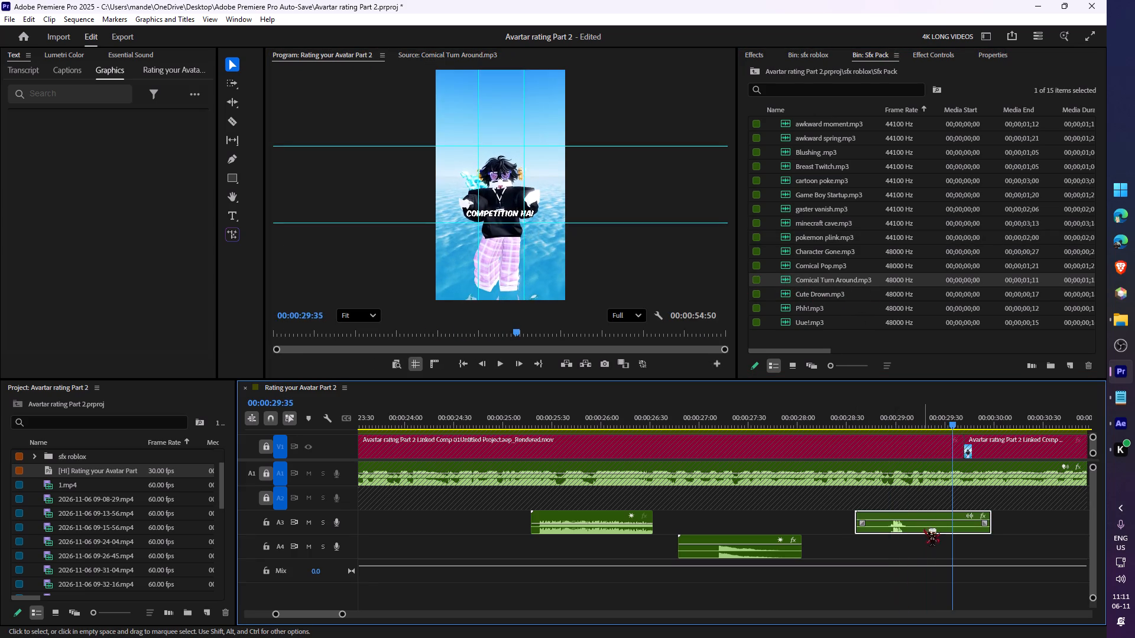
click(786, 414)
key(space)
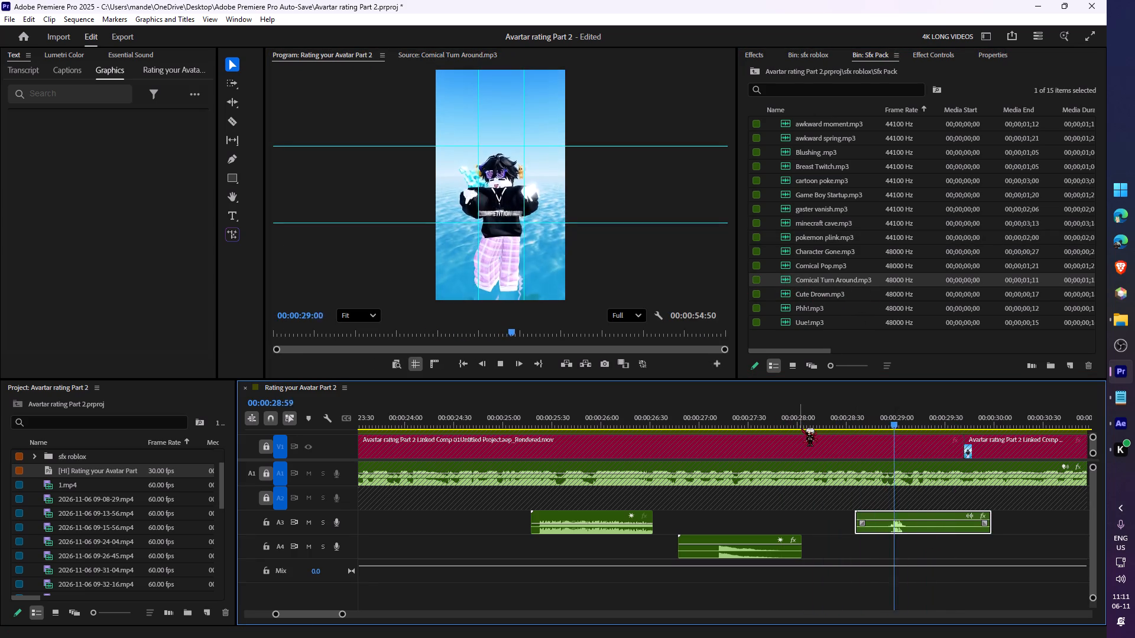
key(space)
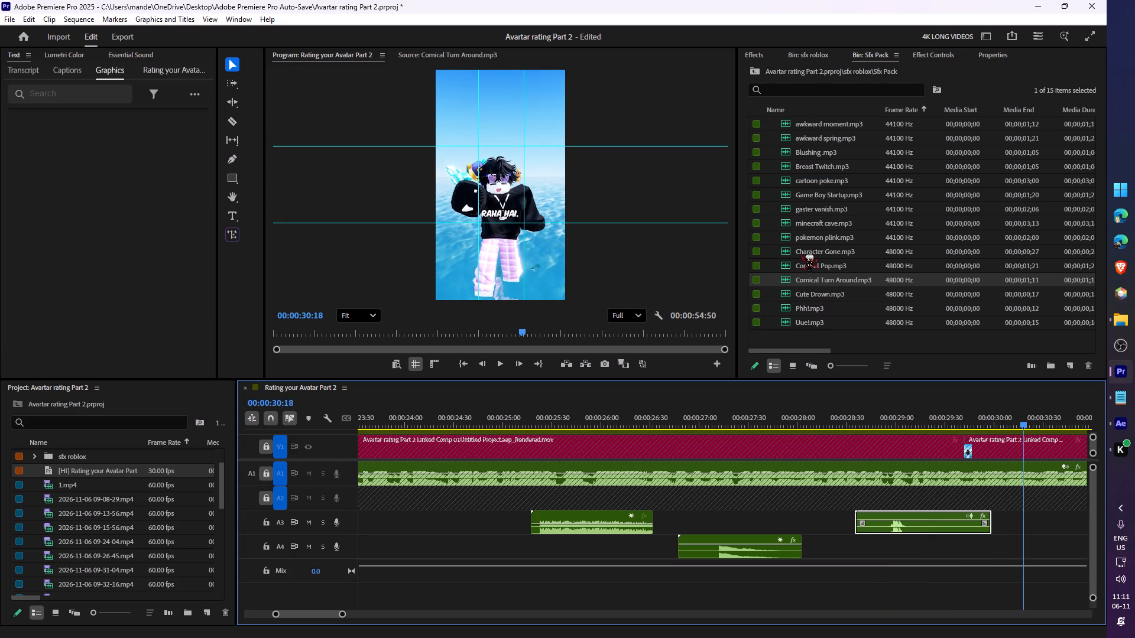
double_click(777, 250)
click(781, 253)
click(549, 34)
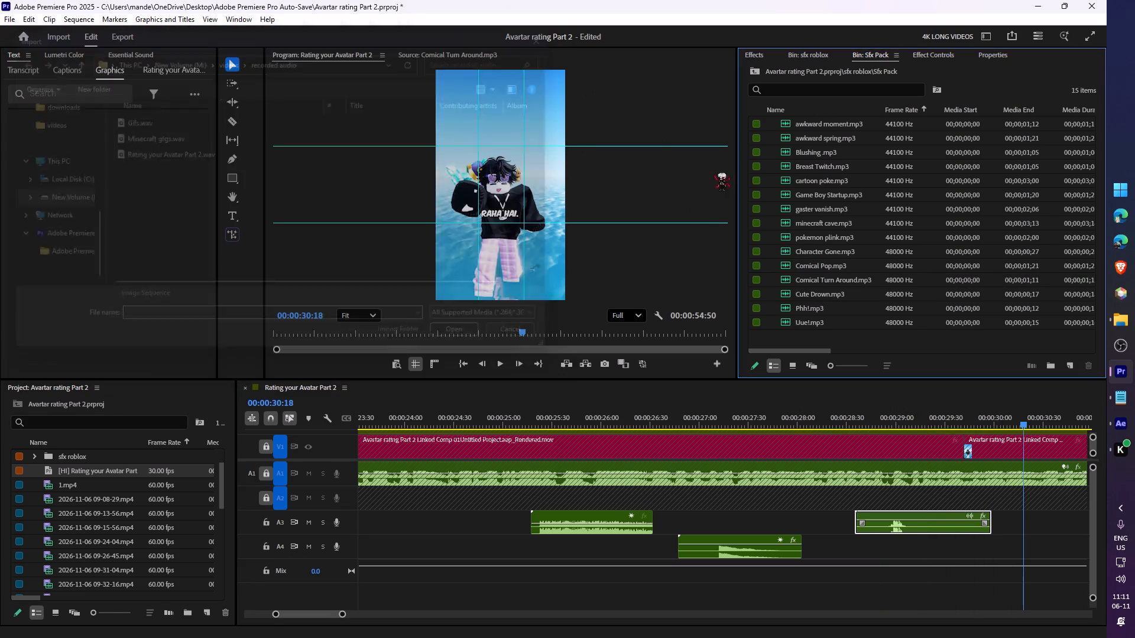
Audition Character Gone.mp3 from the Sfx Pack bin as a candidate for the next moment.
double_click(779, 252)
key(space)
click(781, 254)
key(space)
click(780, 253)
key(space)
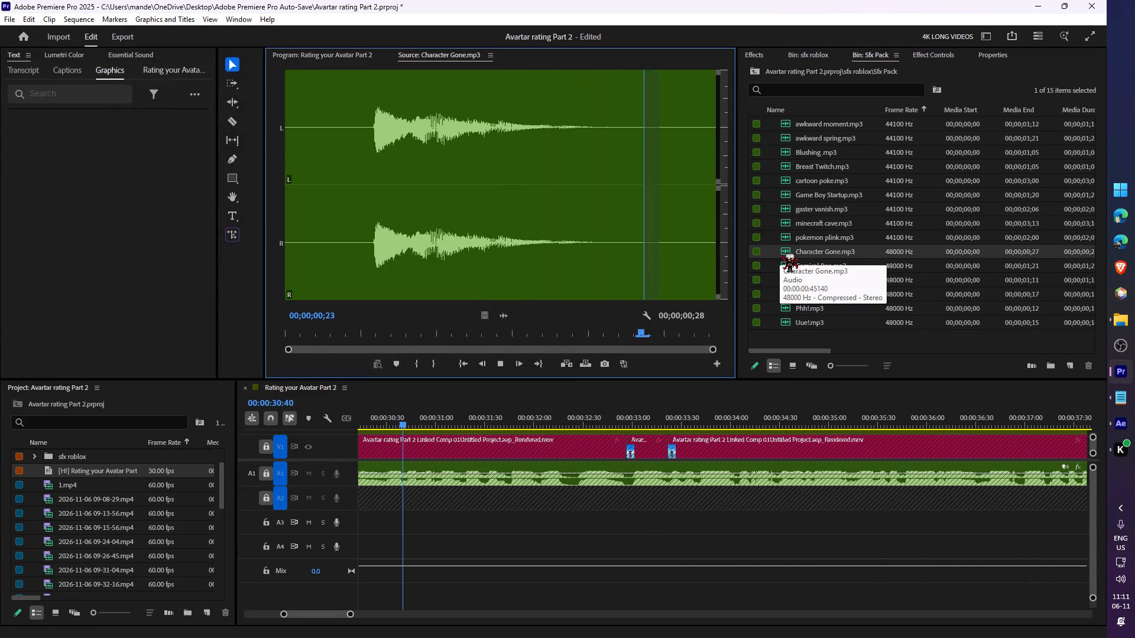
key(space)
key(c)
key(space)
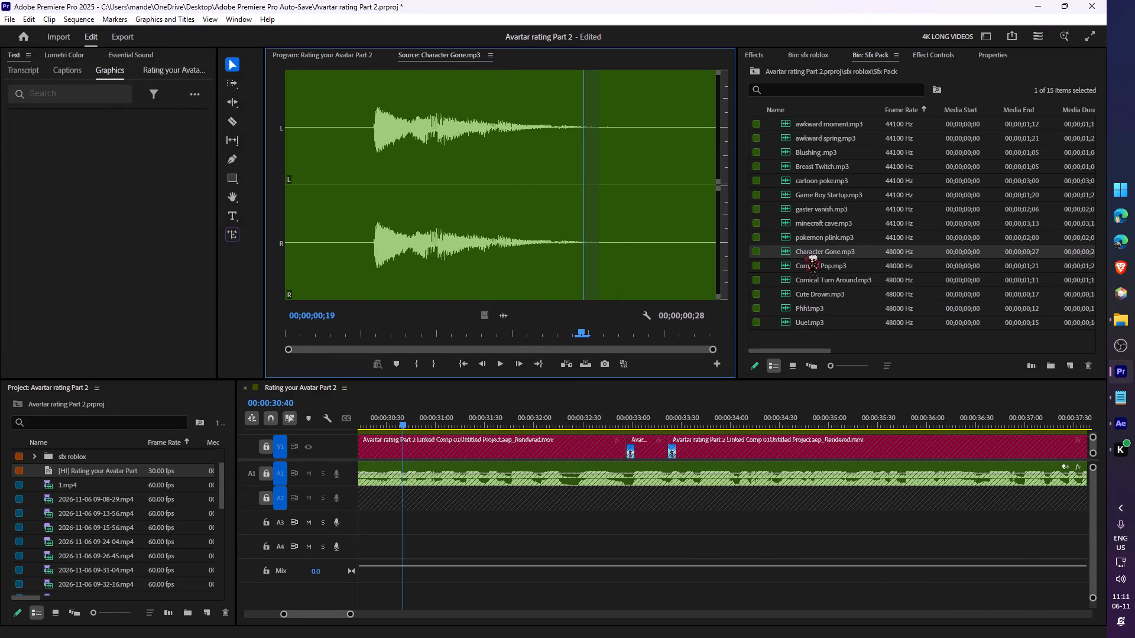
key(c)
click(752, 502)
key(c)
Audition pokemon plink.mp3 and Game Boy Startup.mp3 from the Sfx Pack bin.
double_click(780, 239)
key(space)
key(space)
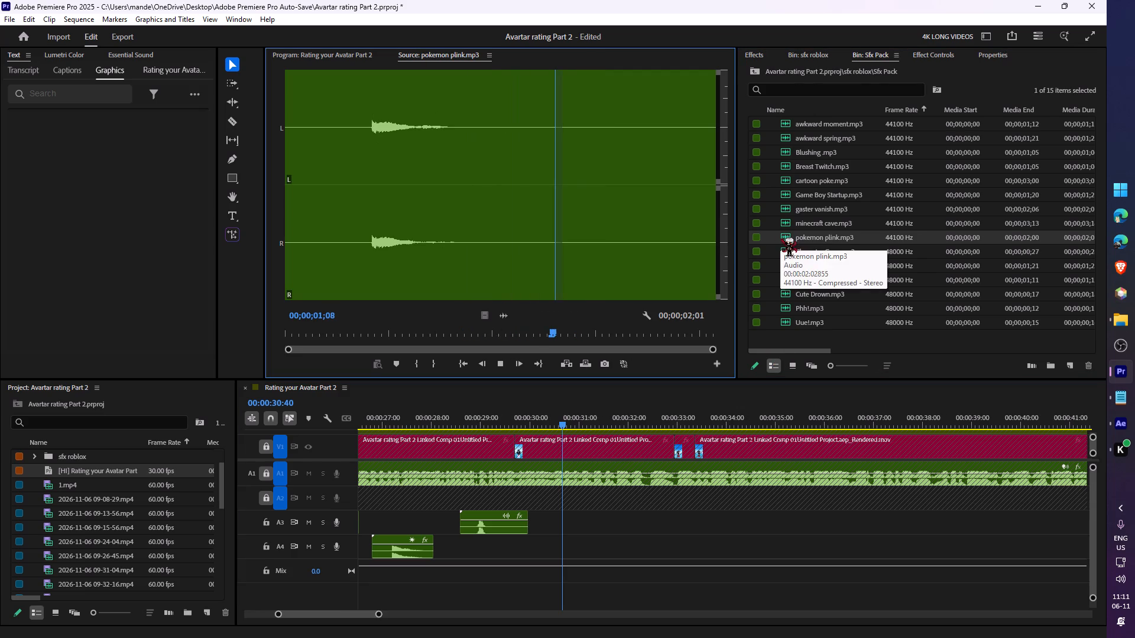
click(343, 165)
key(space)
key(space)
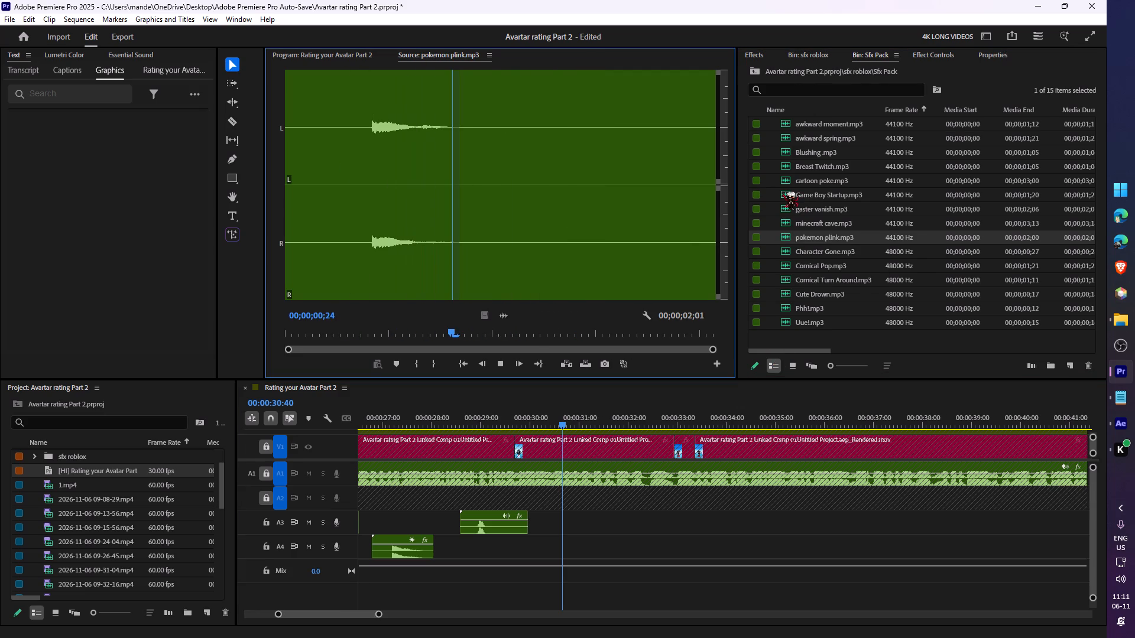
double_click(782, 193)
key(space)
key(space)
click(319, 131)
key(space)
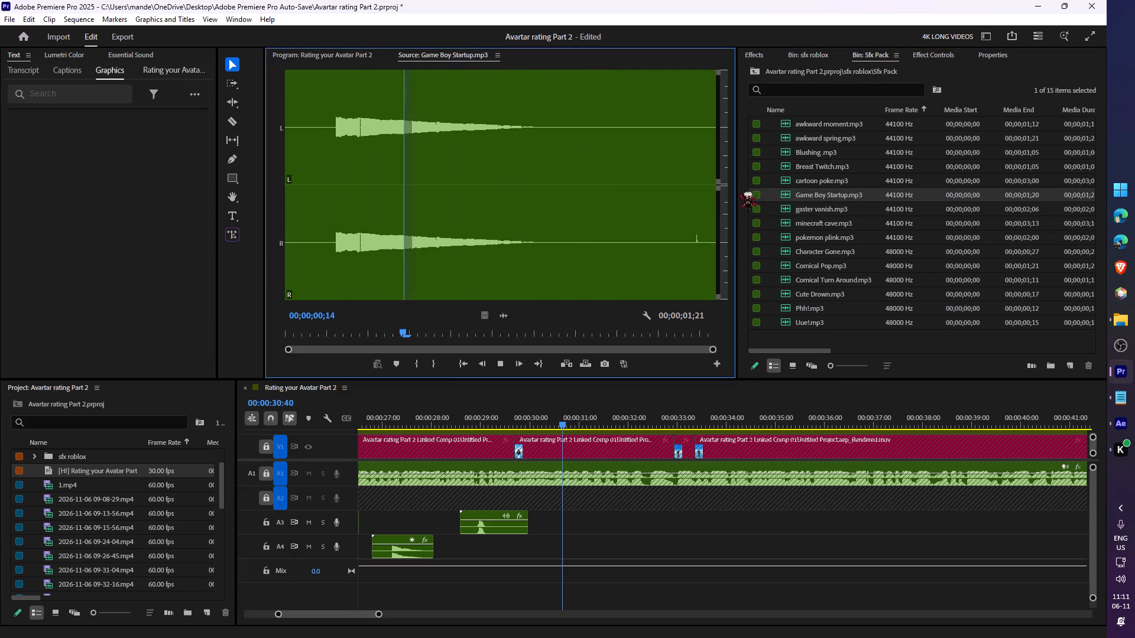
key(space)
Audition cartoon poke.mp3 and Breast Twitch.mp3 from the Sfx Pack bin.
double_click(783, 181)
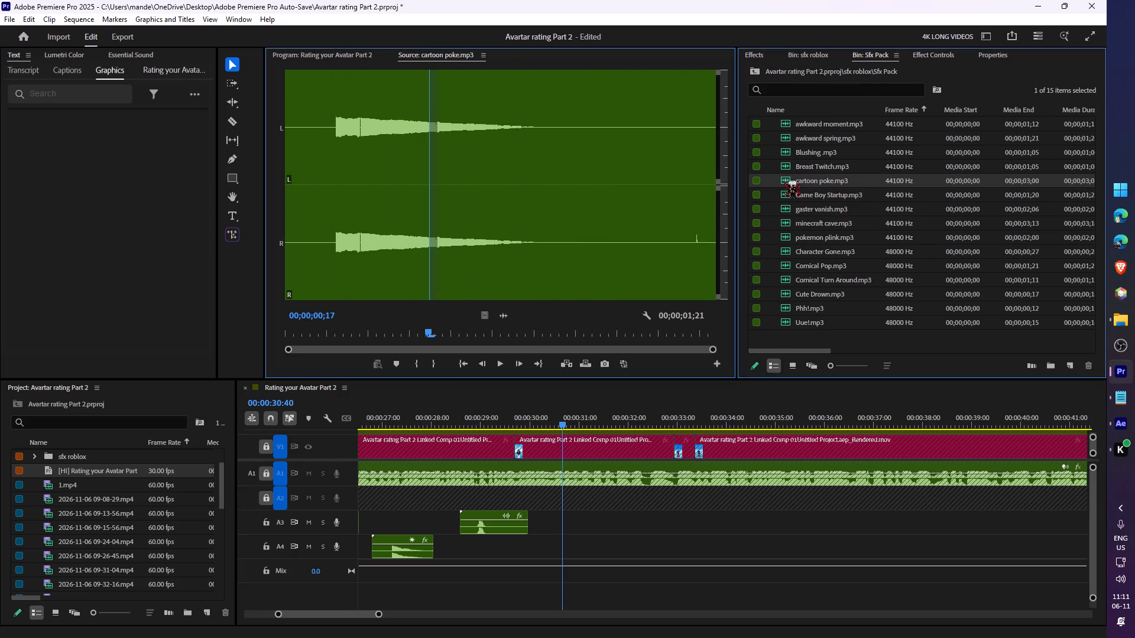
key(space)
key(space)
click(385, 138)
key(space)
key(space)
drag(822, 172, 819, 177)
double_click(777, 170)
click(780, 168)
key(space)
key(space)
click(790, 142)
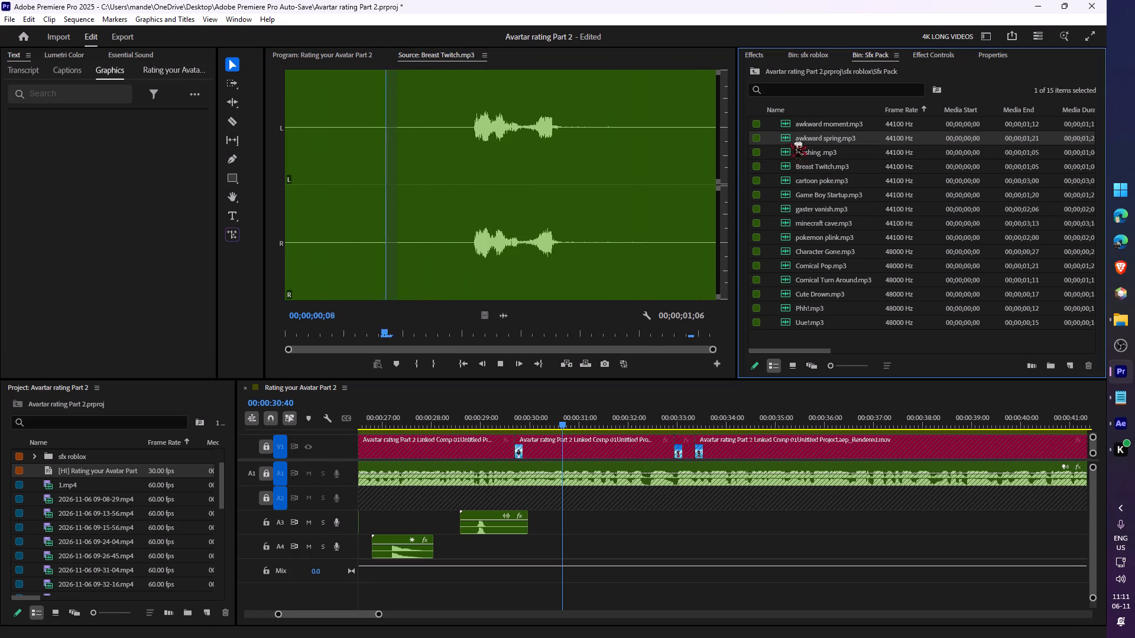
Audition Blushing .mp3 from the Sfx Pack bin, place it on A4 at about 00:00:29:58 and play that section.
double_click(787, 151)
key(space)
key(space)
drag(810, 150, 527, 552)
key(z)
drag(635, 416, 604, 422)
key(space)
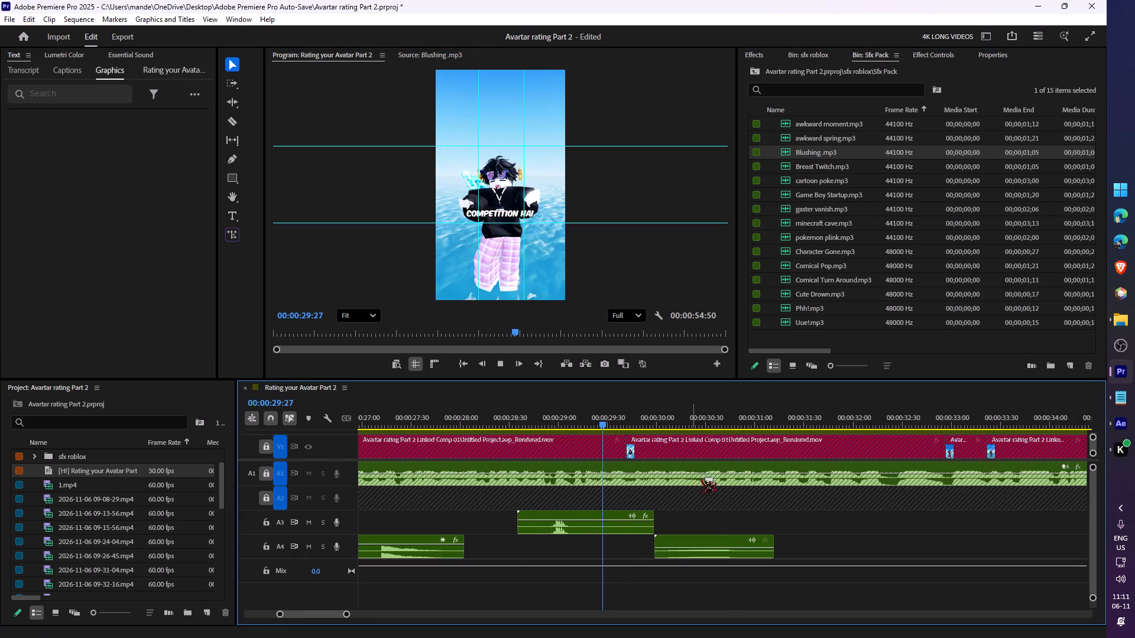
key(space)
Move the Blushing clip on A4 earlier to about 00:00:29:32 and play it back.
drag(678, 543, 677, 538)
drag(683, 539, 651, 541)
drag(659, 545, 653, 544)
drag(664, 540, 651, 541)
key(space)
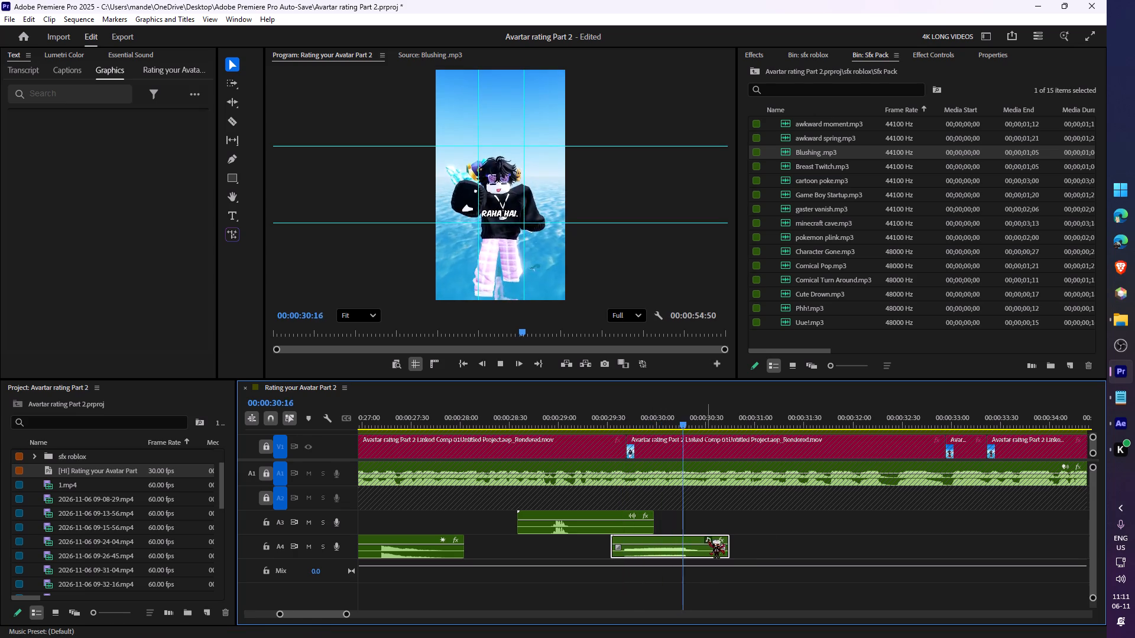
key(space)
key(space)
key(space)
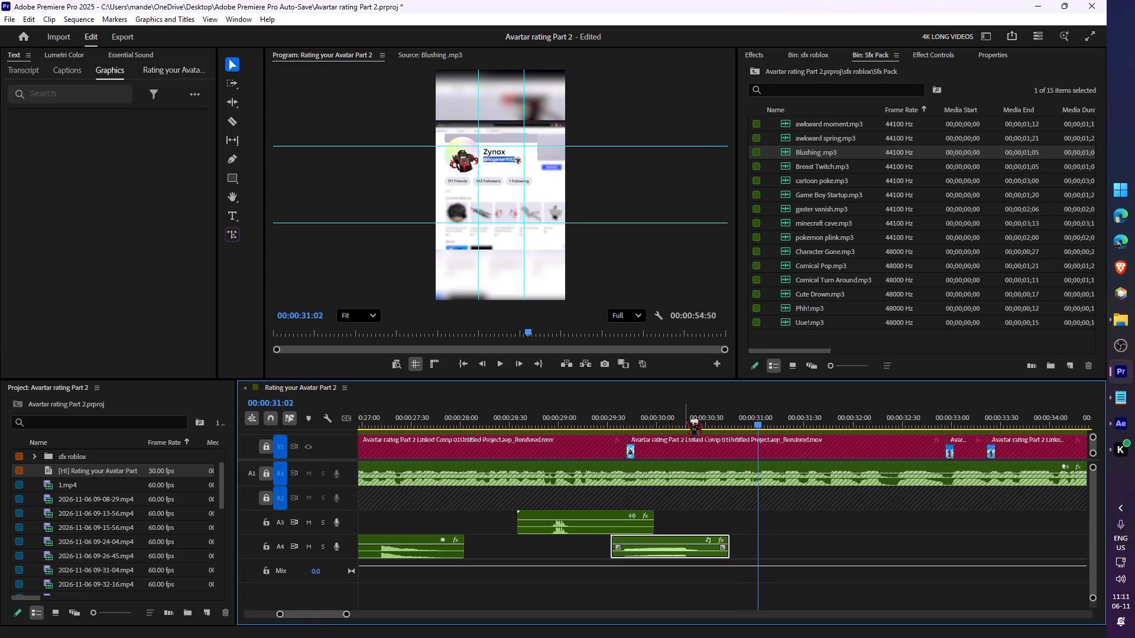
Place Whoosh 6.mp3 from the sfx roblox bin on A3 at about 00:00:30:25, at the profile-page transition, and play it back.
click(685, 419)
key(space)
key(space)
click(805, 56)
scroll(840, 284, down, 10)
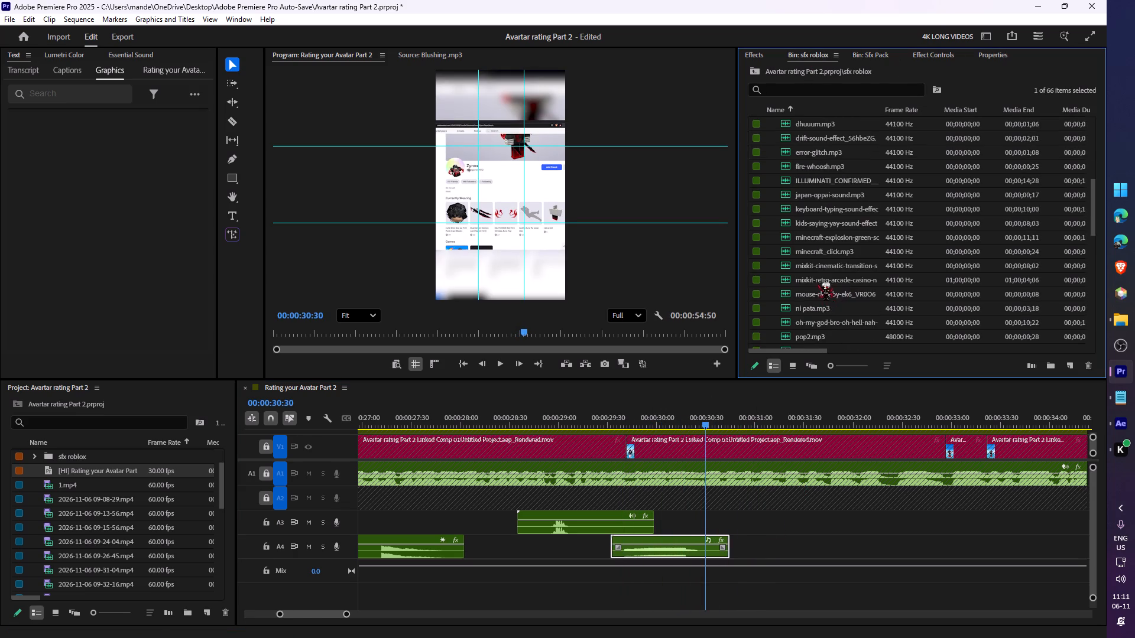
scroll(817, 283, down, 20)
scroll(817, 283, down, 20)
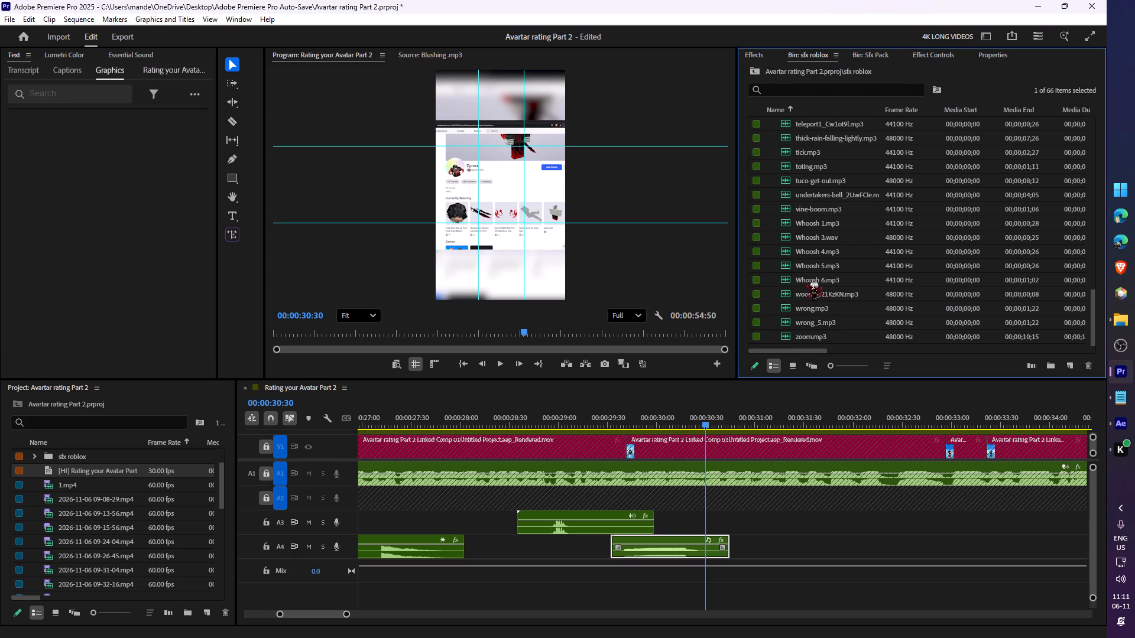
drag(787, 280, 699, 518)
key(space)
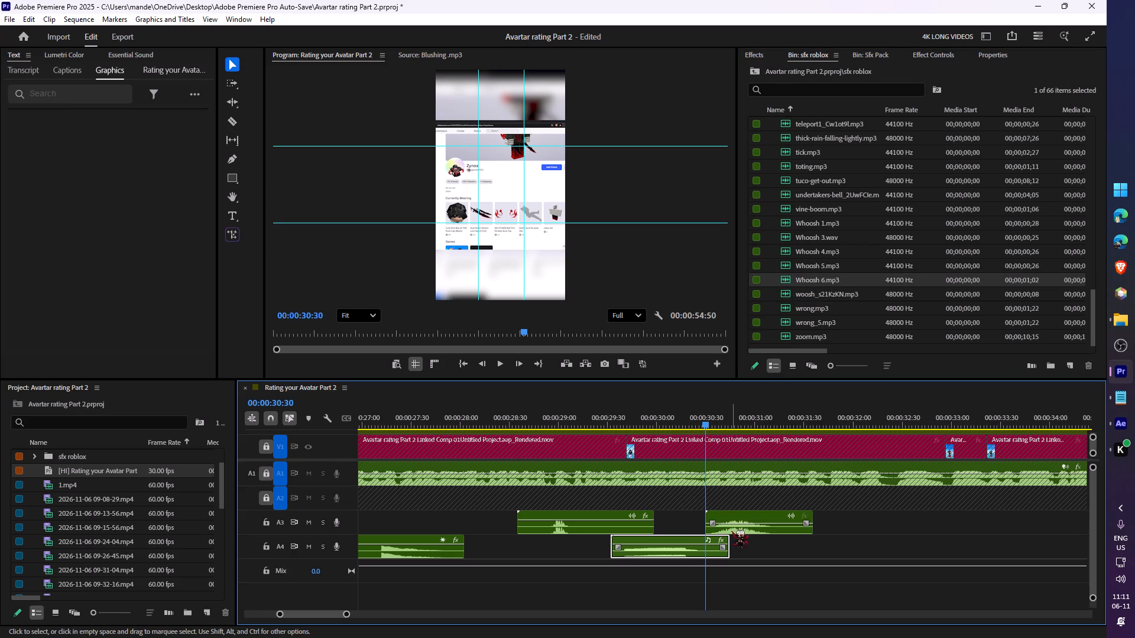
key(space)
drag(750, 517, 741, 519)
click(685, 421)
key(space)
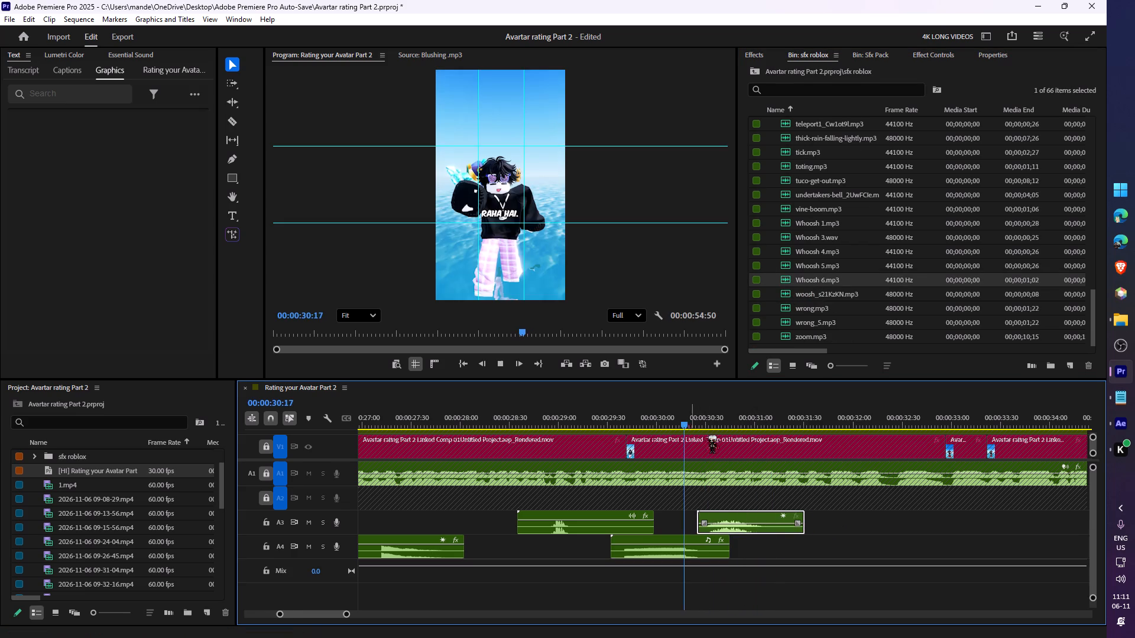
key(space)
key(space)
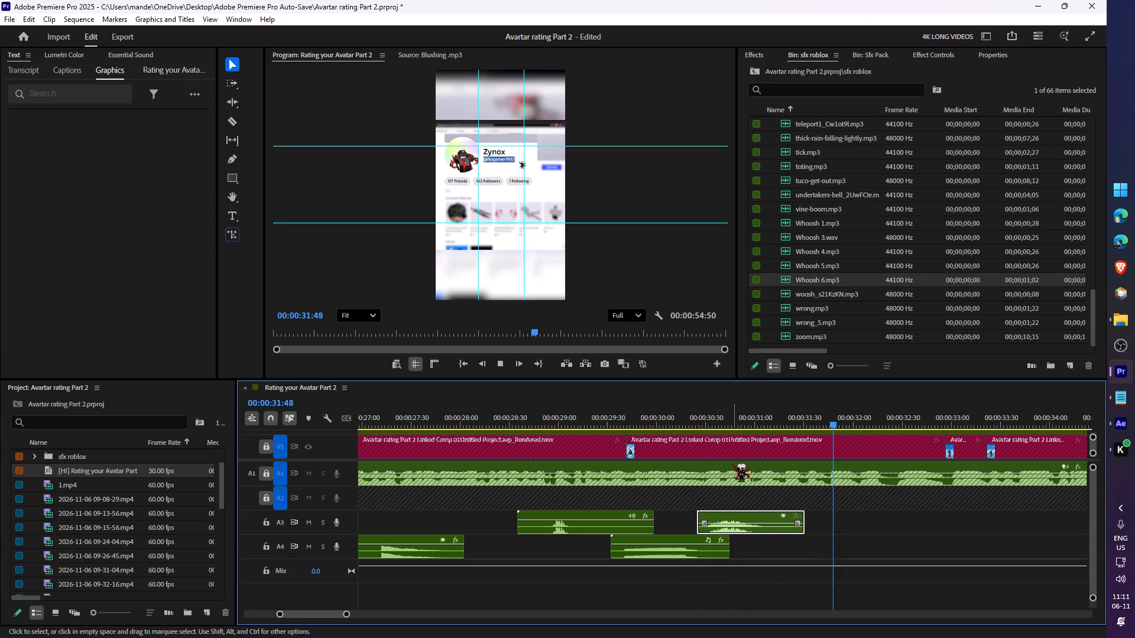
key(space)
Place Phh!.mp3 from the Sfx Pack bin on A4 at about 00:00:31:19 and play it back.
click(772, 416)
key(space)
key(space)
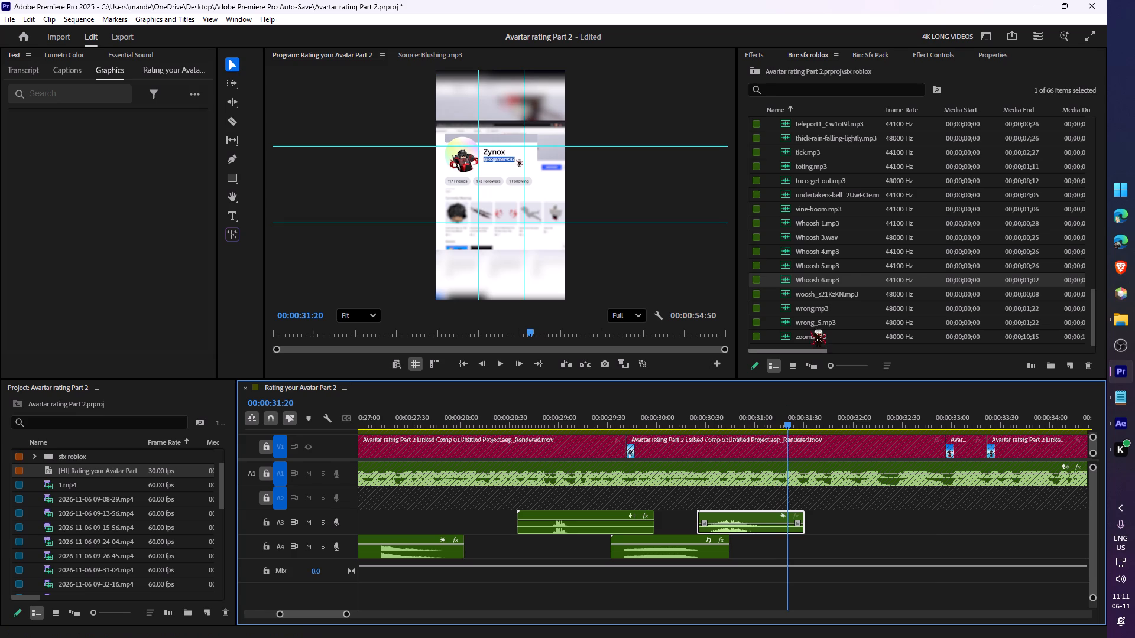
key(space)
key(space)
click(868, 49)
scroll(779, 253, down, 6)
drag(808, 308, 809, 310)
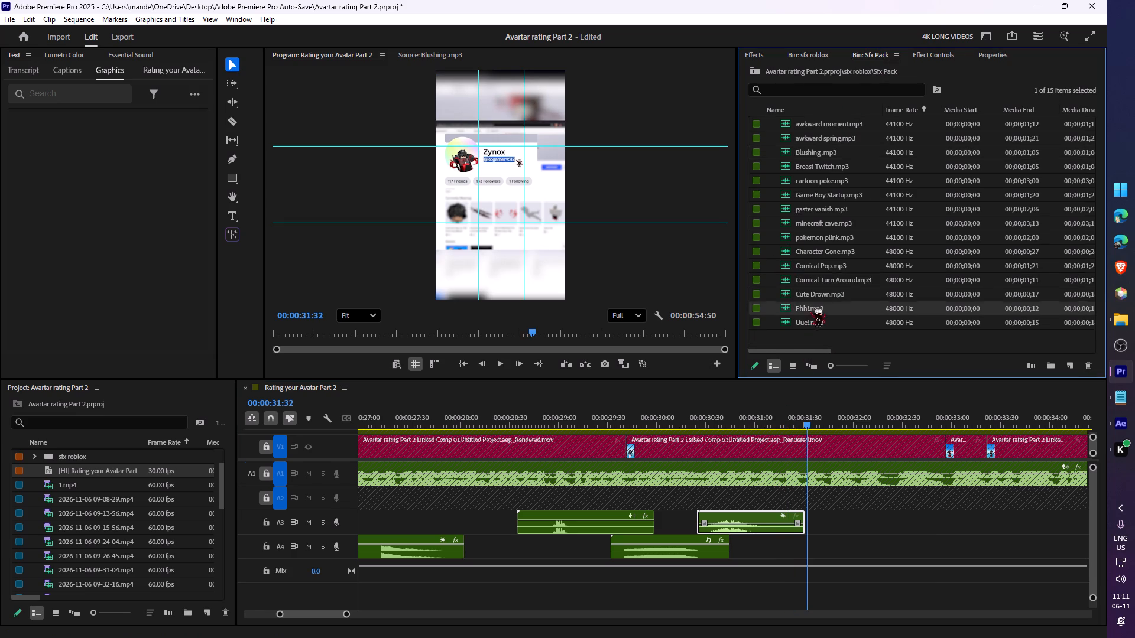
drag(809, 310, 786, 545)
click(761, 429)
key(space)
click(771, 424)
key(space)
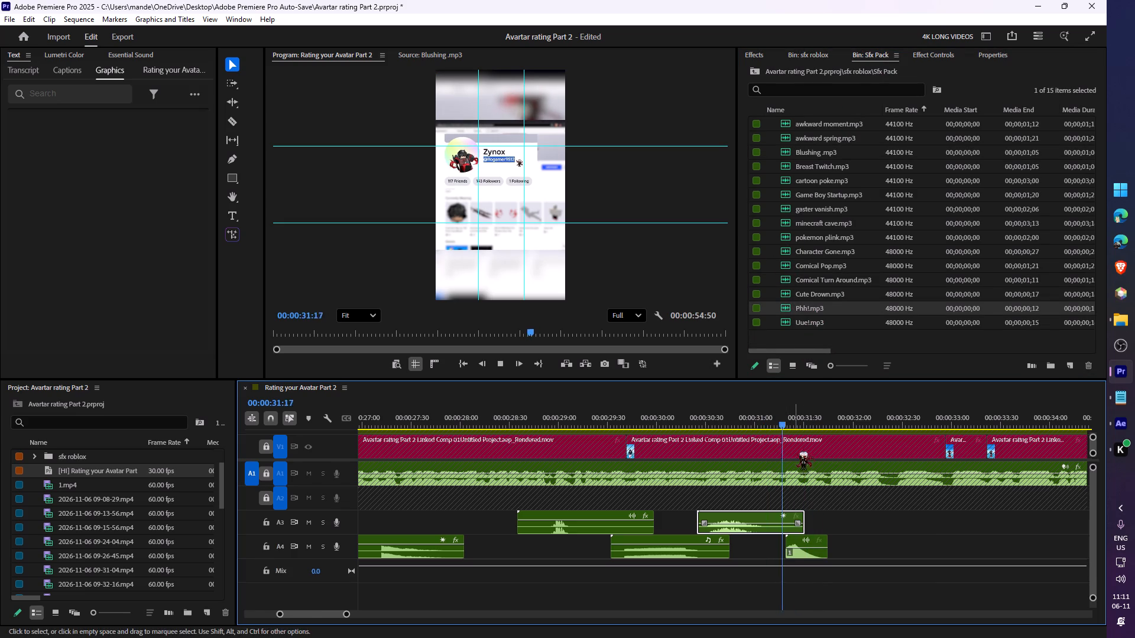
key(space)
key(space)
key(space)
Move the Phh! clip on A4 later to about 00:00:32:02 and play it back.
drag(807, 541, 874, 542)
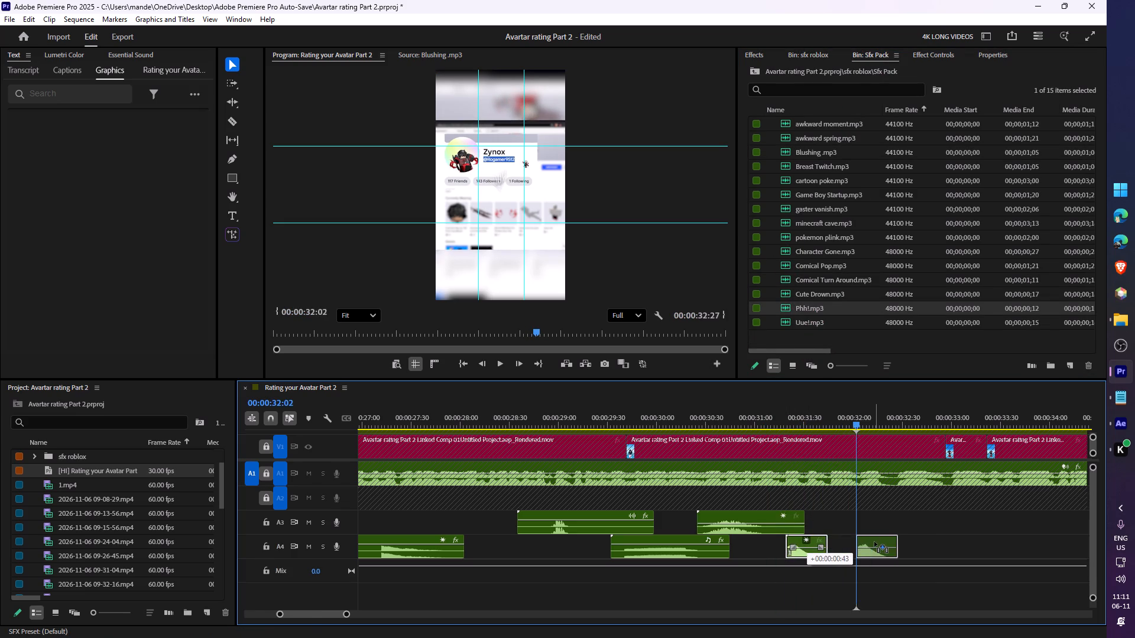
drag(874, 542, 874, 542)
key(space)
key(space)
Place Uue!.mp3 from the Sfx Pack bin on A3 at about 00:00:32:19 and play it back.
drag(813, 321, 886, 538)
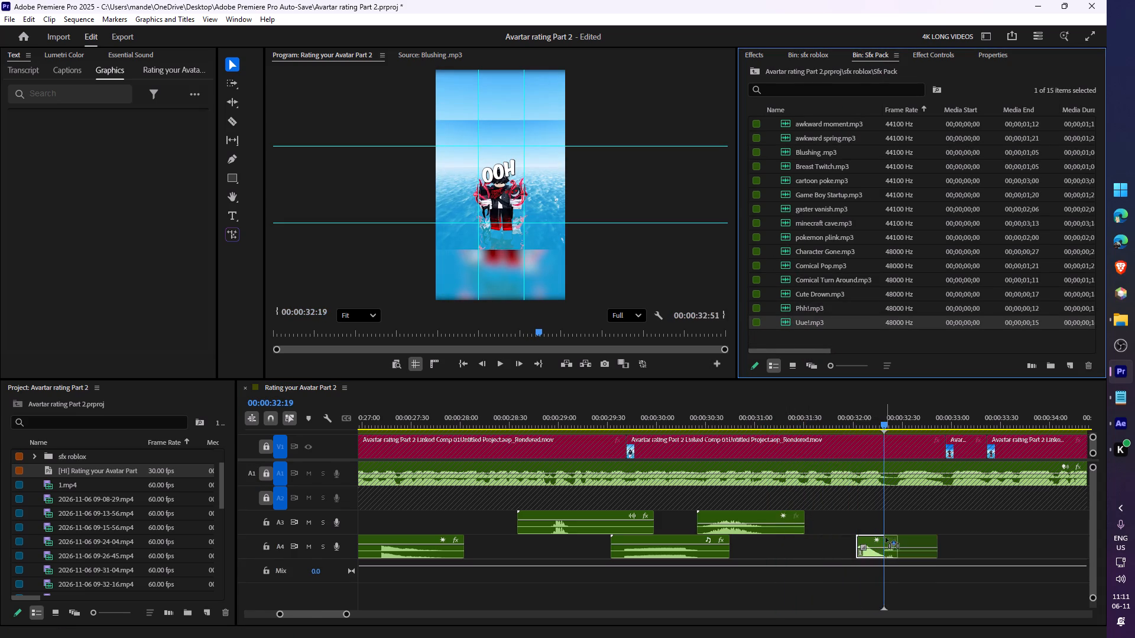
drag(886, 538, 887, 516)
click(901, 522)
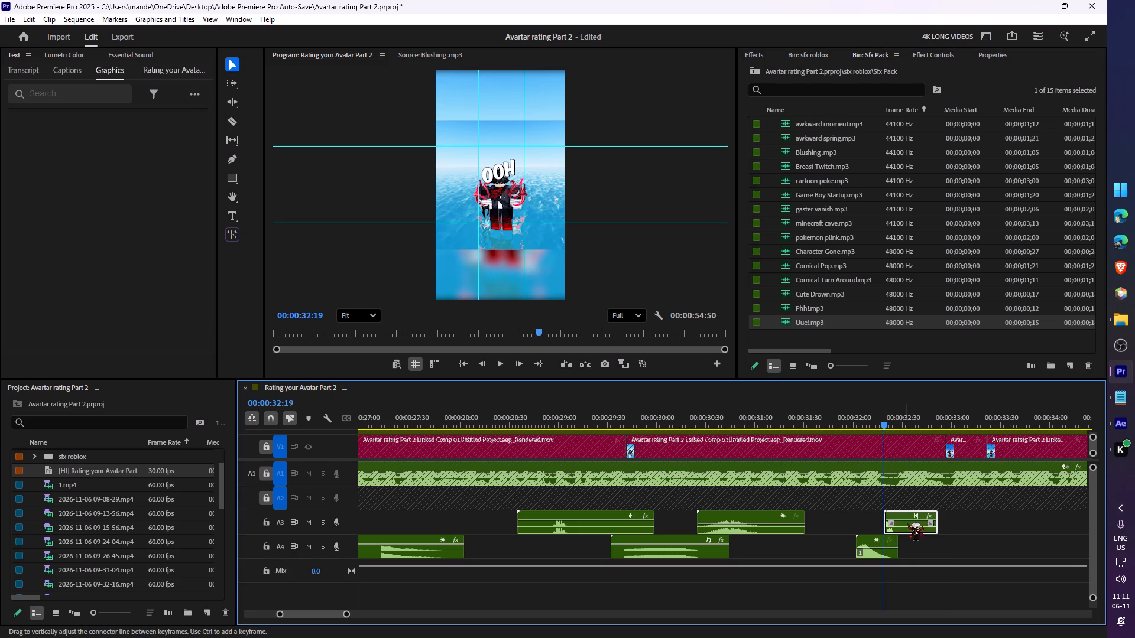
key(space)
key(space)
Move the Uue! clip on A3 slightly later to about 00:00:32:24 and play it back.
drag(903, 514, 911, 513)
click(865, 401)
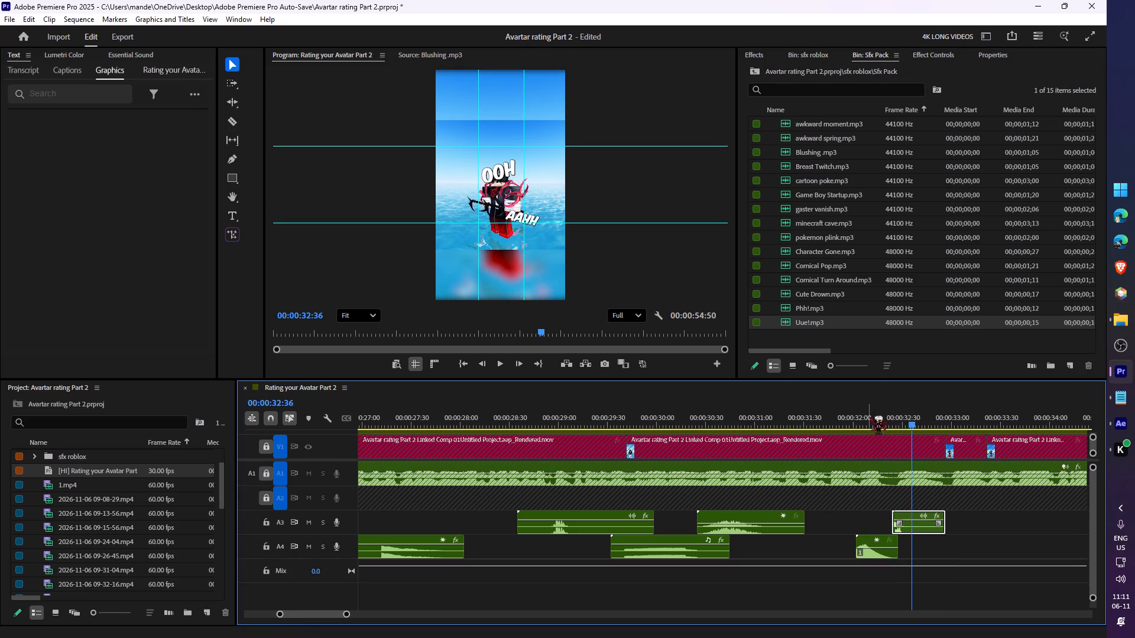
click(870, 417)
key(space)
key(space)
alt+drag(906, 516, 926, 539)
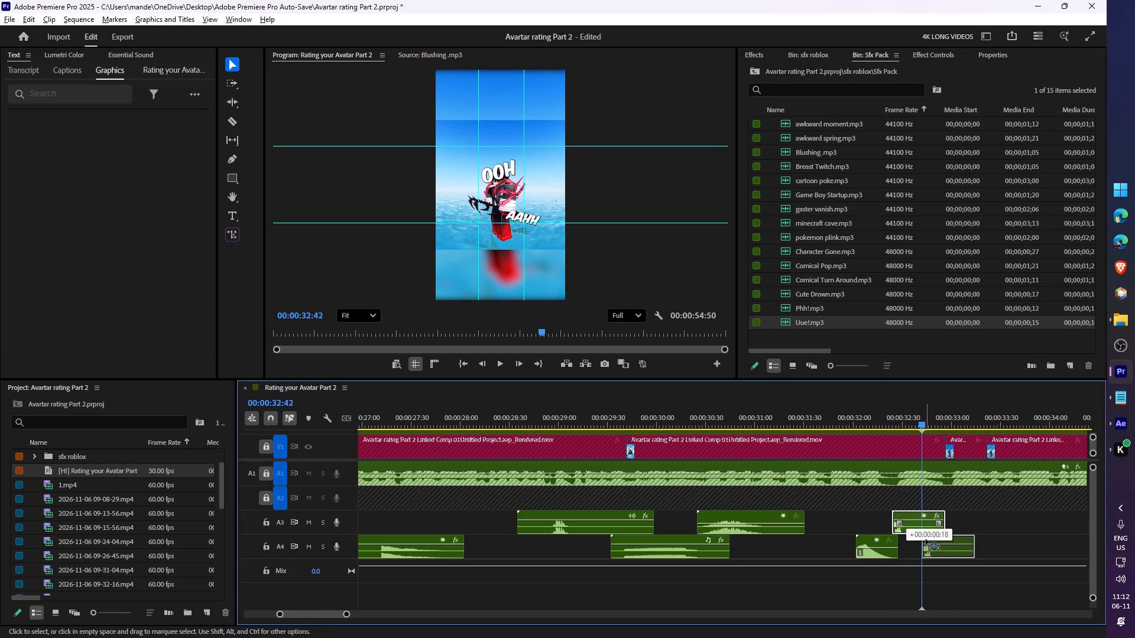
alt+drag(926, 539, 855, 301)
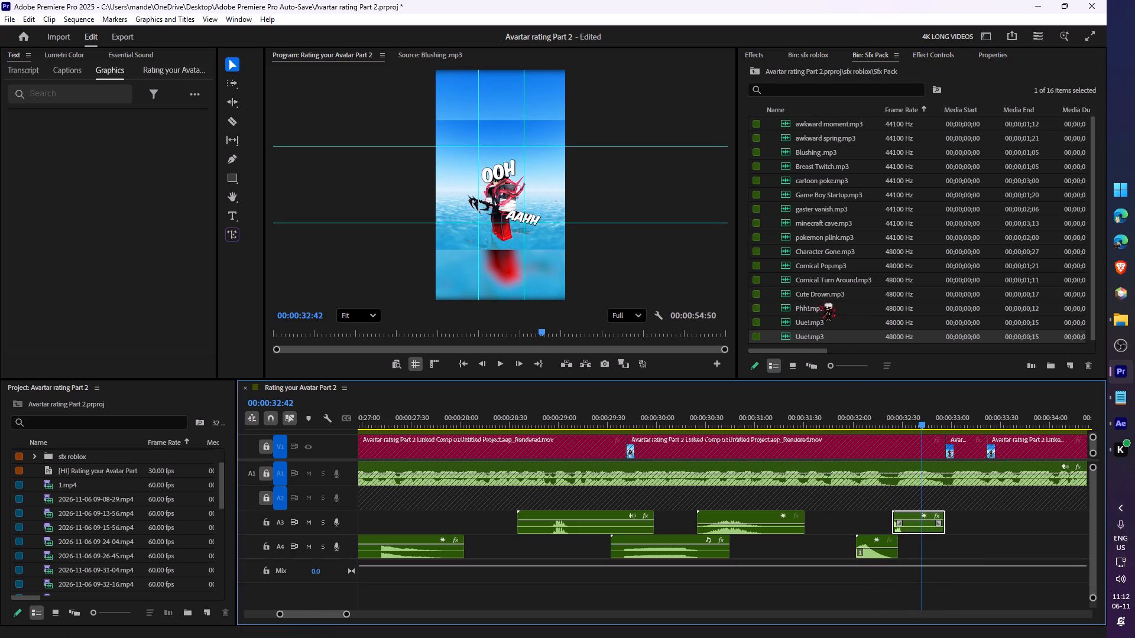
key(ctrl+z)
Audition Cute Drown.mp3 and Comical Turn Around.mp3 from the Sfx Pack bin.
double_click(787, 290)
key(space)
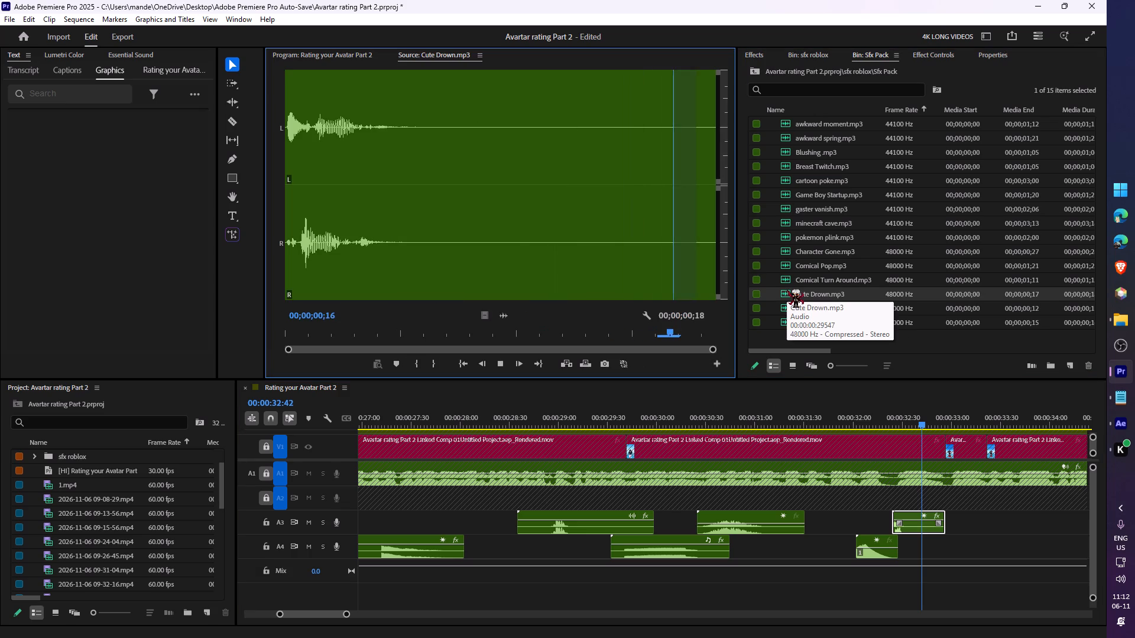
key(space)
key(space)
double_click(787, 276)
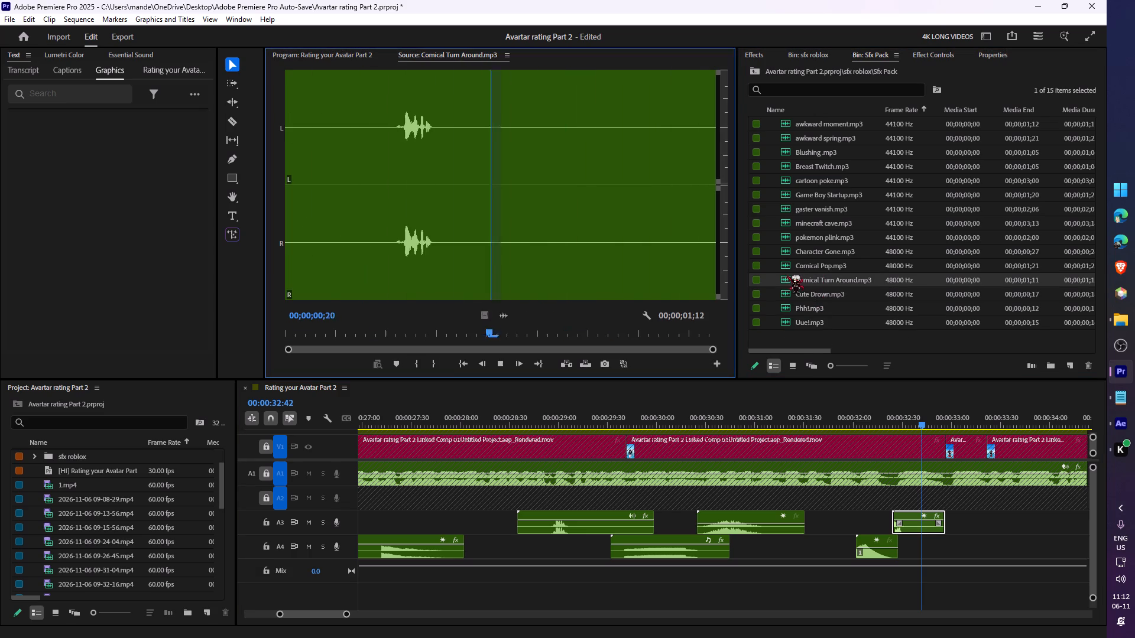
key(space)
key(space)
key(space)
Place Comical Turn Around.mp3 on A4 at about 00:00:32:36 and trim off its silent lead-in.
drag(811, 275, 821, 291)
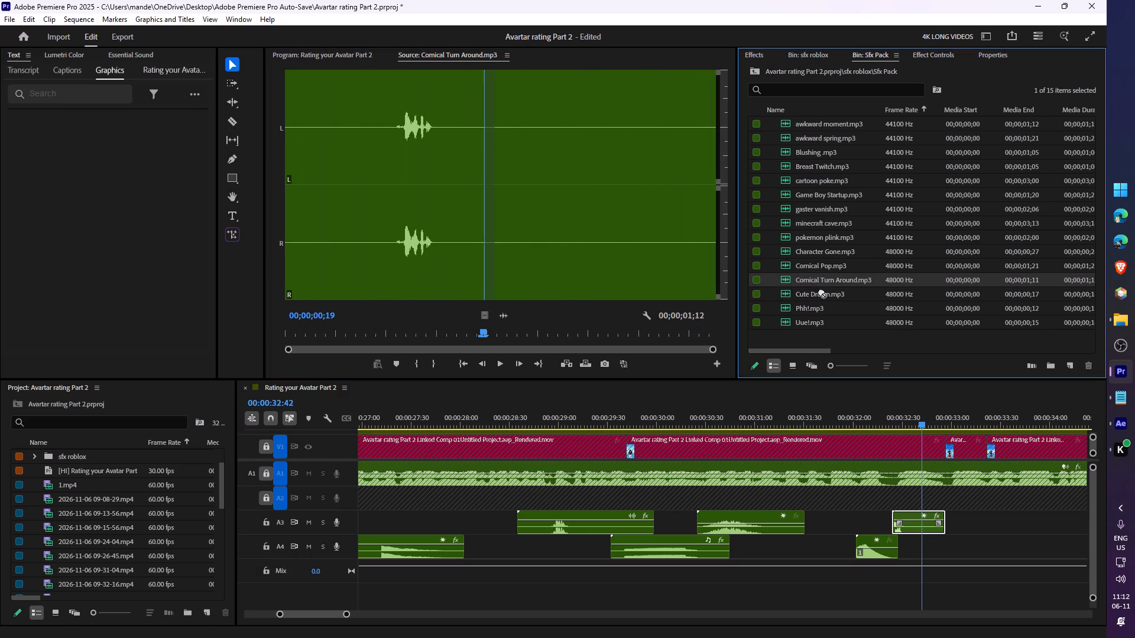
drag(821, 291, 912, 549)
click(949, 546)
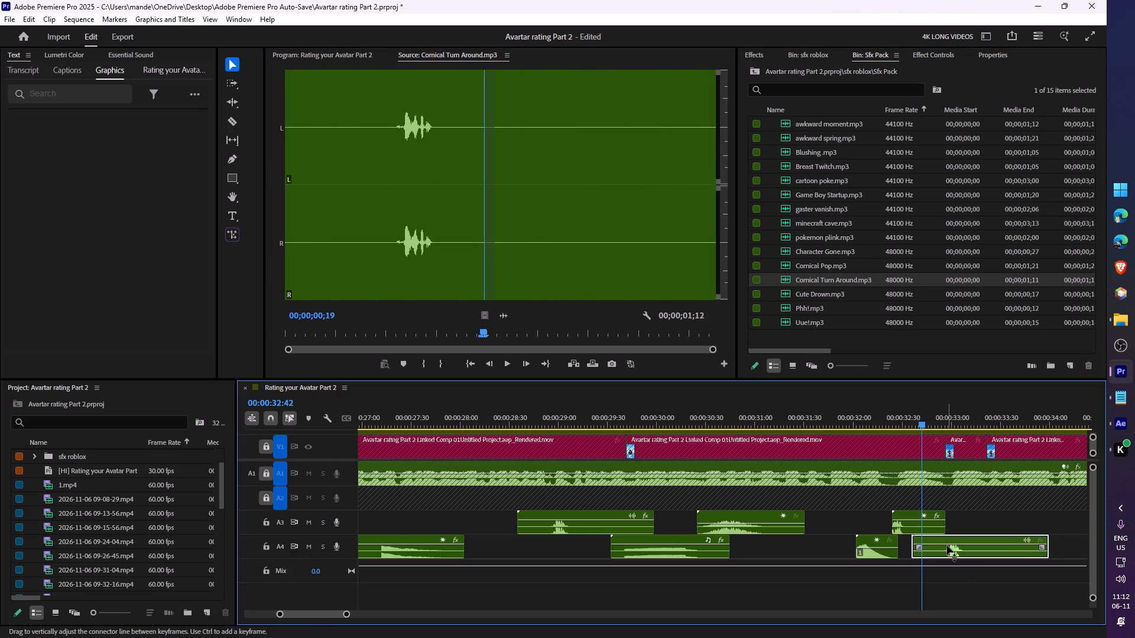
drag(915, 551, 940, 550)
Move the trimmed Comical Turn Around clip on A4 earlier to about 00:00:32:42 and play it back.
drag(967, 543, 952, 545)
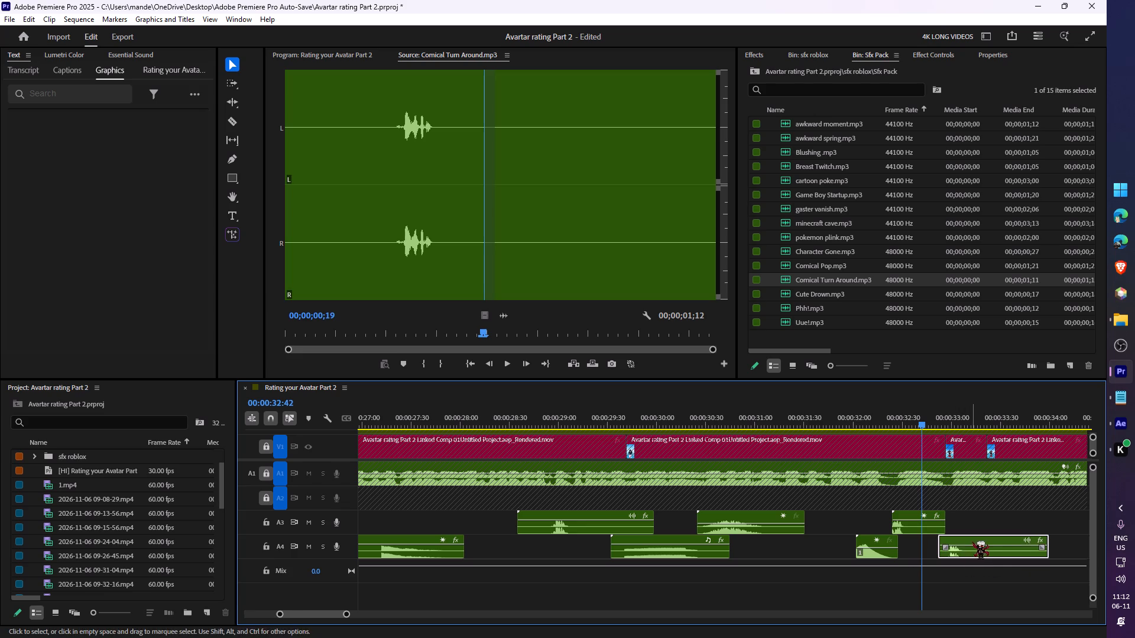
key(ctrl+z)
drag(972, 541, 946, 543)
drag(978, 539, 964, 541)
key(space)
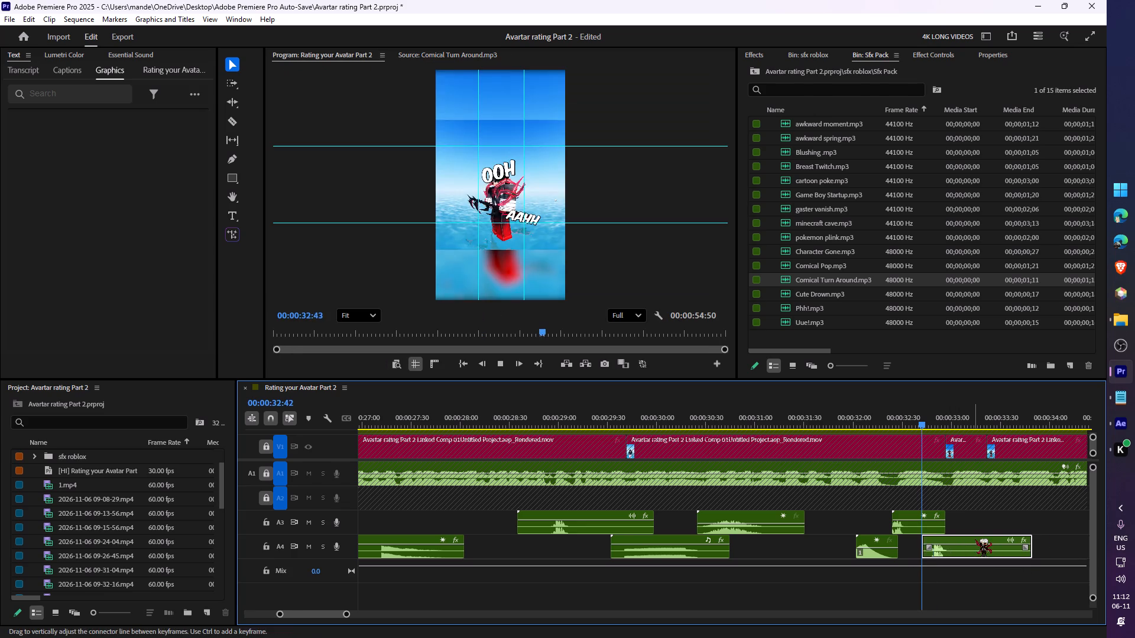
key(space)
Play back the section around 00:00:32 repeatedly to check the timing of the Phh!, Uue! and Comical Turn Around clips.
key(z)
drag(634, 437, 623, 433)
click(618, 422)
key(space)
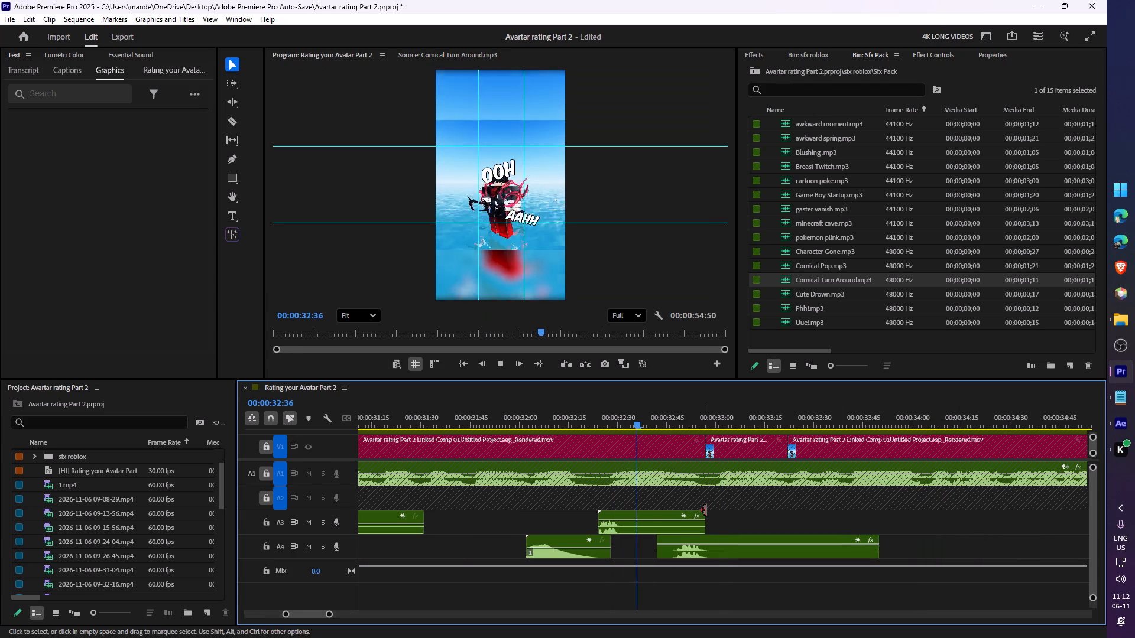
key(space)
key(space)
key(space)
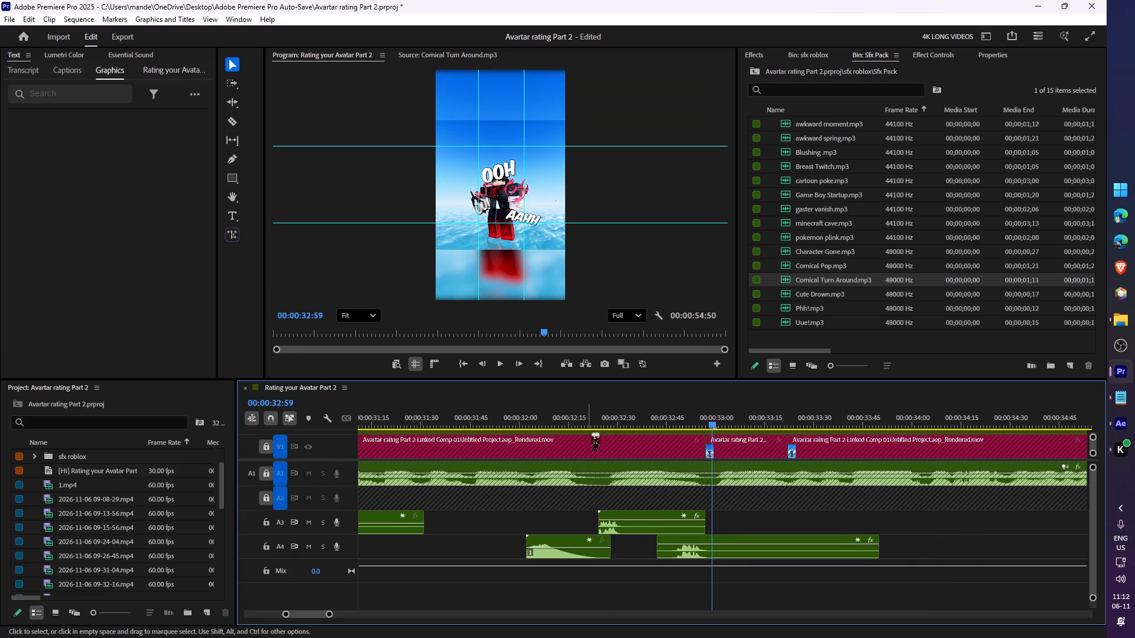
drag(599, 419, 589, 416)
key(space)
key(space)
double_click(518, 400)
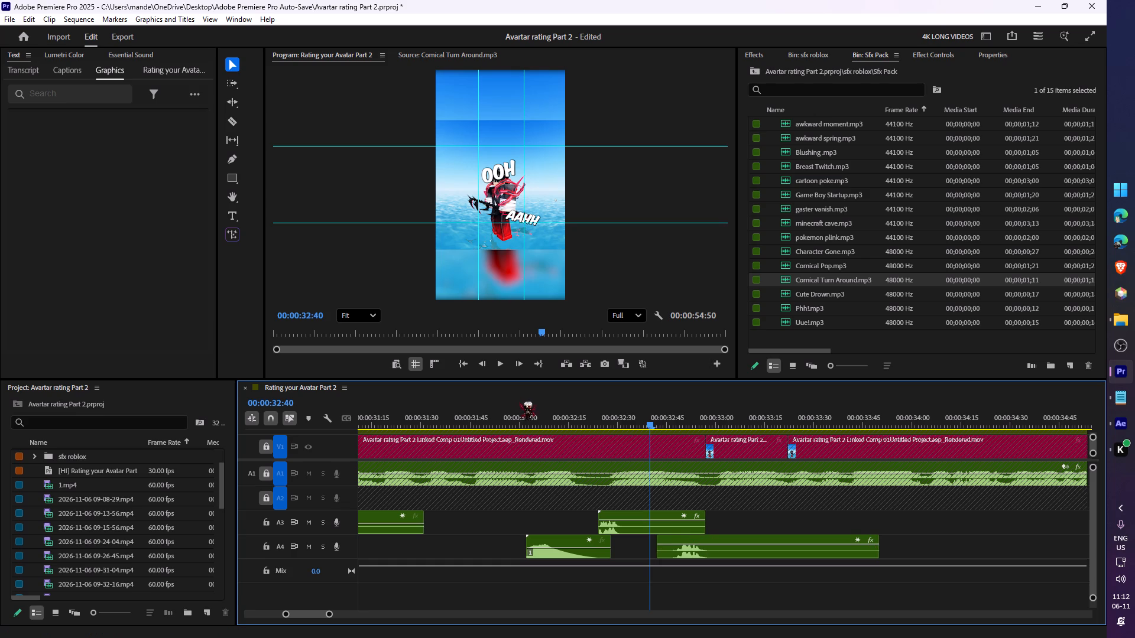
click(514, 412)
key(space)
key(space)
key(space)
key(space)
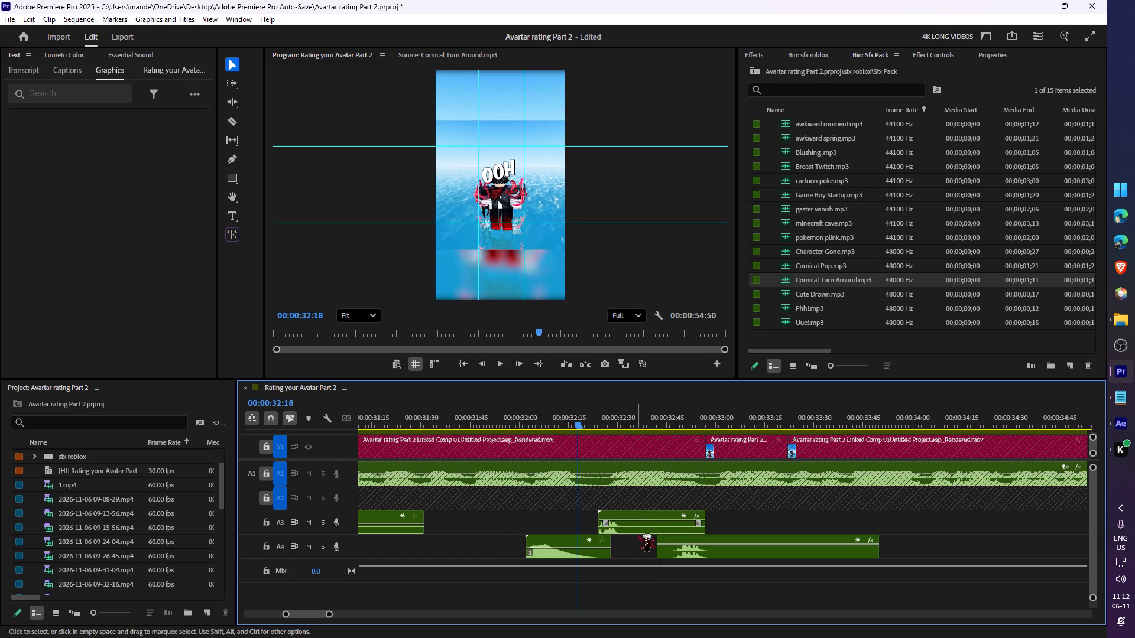
key(space)
key(space)
Move the Comical Turn Around clip on A4 later to about 00:00:33:00 and play it back.
drag(698, 538, 753, 533)
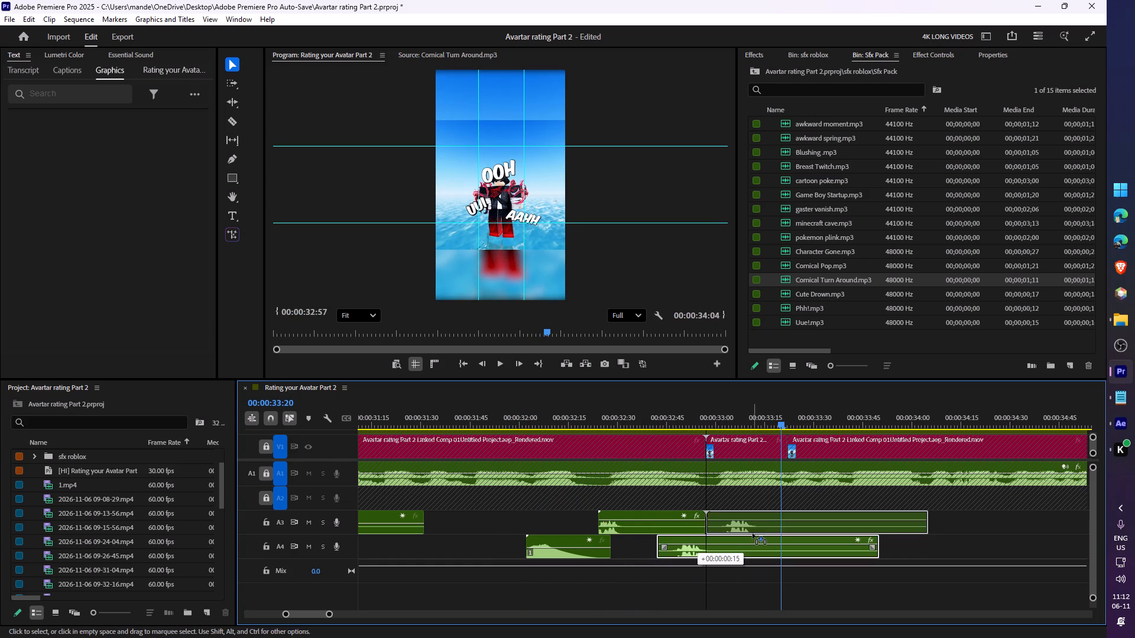
drag(753, 533, 756, 533)
drag(749, 516, 757, 546)
drag(696, 418, 690, 419)
key(space)
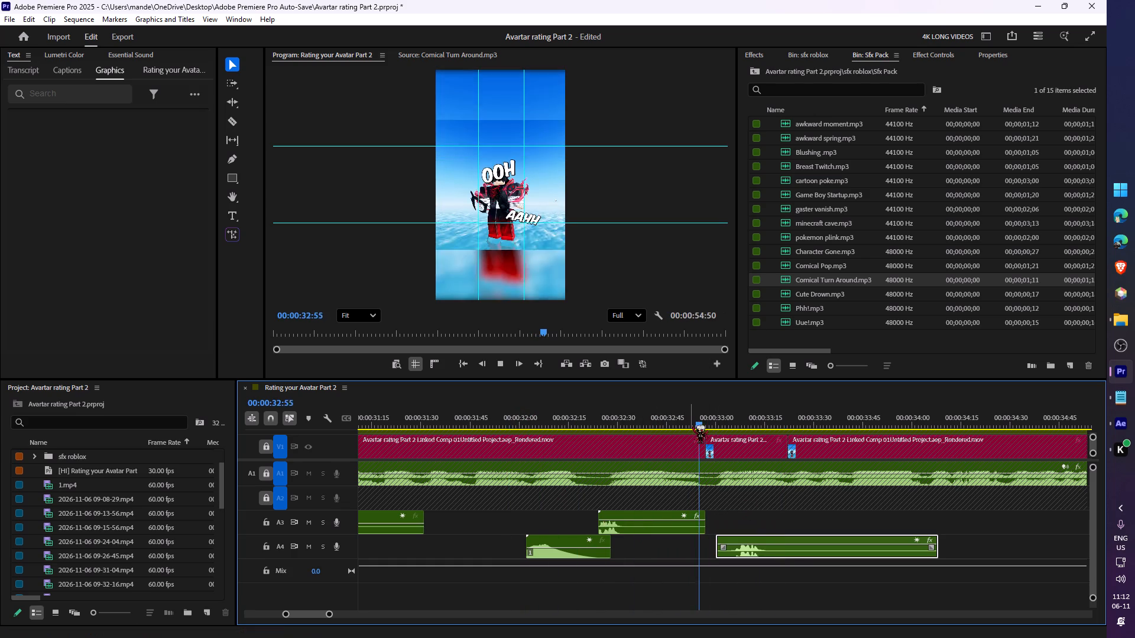
key(space)
click(692, 414)
key(space)
key(space)
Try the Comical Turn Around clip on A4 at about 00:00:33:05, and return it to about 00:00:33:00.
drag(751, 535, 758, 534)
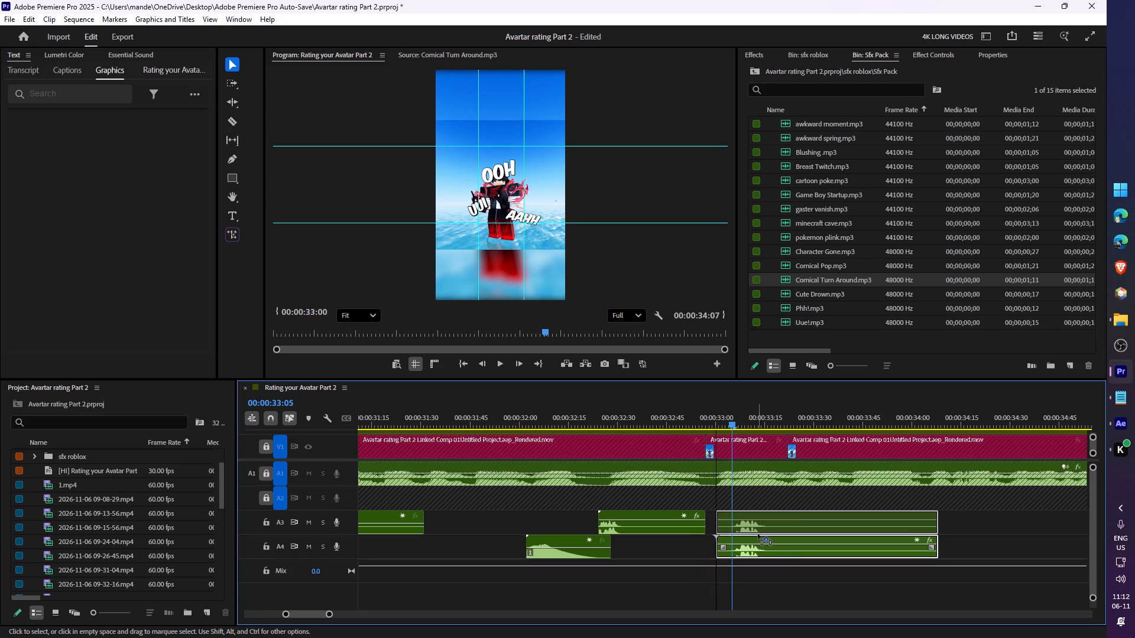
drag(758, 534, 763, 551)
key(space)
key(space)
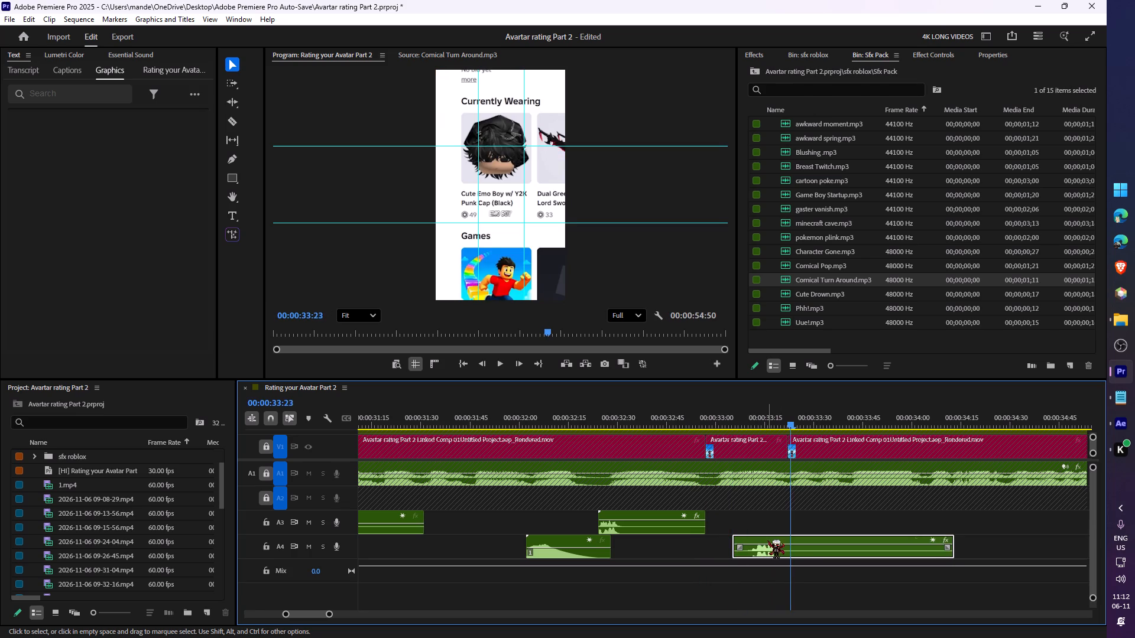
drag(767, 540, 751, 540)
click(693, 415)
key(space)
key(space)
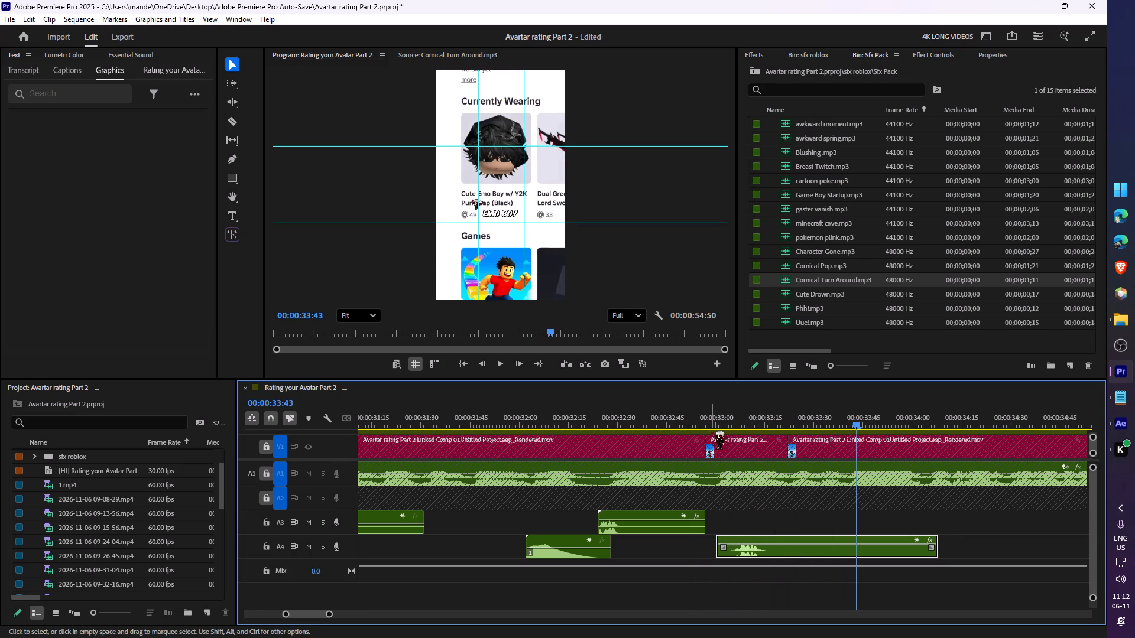
Split the Comical Turn Around clip on A4 at 00:00:33:23 and remove the part after the cut.
click(772, 412)
key(space)
key(space)
click(792, 537)
key(s)
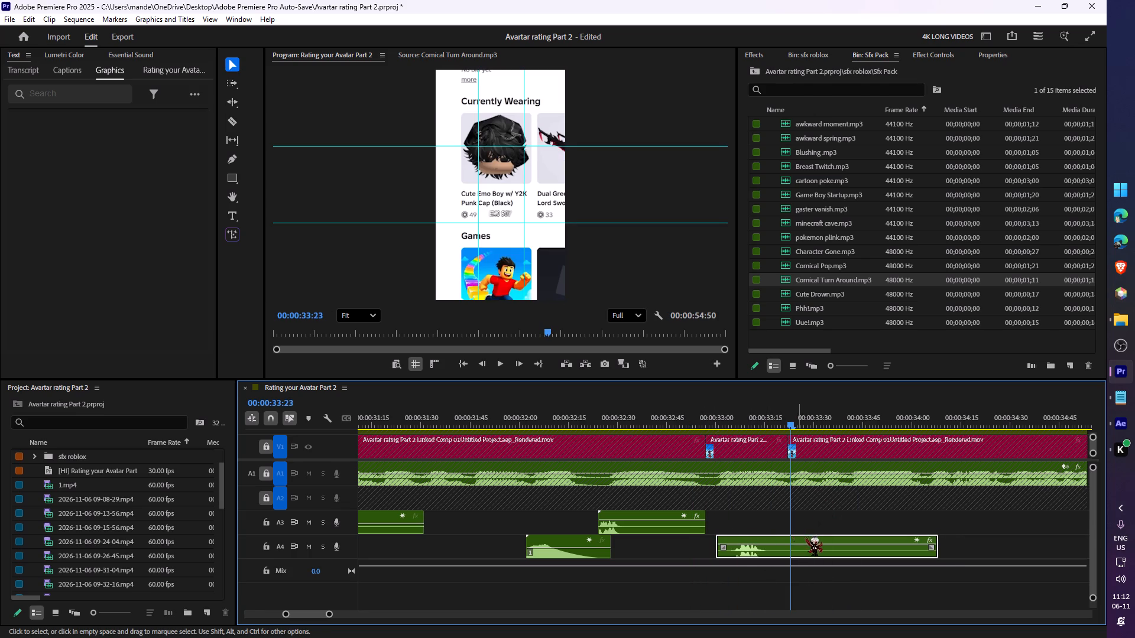
click(817, 539)
key(ctrl+x)
Place awkward moment.mp3 from the Sfx Pack bin on A3 at about 00:00:33:26 and play it back.
scroll(821, 163, up, 5)
drag(818, 130, 774, 425)
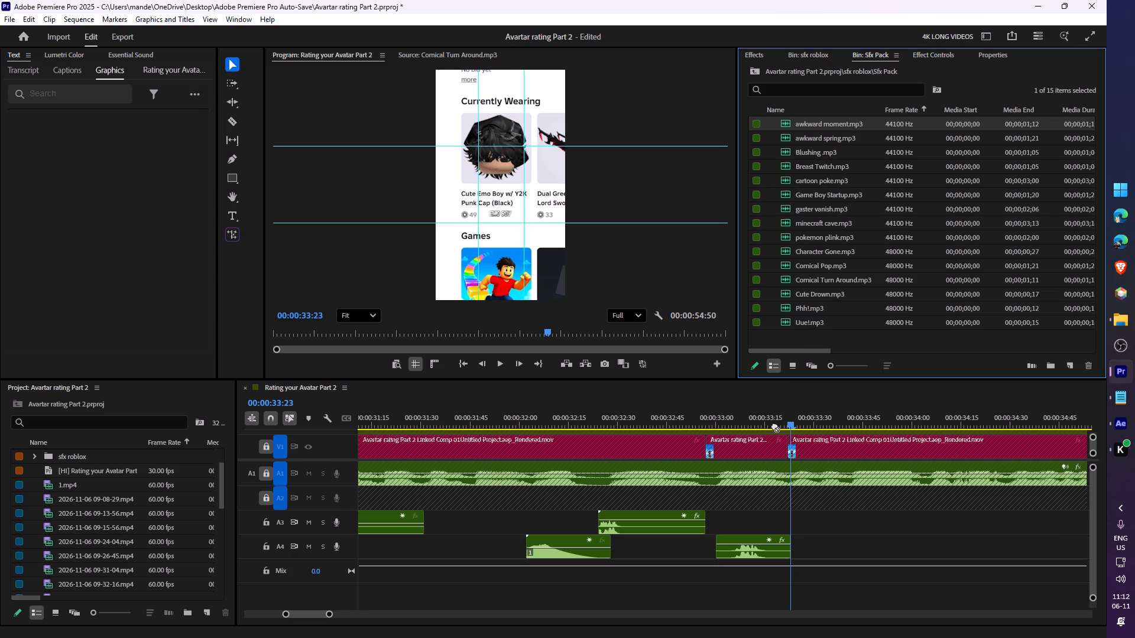
drag(774, 425, 802, 496)
key(space)
key(space)
key(space)
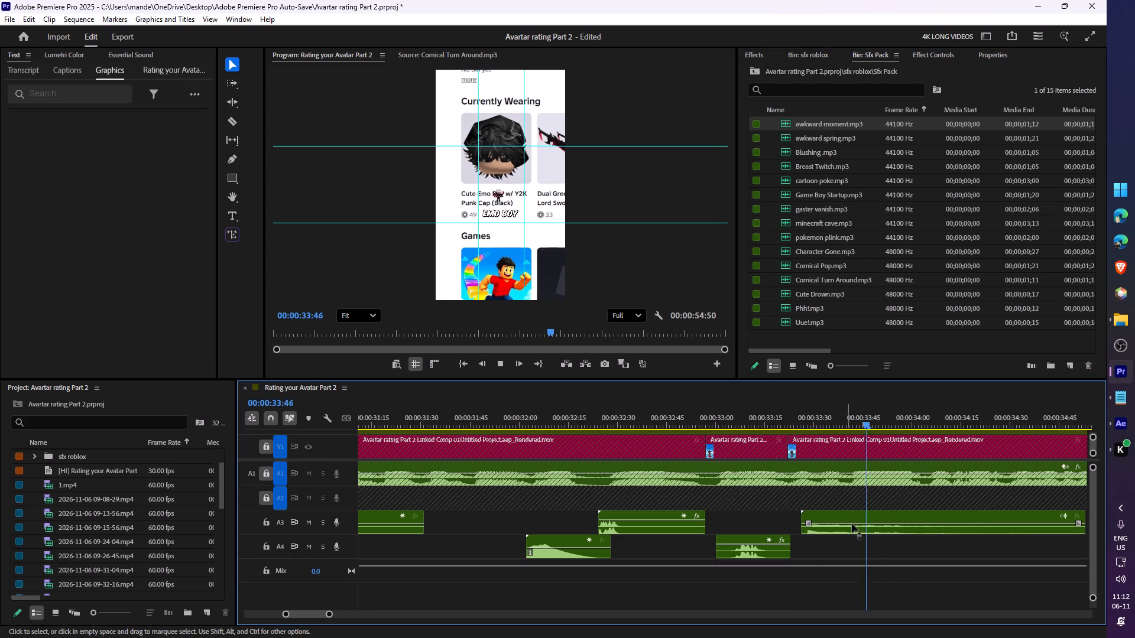
key(space)
key(space)
key(space)
Split the awkward moment clip on A3 at 00:00:34:10, remove the remainder, and play the section back.
click(953, 518)
key(s)
click(968, 516)
key(ctrl+x)
drag(710, 369, 697, 373)
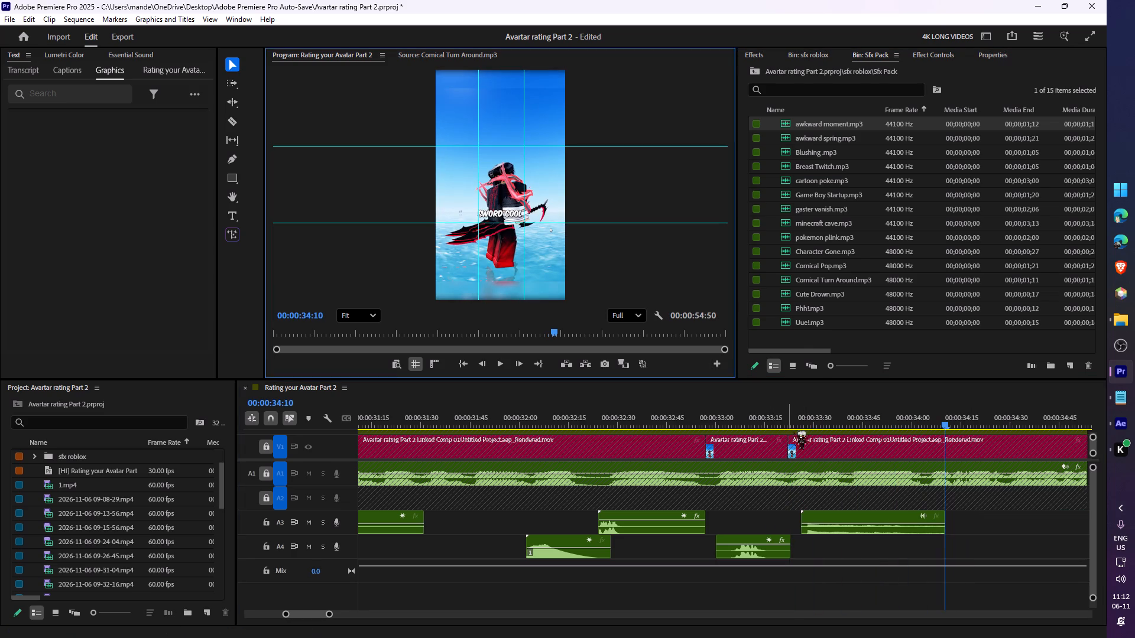
drag(792, 432, 761, 447)
drag(780, 422, 768, 427)
key(space)
key(space)
text(c)
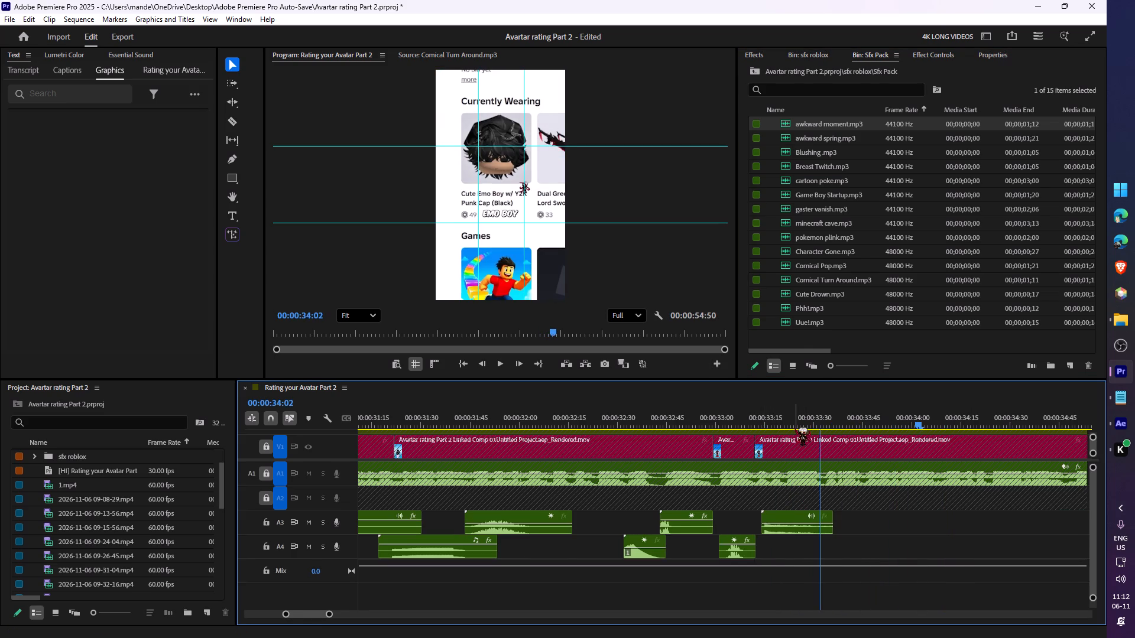
key(space)
key(space)
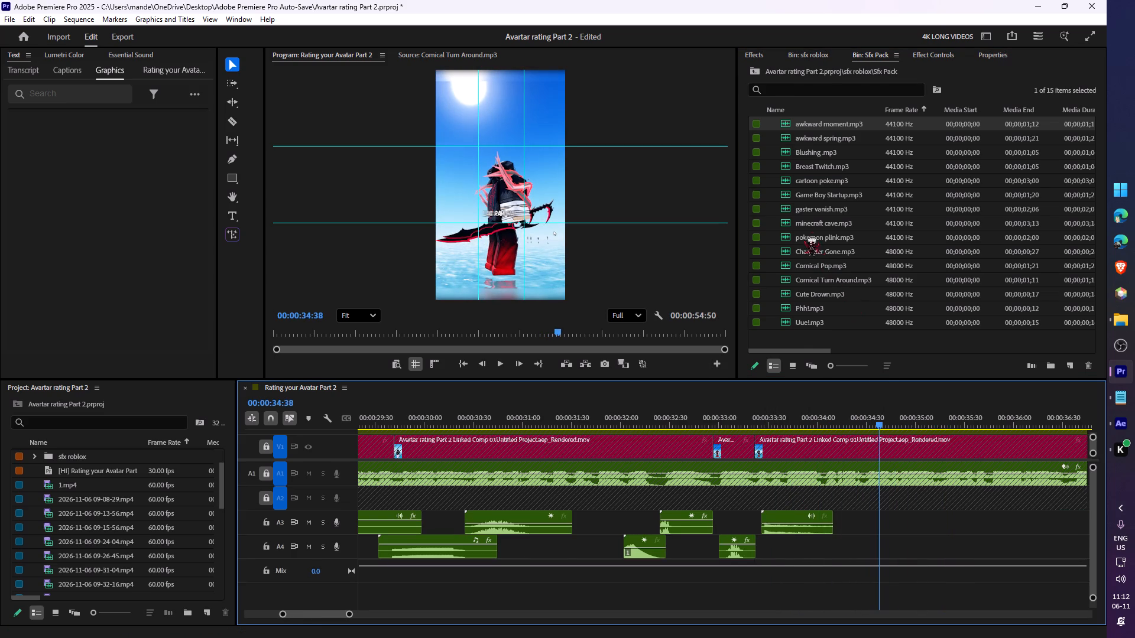
Audition vine-boom.mp3, toting.mp3 and tick.mp3 from the sfx roblox bin.
click(816, 51)
scroll(908, 231, down, 5)
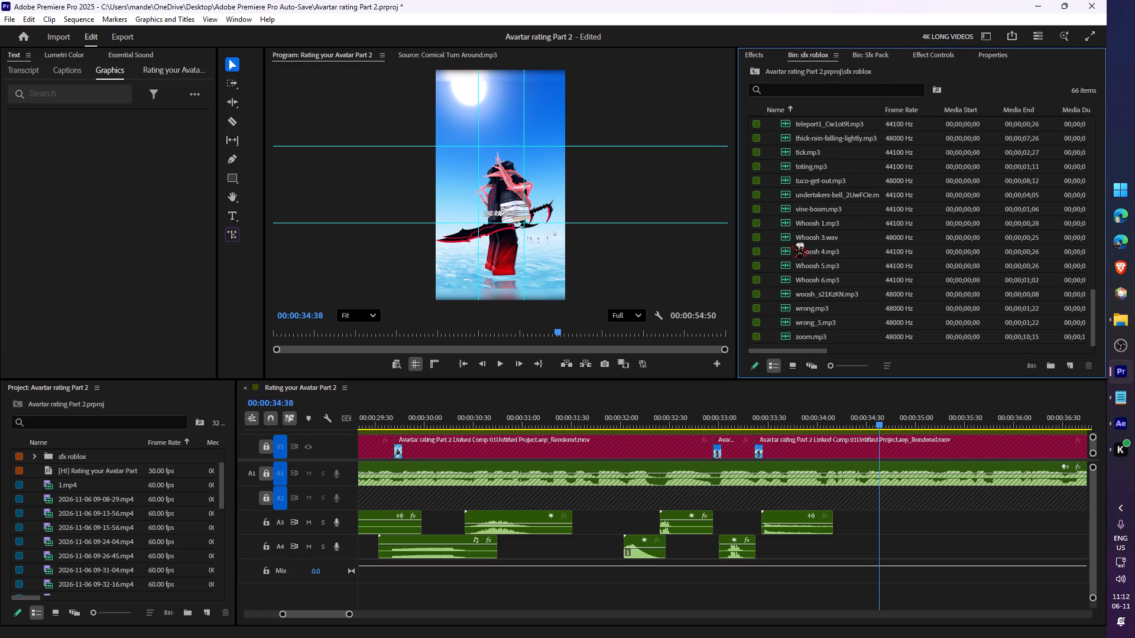
double_click(782, 207)
key(space)
key(space)
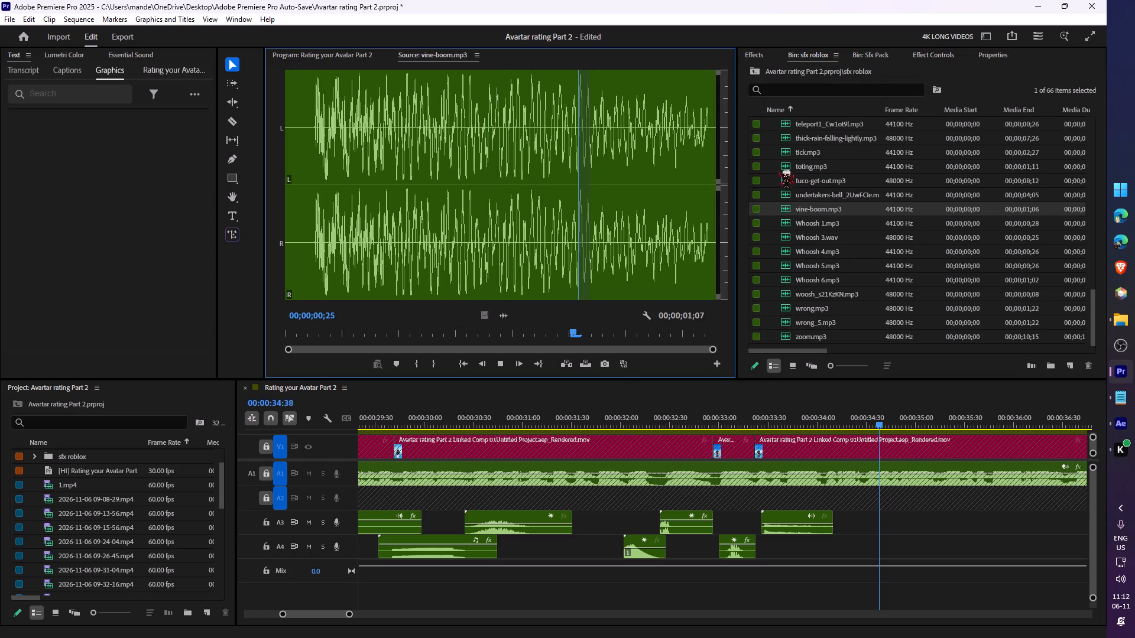
double_click(778, 165)
key(space)
key(space)
double_click(786, 152)
key(space)
key(space)
Audition more sounds from the sfx roblox bin, including spongebob-fail.mp3 and the romance sound.
scroll(802, 196, up, 4)
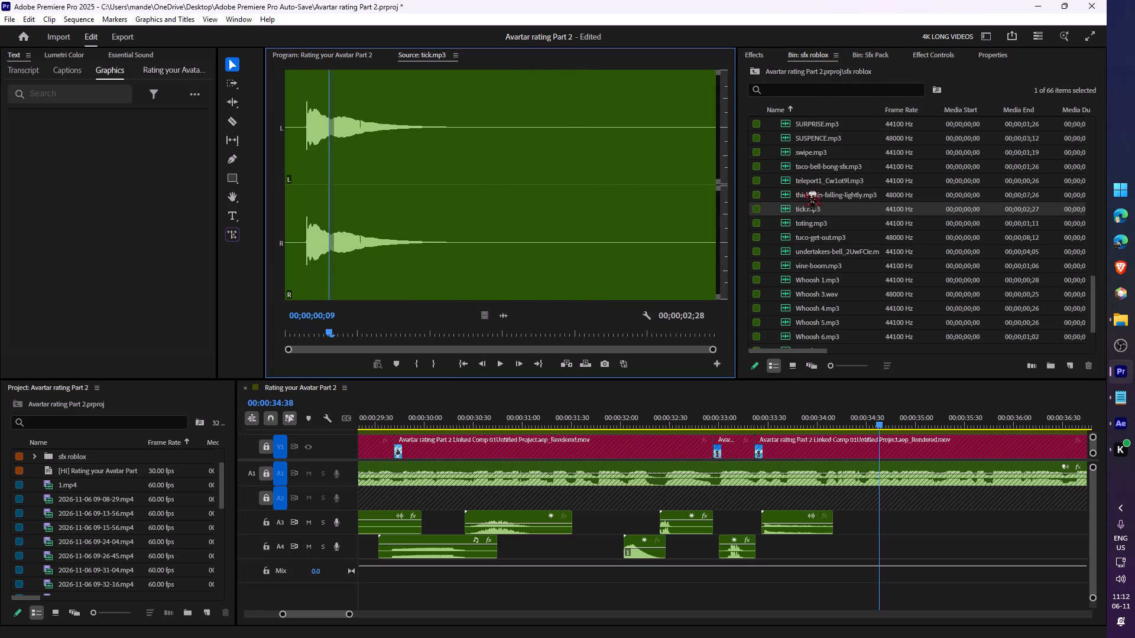
click(787, 149)
scroll(798, 201, up, 4)
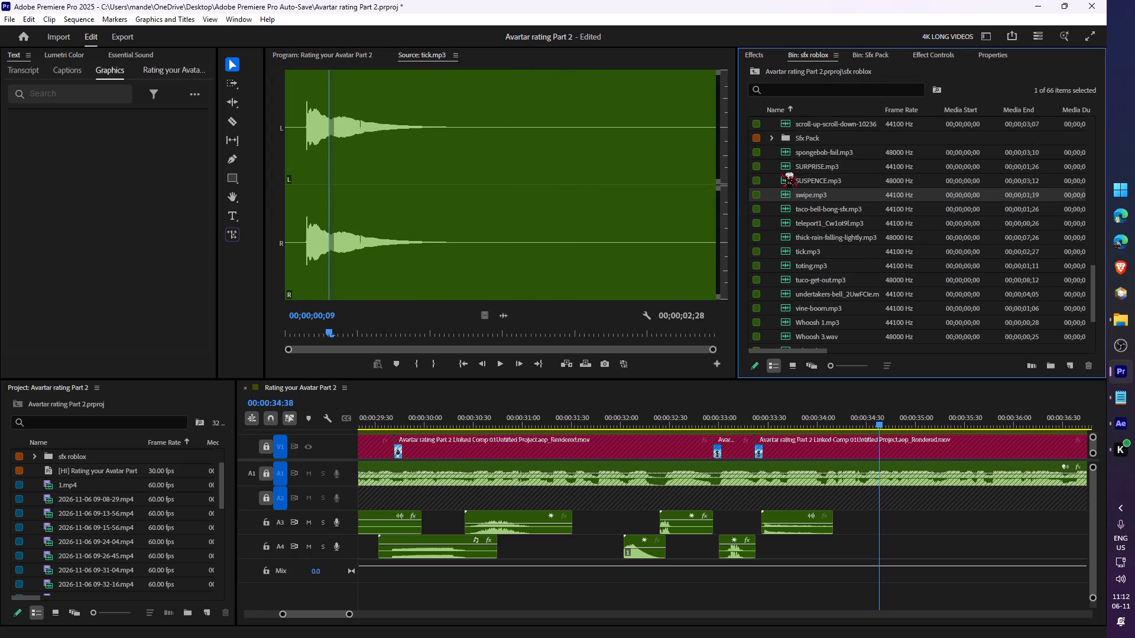
double_click(784, 178)
key(space)
key(space)
double_click(783, 168)
key(space)
key(space)
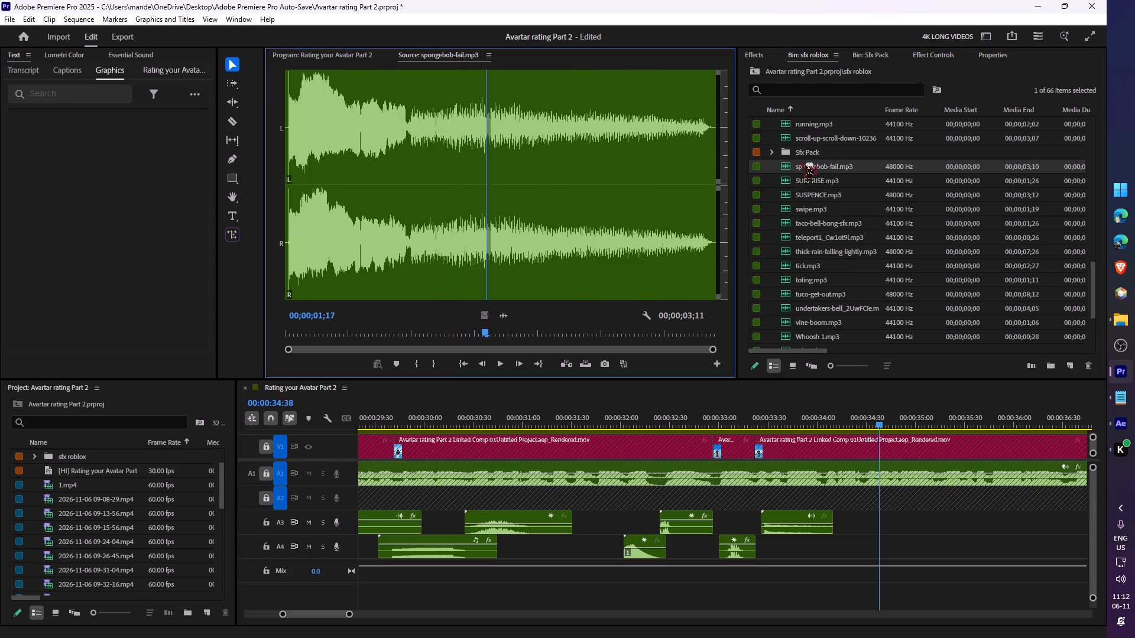
scroll(800, 162, up, 4)
double_click(783, 155)
key(space)
key(space)
Place rizz-sound-effect.mp3 from the sfx roblox bin on A4 at about 00:00:34:02 and play it back.
drag(801, 143, 815, 315)
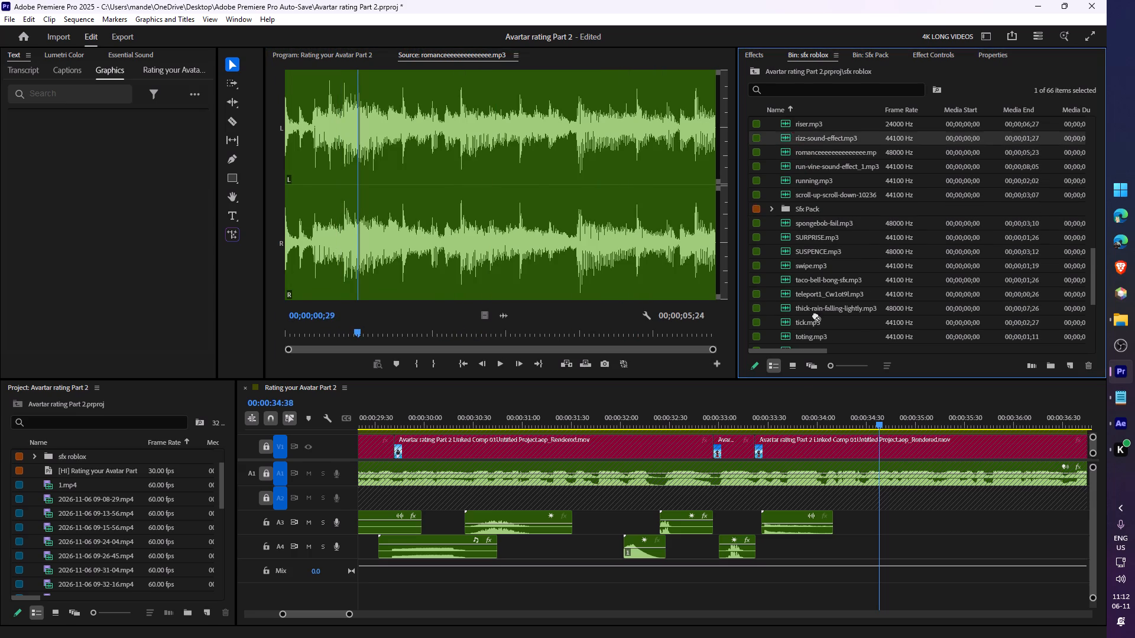
drag(815, 315, 821, 543)
click(805, 395)
click(794, 425)
key(space)
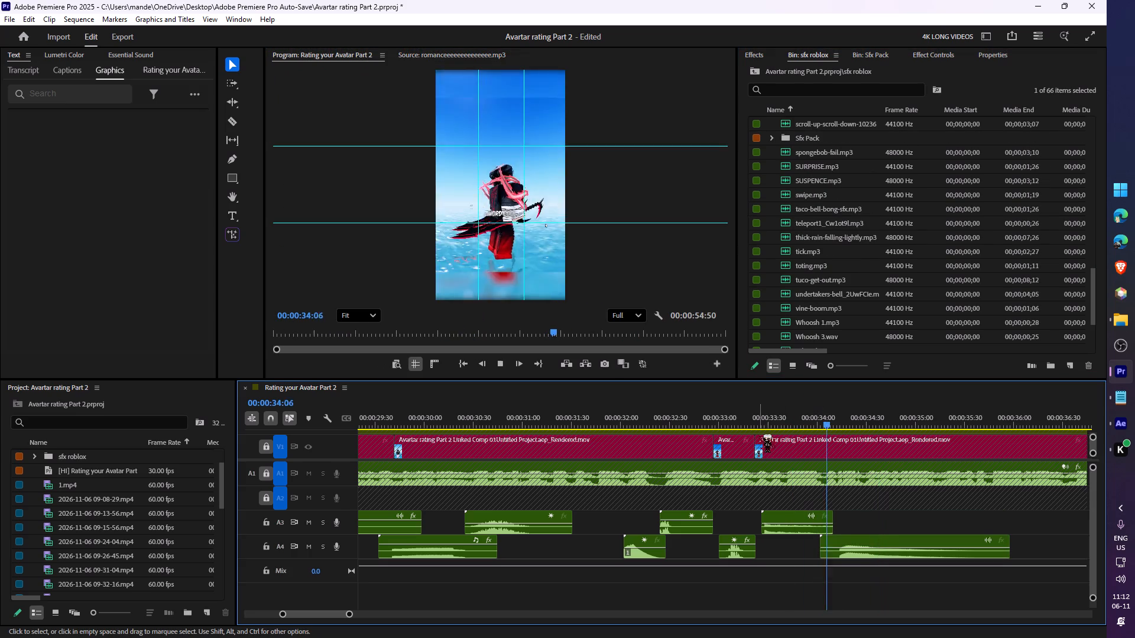
key(space)
Move the rizz-sound-effect clip on A4 earlier to about 00:00:33:49 and play it back.
drag(857, 545, 841, 547)
key(ctrl+z)
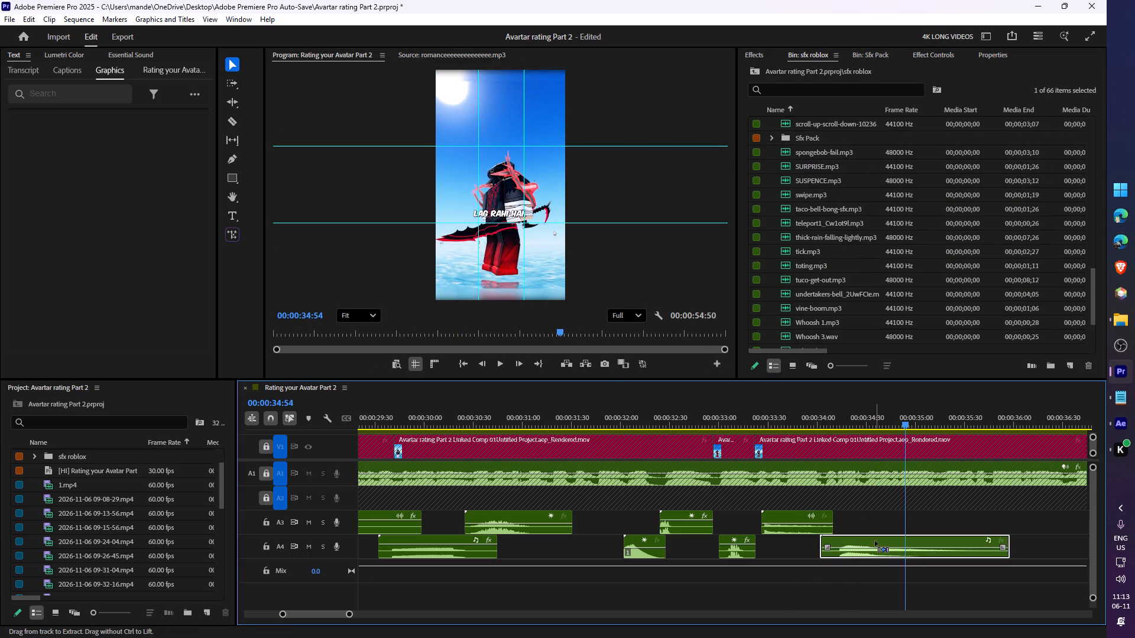
drag(874, 541, 853, 545)
click(806, 411)
key(space)
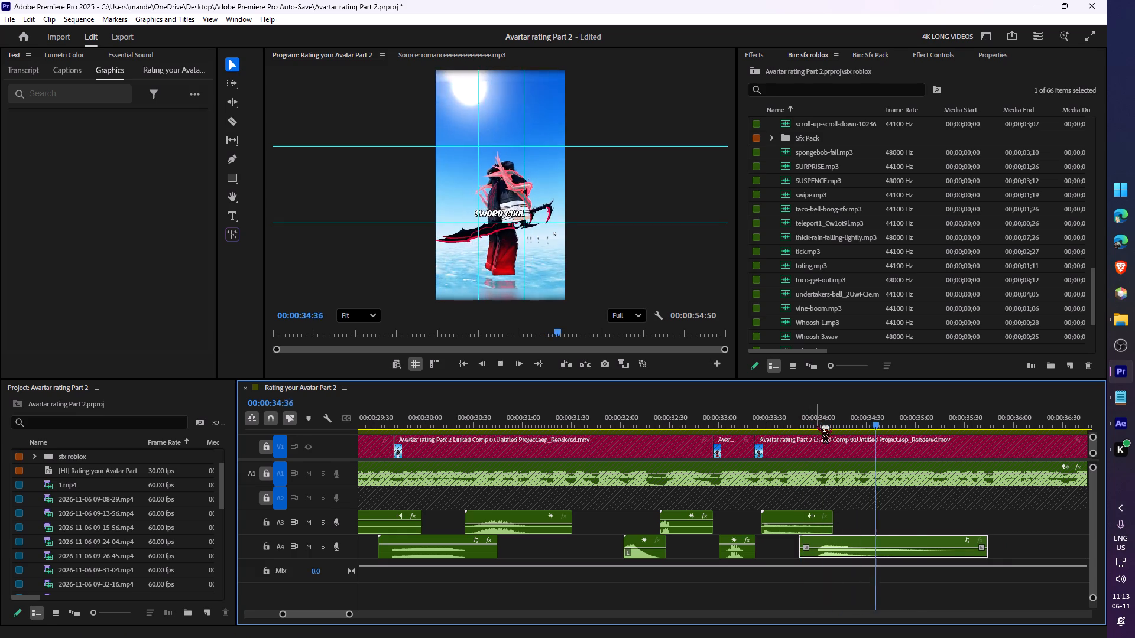
key(space)
Split the rizz-sound-effect clip on A4 at about 00:00:35:01, remove the remainder, and play back its ending.
click(945, 543)
key(s)
click(964, 541)
key(ctrl+x)
key(space)
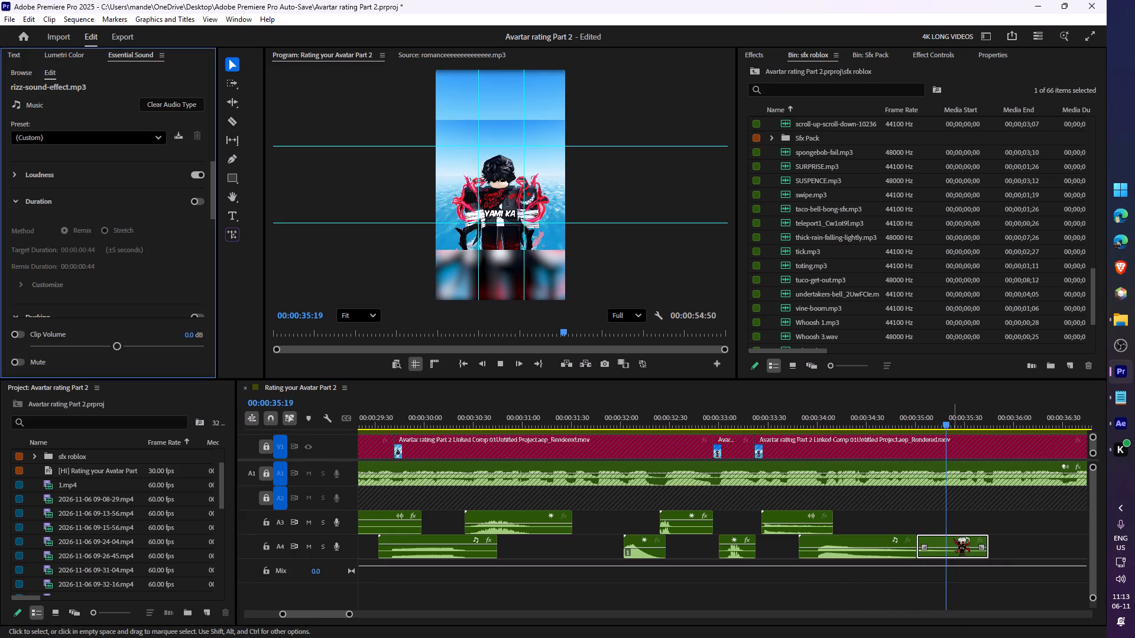
key(space)
click(948, 540)
key(ctrl+x)
drag(862, 422, 847, 428)
key(space)
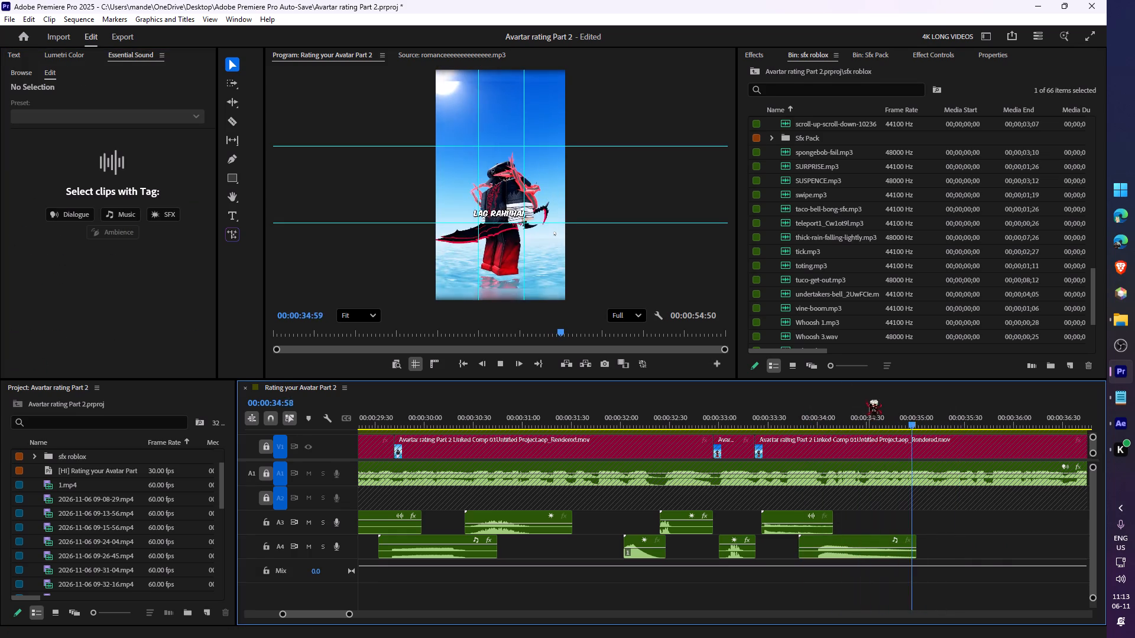
Audition tuco-get-out.mp3 and look through the sfx roblox bin for another sound effect.
key(space)
double_click(787, 279)
key(space)
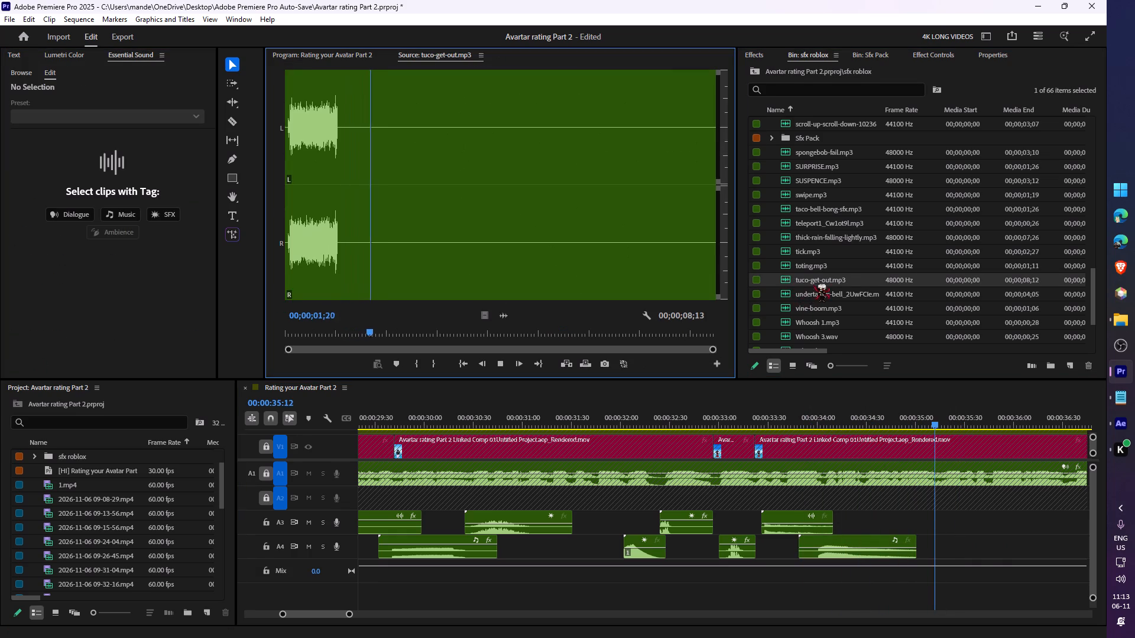
key(space)
scroll(812, 285, down, 17)
scroll(838, 275, up, 12)
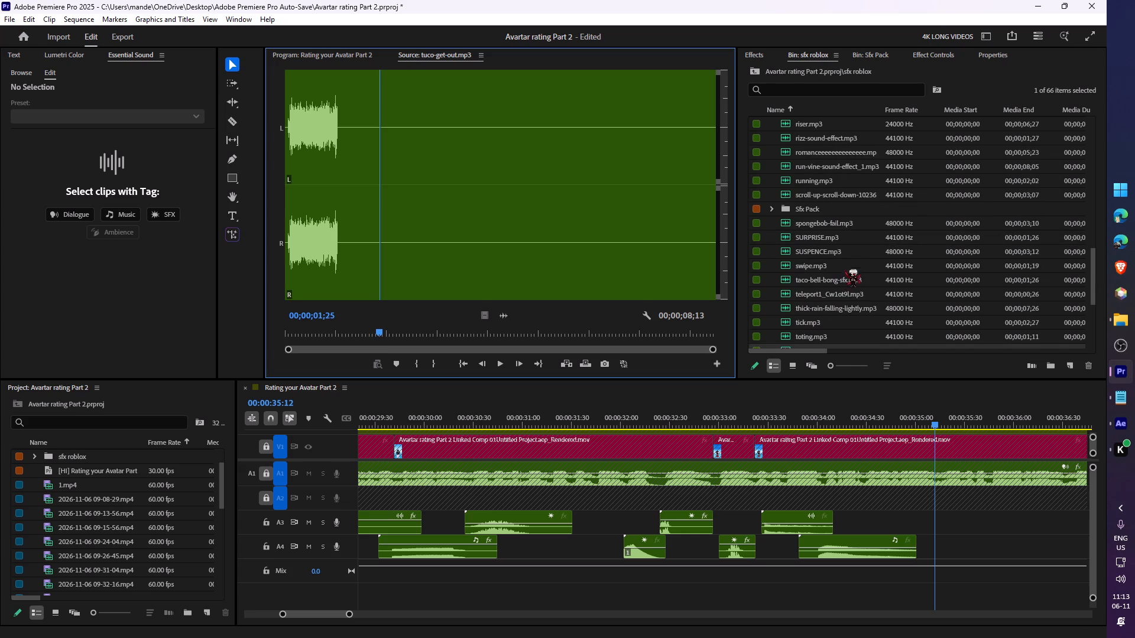
scroll(847, 253, up, 13)
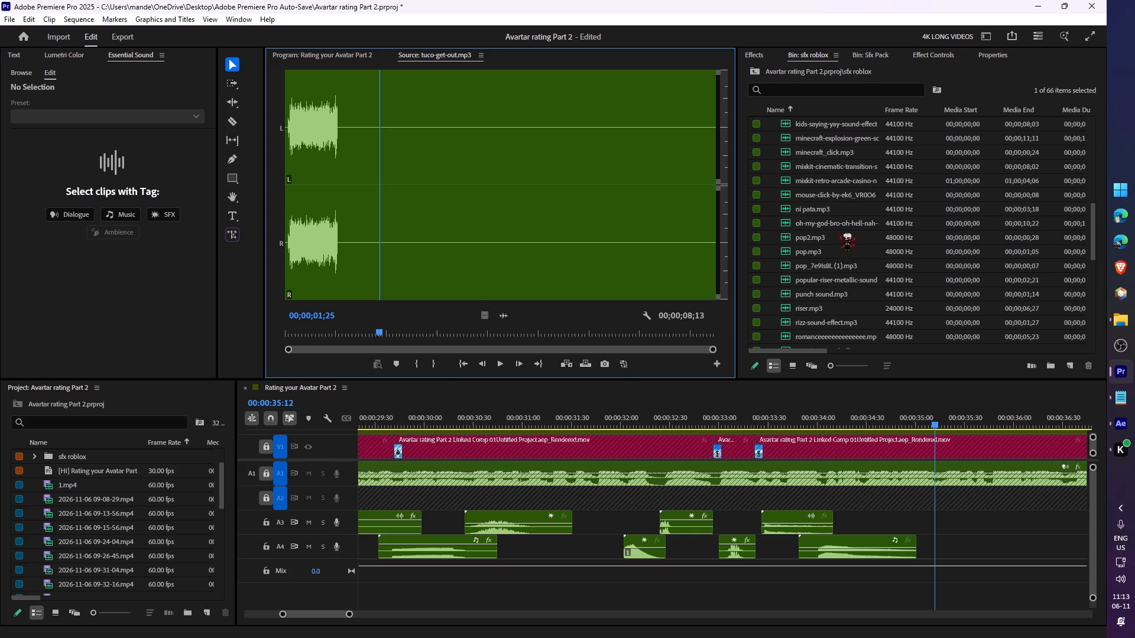
Search the sfx roblox bin for "ill", place the ILLUMINATI_CONFIRMED sound on A3 at about 00:00:34:47, clear the sequence In point, and play it back.
click(838, 234)
key(i)
click(805, 92)
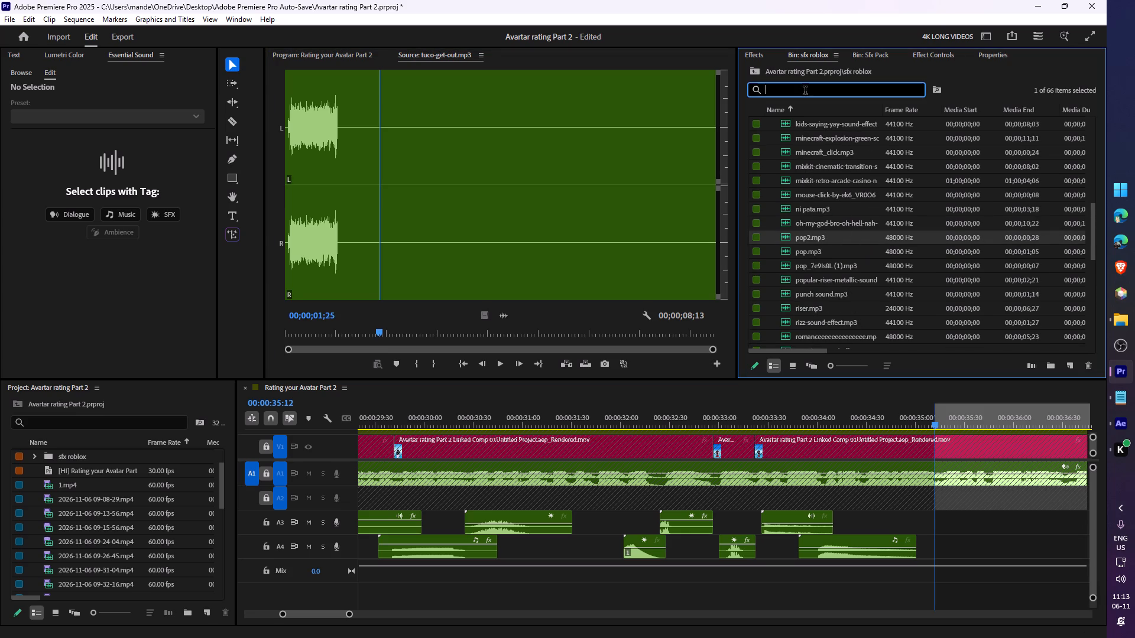
key(i)
text(ll)
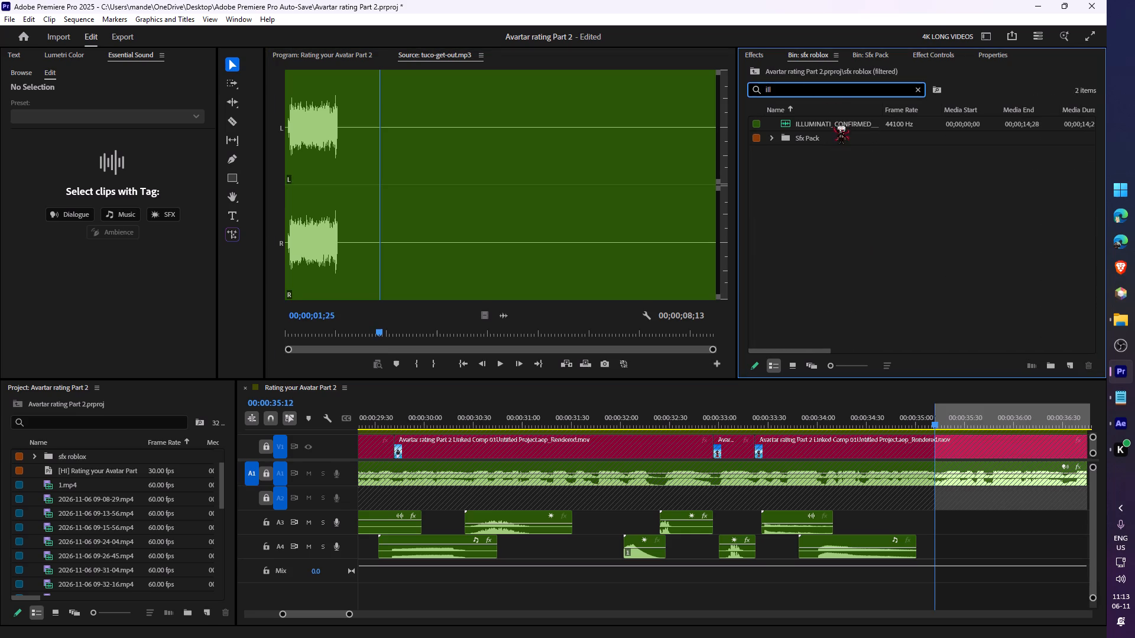
drag(832, 126, 894, 517)
right_click(937, 414)
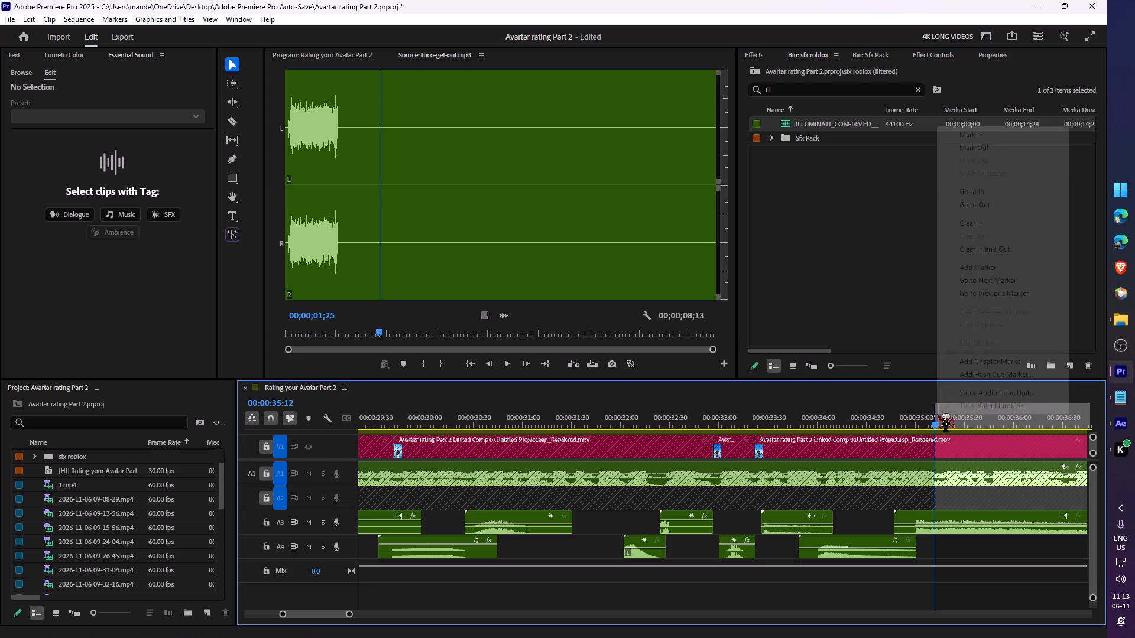
click(996, 245)
drag(913, 410, 864, 412)
key(space)
key(space)
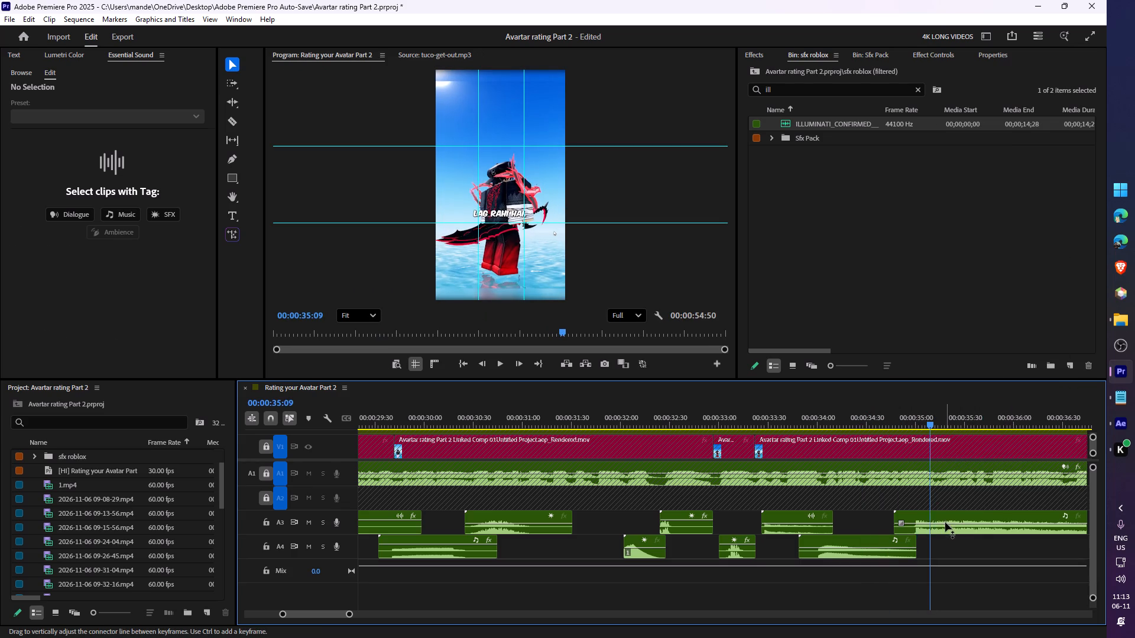
Move the ILLUMINATI_CONFIRMED clip on A3 to start at about 00:00:35:01 and play it back.
click(945, 522)
drag(946, 515, 974, 514)
key(space)
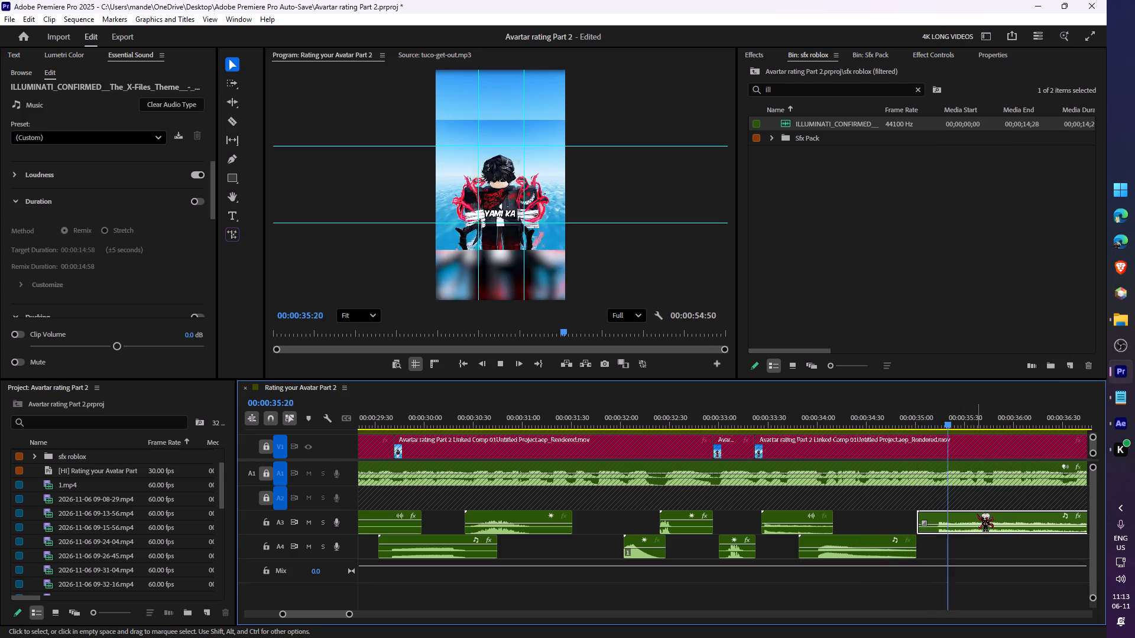
key(c)
key(space)
key(space)
key(space)
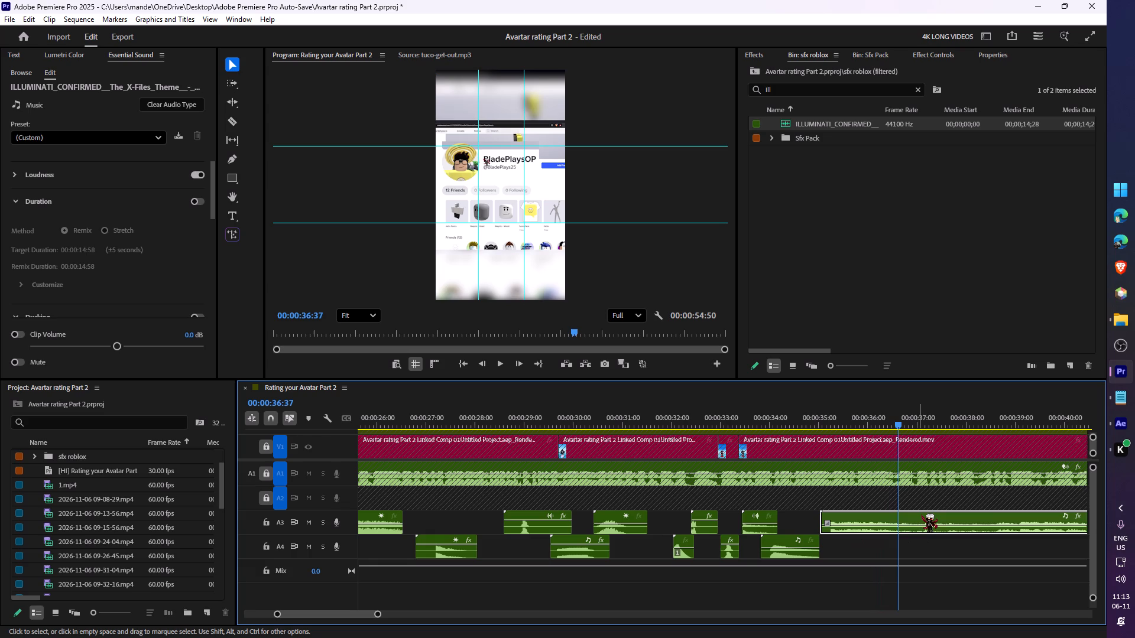
Split the ILLUMINATI_CONFIRMED clip on A3 at 00:00:36:37, remove the remainder, and play back the shortened sound.
key(s)
click(928, 520)
key(ctrl+x)
click(804, 411)
key(space)
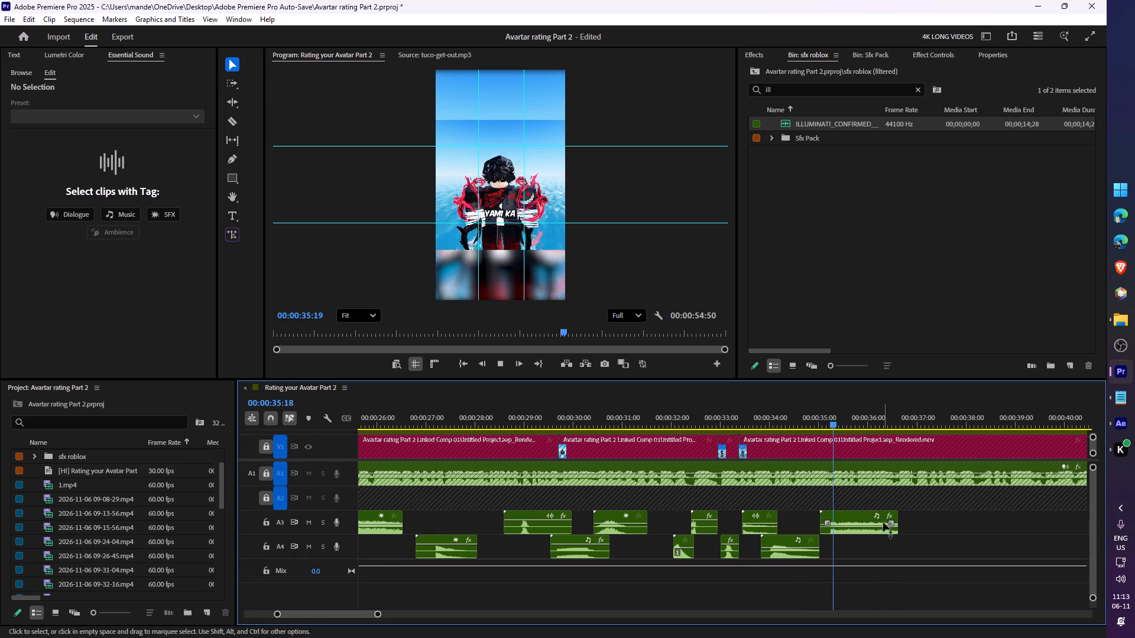
key(space)
Lower the ILLUMINATI_CONFIRMED clip's volume on A3 to about -14 dB and play it back.
drag(867, 523, 854, 527)
key(space)
key(space)
click(861, 529)
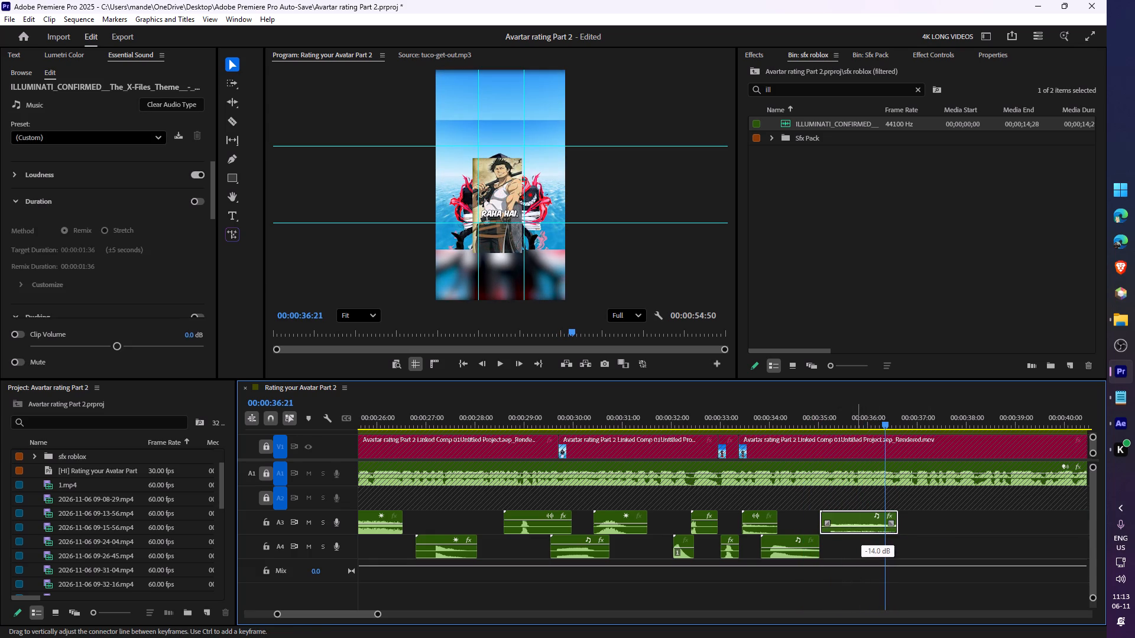
click(821, 411)
key(space)
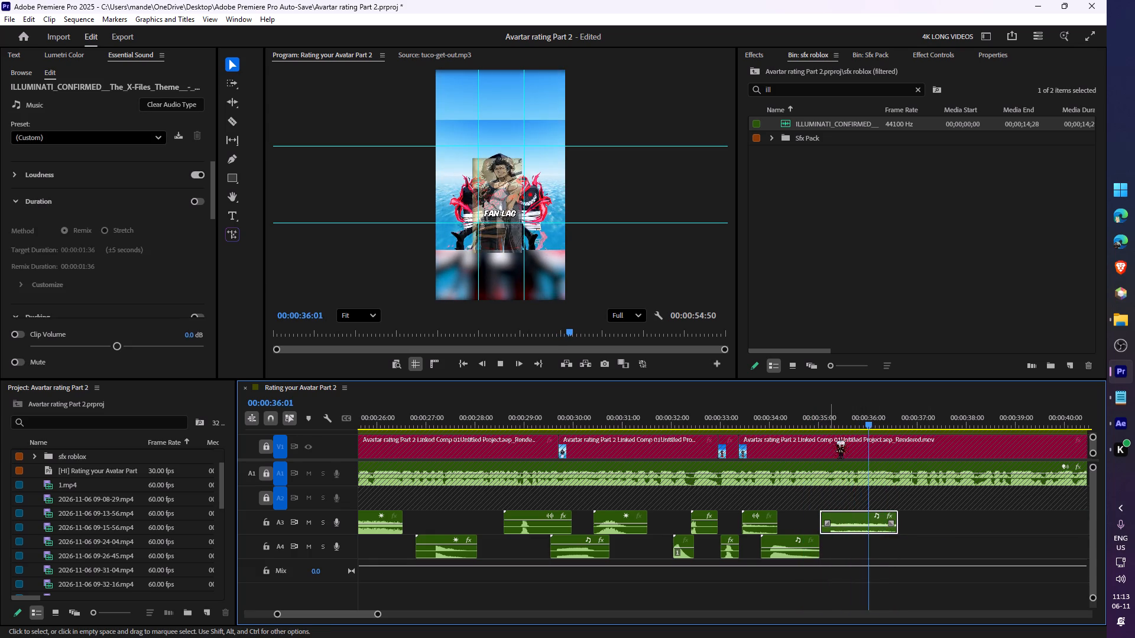
Split the ILLUMINATI_CONFIRMED clip on A3 at 00:00:36:09 and save the project.
key(space)
key(s)
key(ctrl+s)
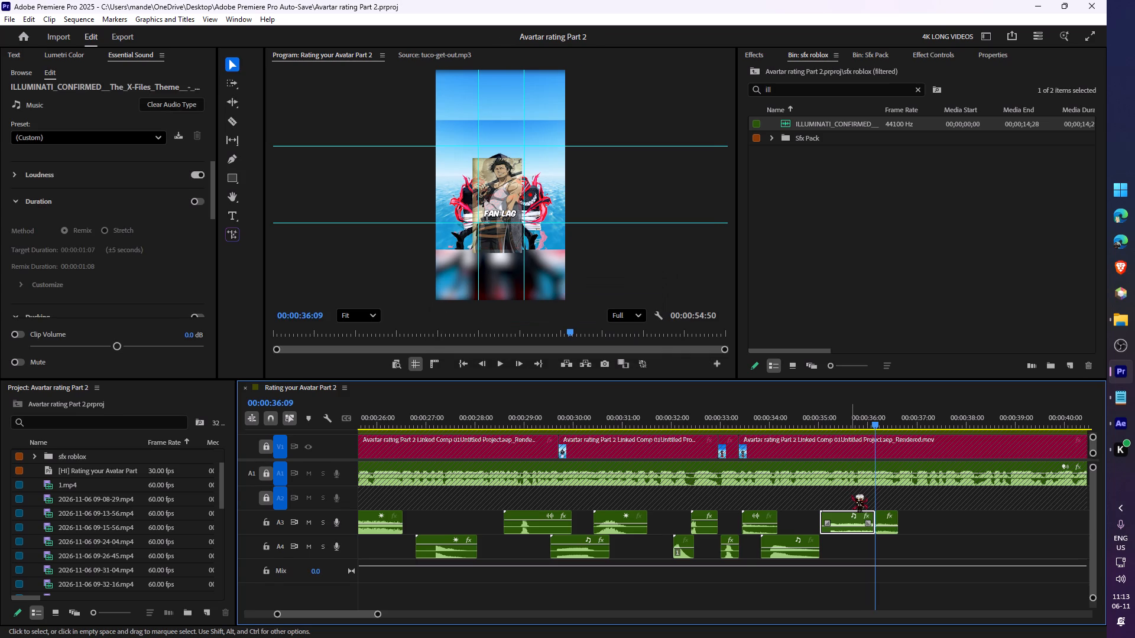